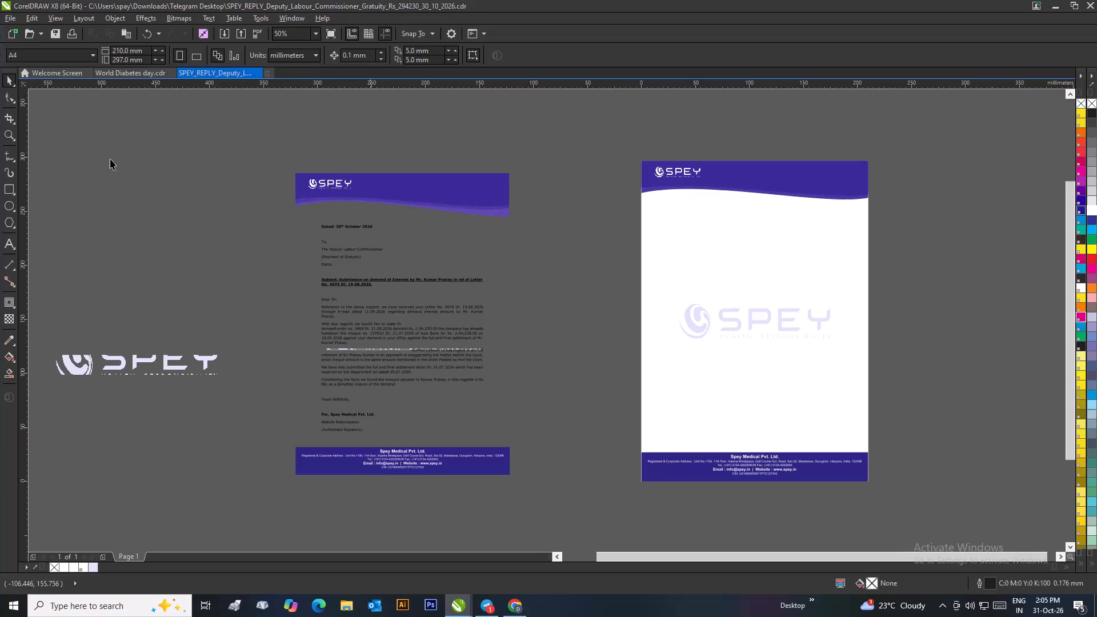
Group all objects of the blank SPEY letterhead with the logo watermark and copy the group.
{"action": "left_click", "coordinate": [548, 235]}
{"action": "scroll", "coordinate": [461, 362], "scroll_direction": "up", "scroll_amount": 1}
{"action": "scroll", "coordinate": [427, 311], "scroll_direction": "down", "scroll_amount": 1}
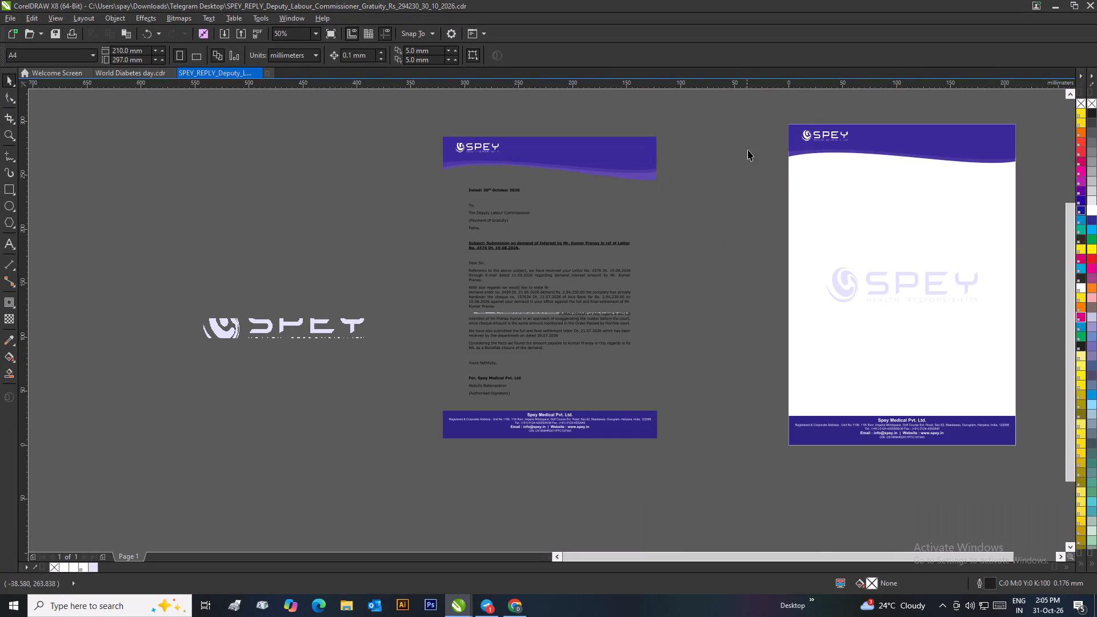
{"action": "left_click_drag", "start_coordinate": [750, 110], "coordinate": [1035, 525]}
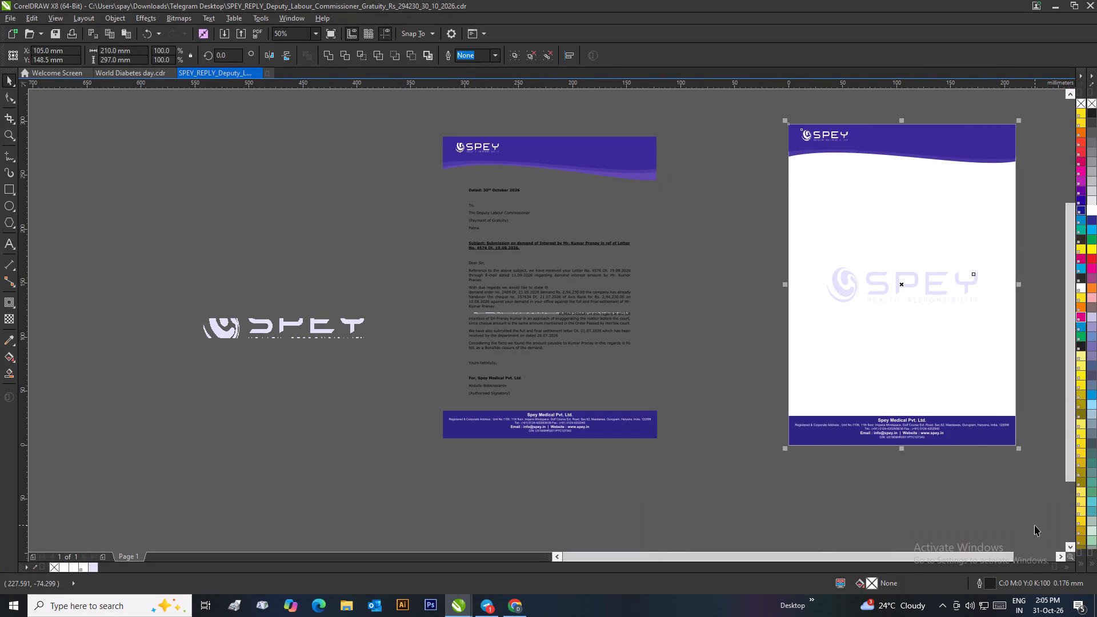
{"action": "key", "text": "ctrl+g"}
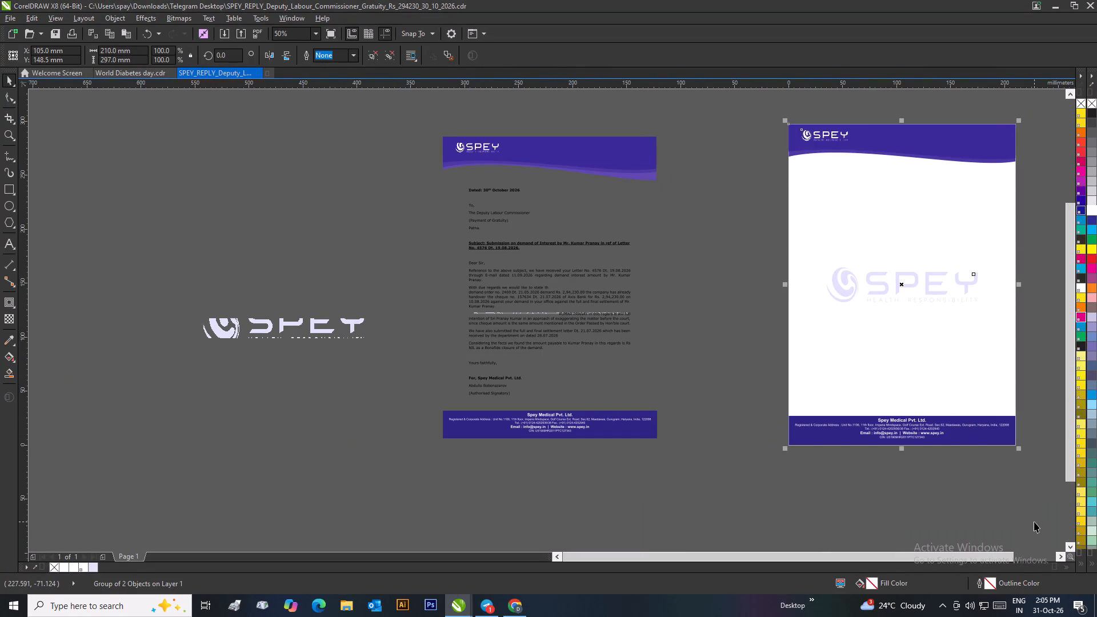
{"action": "key", "text": "ctrl+c"}
{"action": "left_click", "coordinate": [706, 290]}
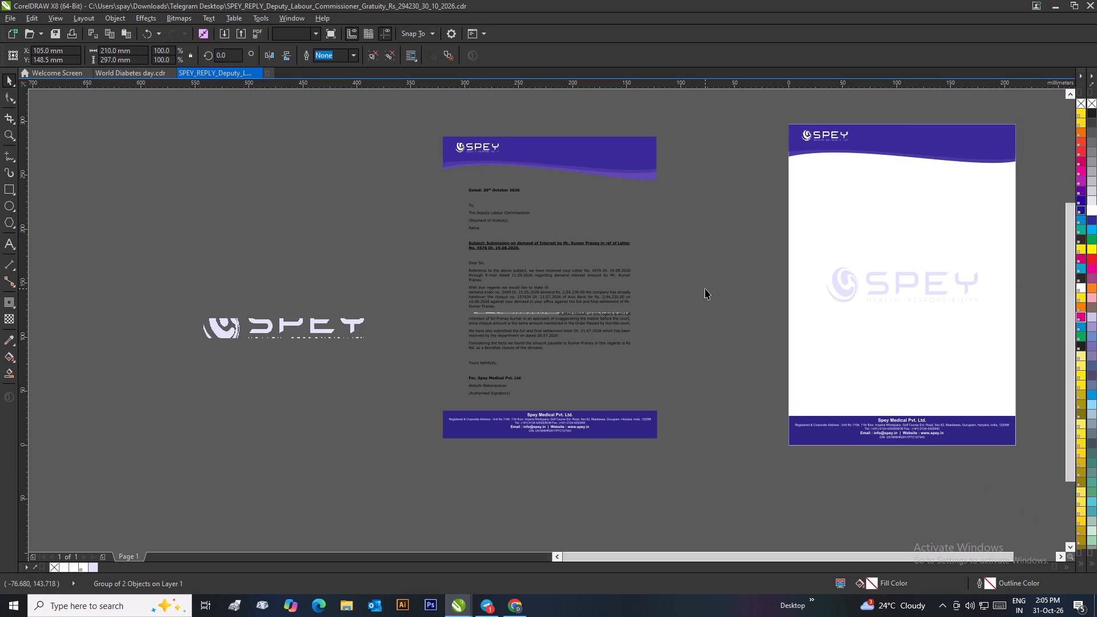
Undo the recent edits back to the point before the logo watermark was placed on the blank letterhead.
{"action": "key", "text": "ctrl+z"}
{"action": "key", "text": "ctrl+z"}
{"action": "key", "text": "ctrl+z"}
{"action": "key", "text": "ctrl+z"}
{"action": "key", "text": "ctrl+z"}
{"action": "key", "text": "ctrl+z"}
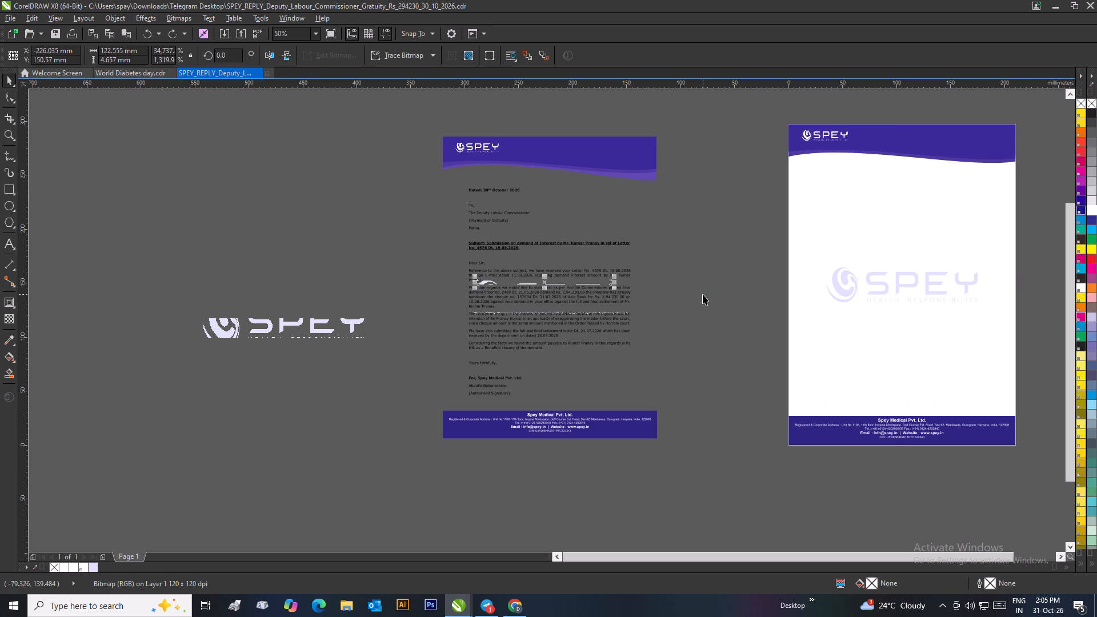
{"action": "key", "text": "ctrl+z"}
{"action": "key", "text": "ctrl+z"}
{"action": "key", "text": "ctrl+z"}
{"action": "key", "text": "ctrl+z"}
{"action": "key", "text": "ctrl+z"}
{"action": "key", "text": "ctrl+z"}
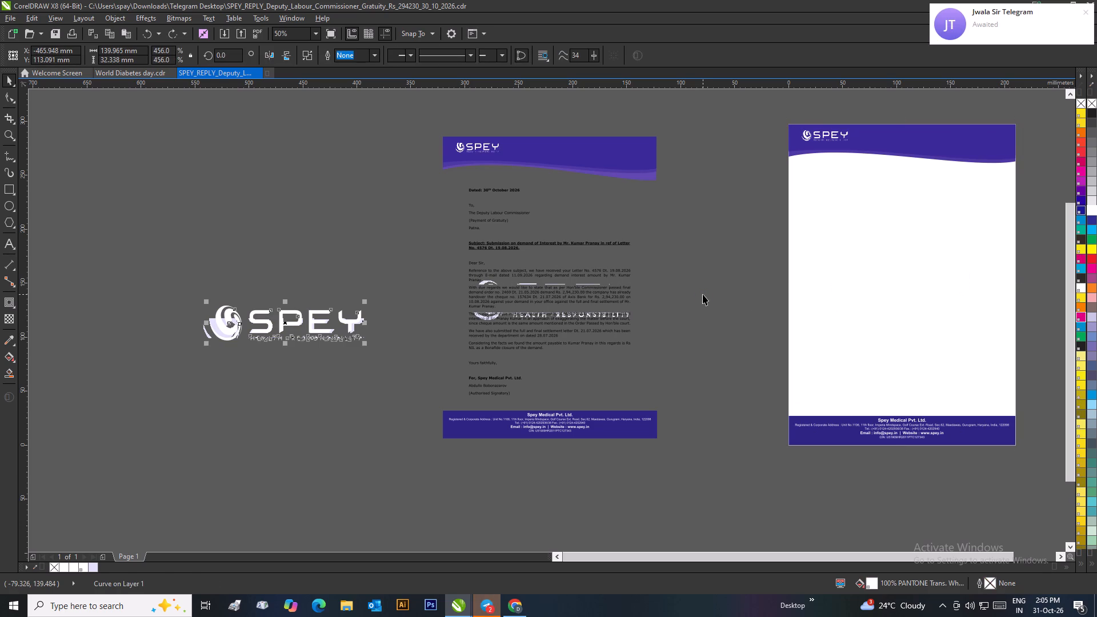
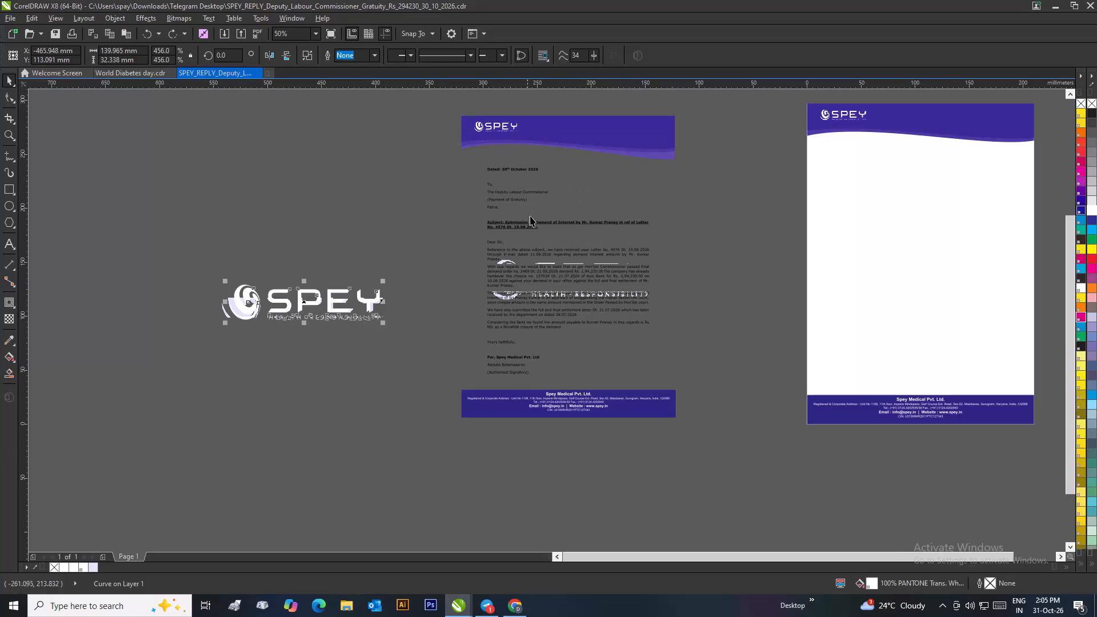
Delete the wide bitmap piece covering the upper part of the watermark logo over the letter's body text.
{"action": "scroll", "coordinate": [529, 279], "scroll_direction": "up", "scroll_amount": 1}
{"action": "scroll", "coordinate": [543, 320], "scroll_direction": "down", "scroll_amount": 1}
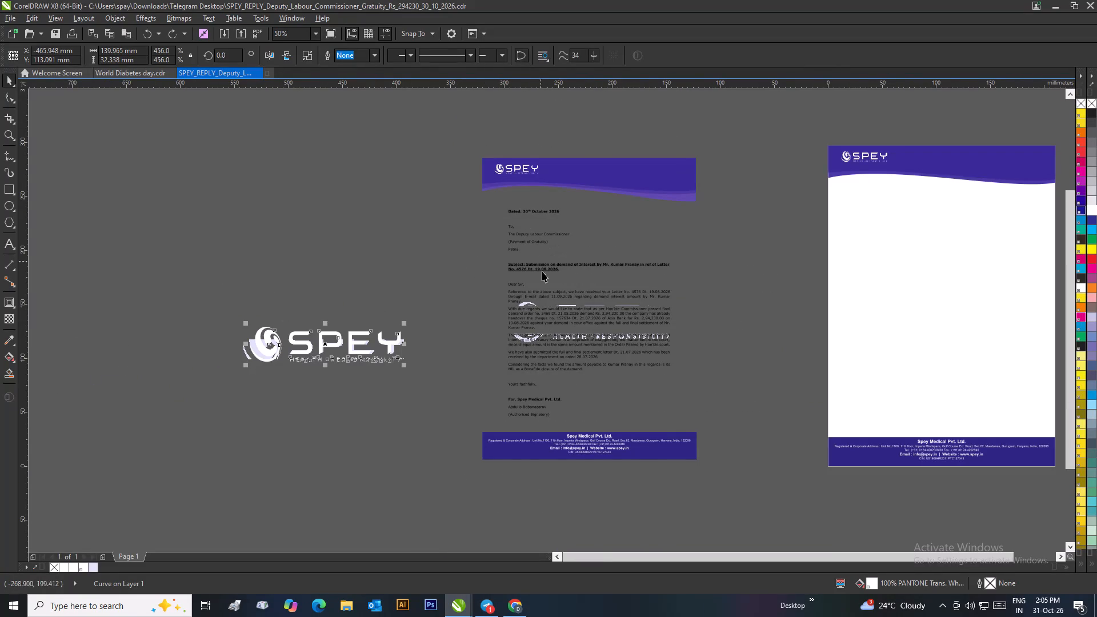
{"action": "scroll", "coordinate": [541, 310], "scroll_direction": "up", "scroll_amount": 1}
{"action": "left_click", "coordinate": [530, 306]}
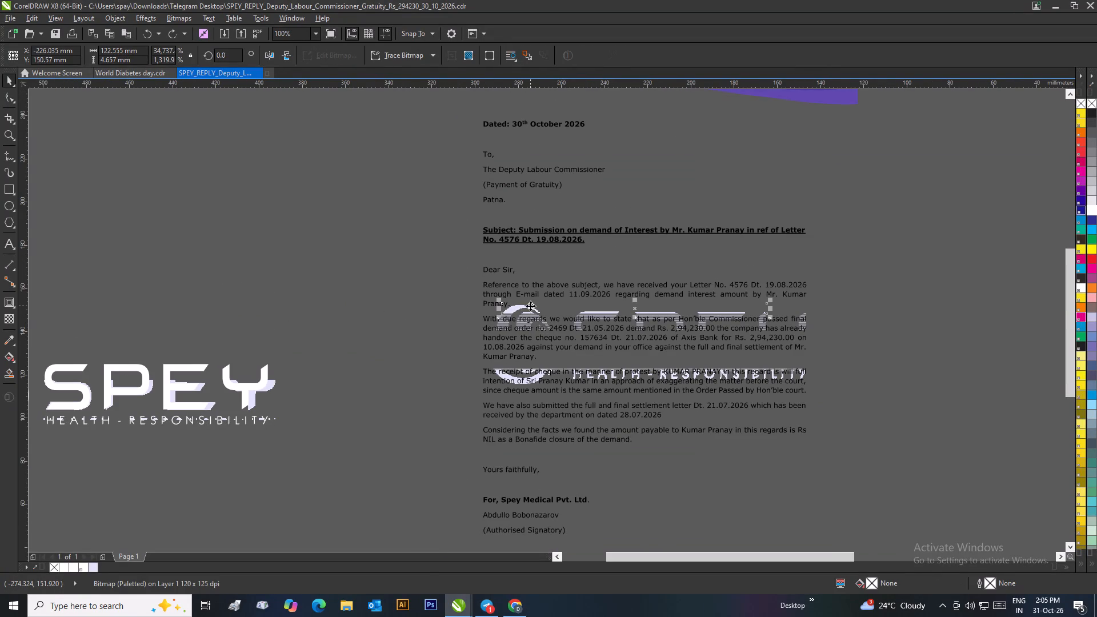
{"action": "key", "text": "Delete"}
Delete the thin bitmap strips of the watermark emblem's large curve one by one, starting at its top edge above "With due regards".
{"action": "scroll", "coordinate": [530, 318], "scroll_direction": "up", "scroll_amount": 3}
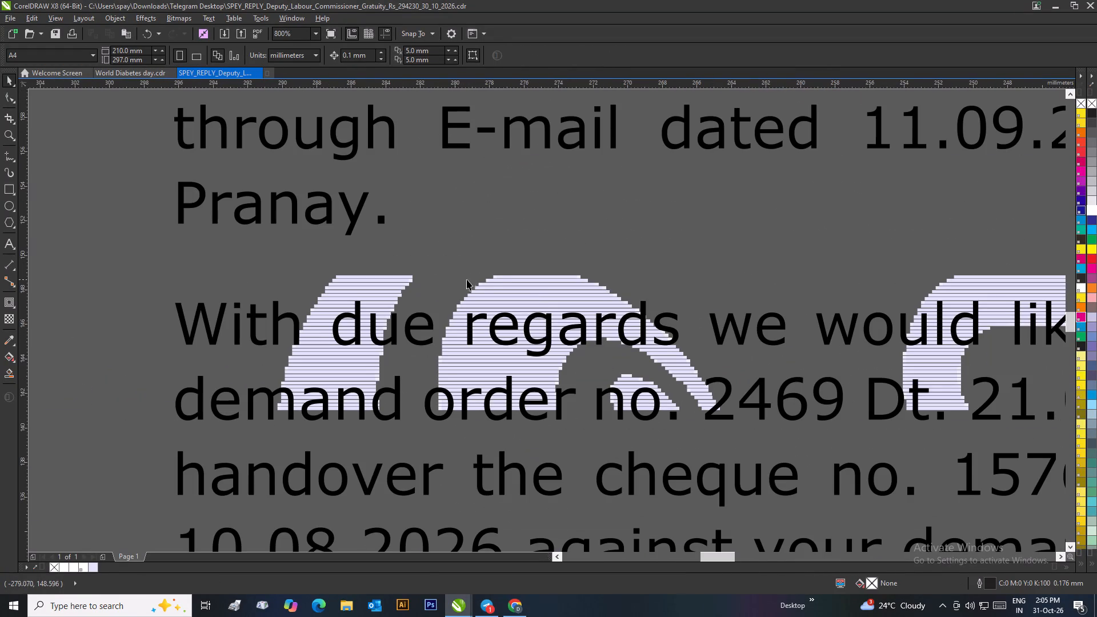
{"action": "left_click", "coordinate": [505, 291]}
{"action": "key", "text": "Delete"}
{"action": "left_click", "coordinate": [507, 289]}
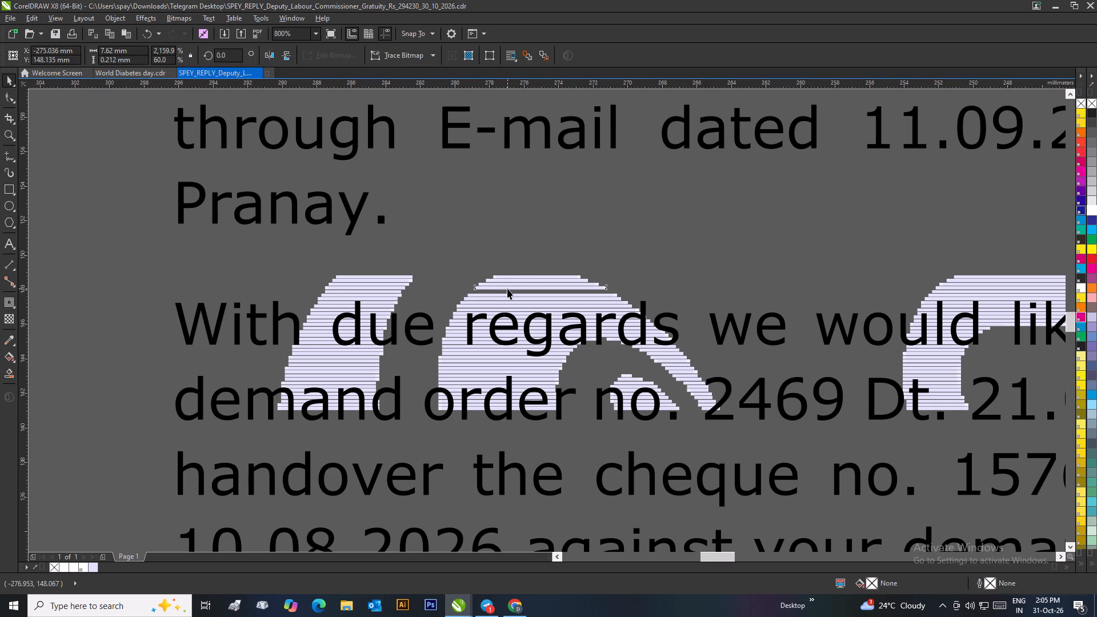
{"action": "key", "text": "Delete"}
{"action": "key", "text": "Delete"}
{"action": "key", "text": "Delete"}
{"action": "key", "text": "Delete"}
{"action": "key", "text": "Delete"}
{"action": "key", "text": "Delete"}
{"action": "key", "text": "Delete"}
{"action": "key", "text": "Delete"}
{"action": "key", "text": "Delete"}
{"action": "key", "text": "Delete"}
{"action": "key", "text": "Delete"}
{"action": "key", "text": "Delete"}
{"action": "key", "text": "Delete"}
{"action": "key", "text": "Delete"}
{"action": "key", "text": "Delete"}
{"action": "key", "text": "Delete"}
{"action": "key", "text": "Delete"}
{"action": "key", "text": "Delete"}
{"action": "key", "text": "Delete"}
{"action": "key", "text": "Delete"}
{"action": "left_click", "coordinate": [514, 285]}
{"action": "left_click", "coordinate": [516, 282]}
{"action": "left_click", "coordinate": [521, 281]}
{"action": "left_click", "coordinate": [527, 277]}
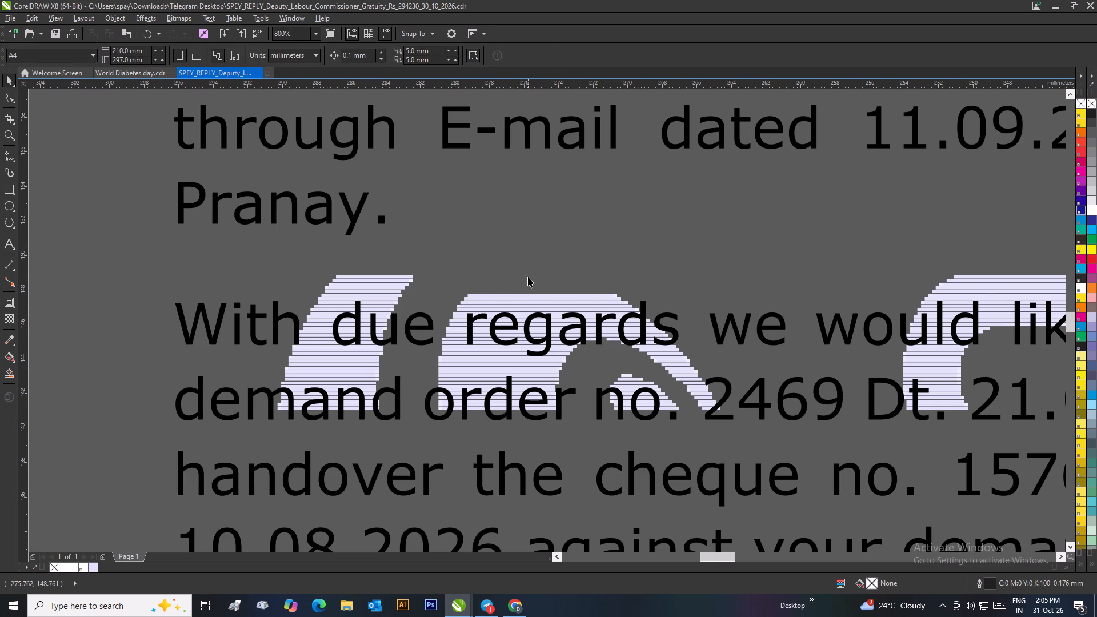
Delete the striped emblem fragments behind the letter paragraph beginning "With due regards".
{"action": "scroll", "coordinate": [576, 324], "scroll_direction": "down", "scroll_amount": 1}
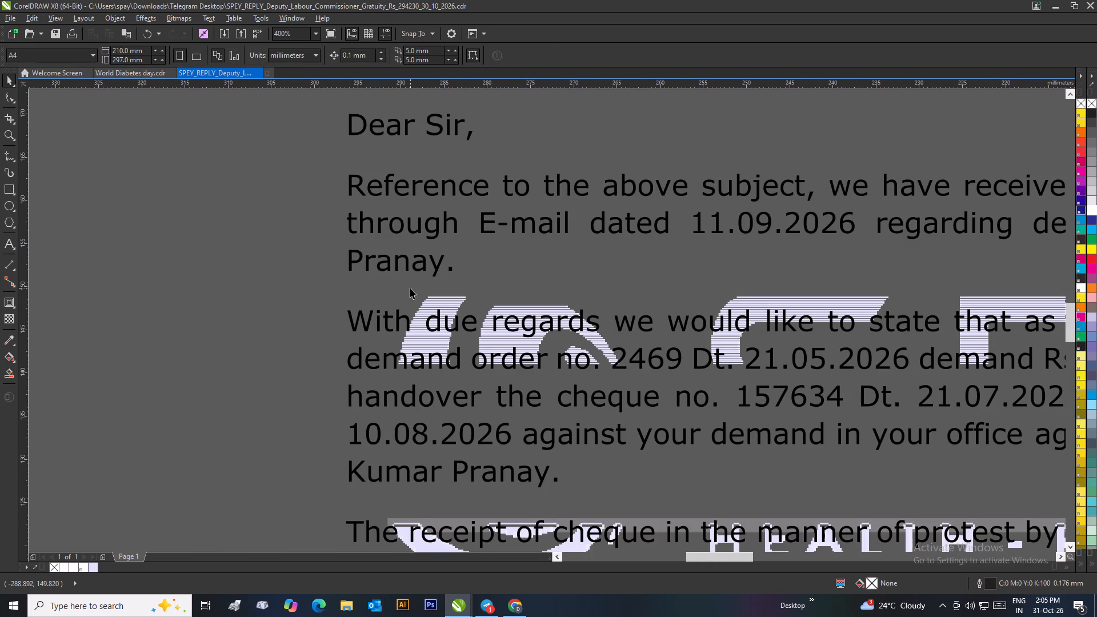
{"action": "left_click_drag", "start_coordinate": [408, 285], "coordinate": [616, 389]}
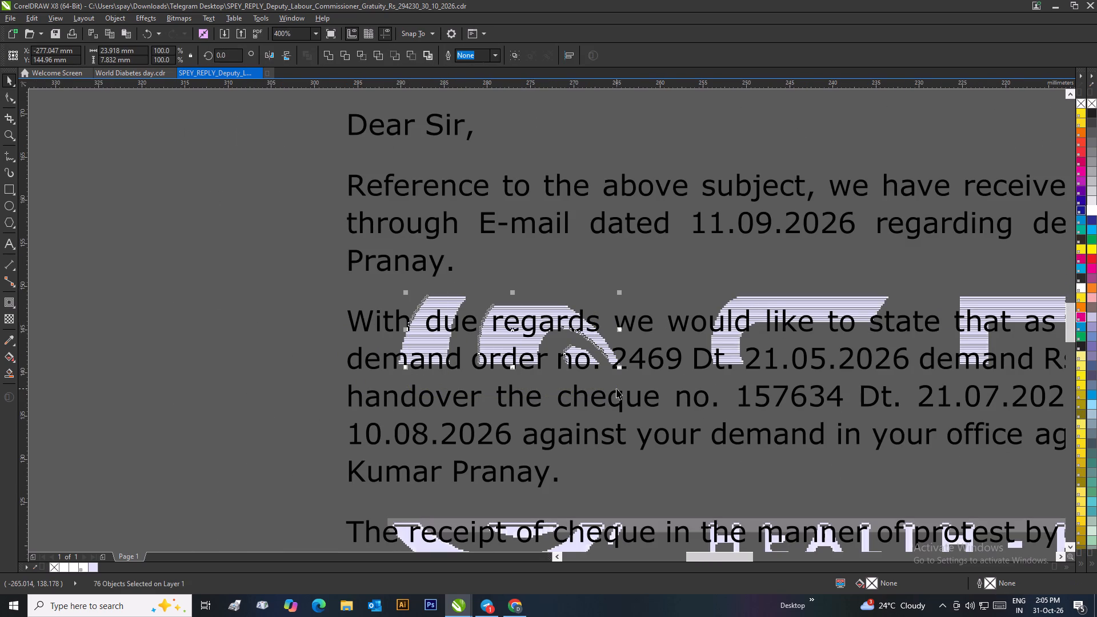
{"action": "key", "text": "Delete"}
{"action": "left_click_drag", "start_coordinate": [375, 295], "coordinate": [462, 375]}
{"action": "key", "text": "Delete"}
{"action": "left_click_drag", "start_coordinate": [600, 283], "coordinate": [646, 386]}
{"action": "key", "text": "Delete"}
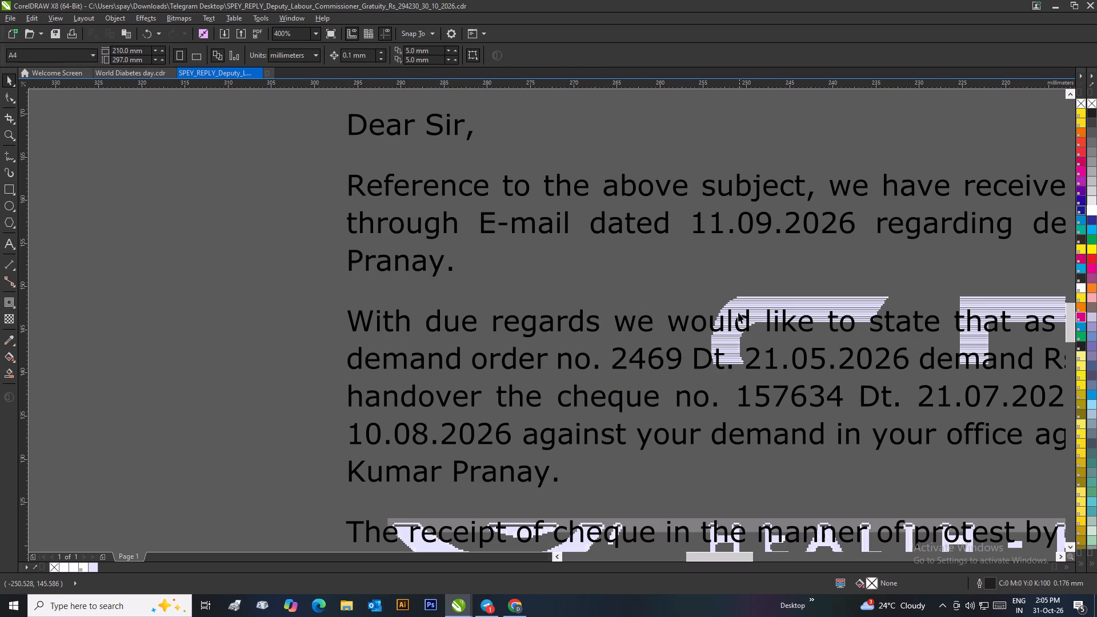
Delete the striped SPEY lettering fragments behind the same letter paragraph.
{"action": "left_click_drag", "start_coordinate": [698, 279], "coordinate": [793, 394]}
{"action": "key", "text": "Delete"}
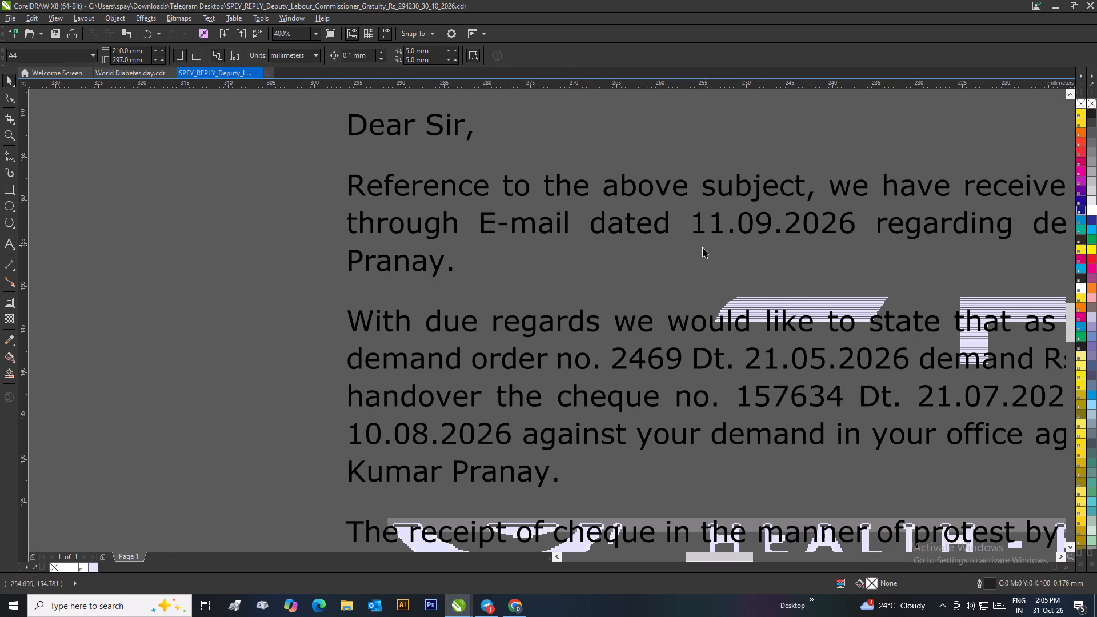
{"action": "left_click_drag", "start_coordinate": [703, 247], "coordinate": [887, 334]}
{"action": "key", "text": "Delete"}
{"action": "scroll", "coordinate": [845, 316], "scroll_direction": "down", "scroll_amount": 2}
{"action": "scroll", "coordinate": [584, 316], "scroll_direction": "up", "scroll_amount": 1}
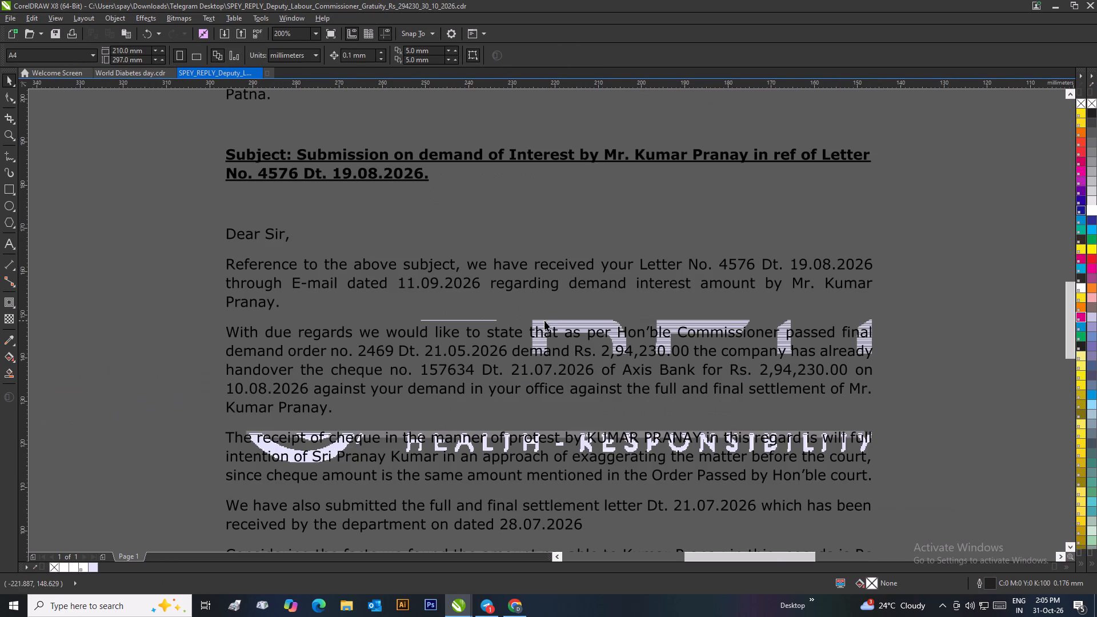
{"action": "left_click_drag", "start_coordinate": [409, 294], "coordinate": [630, 362]}
{"action": "key", "text": "Delete"}
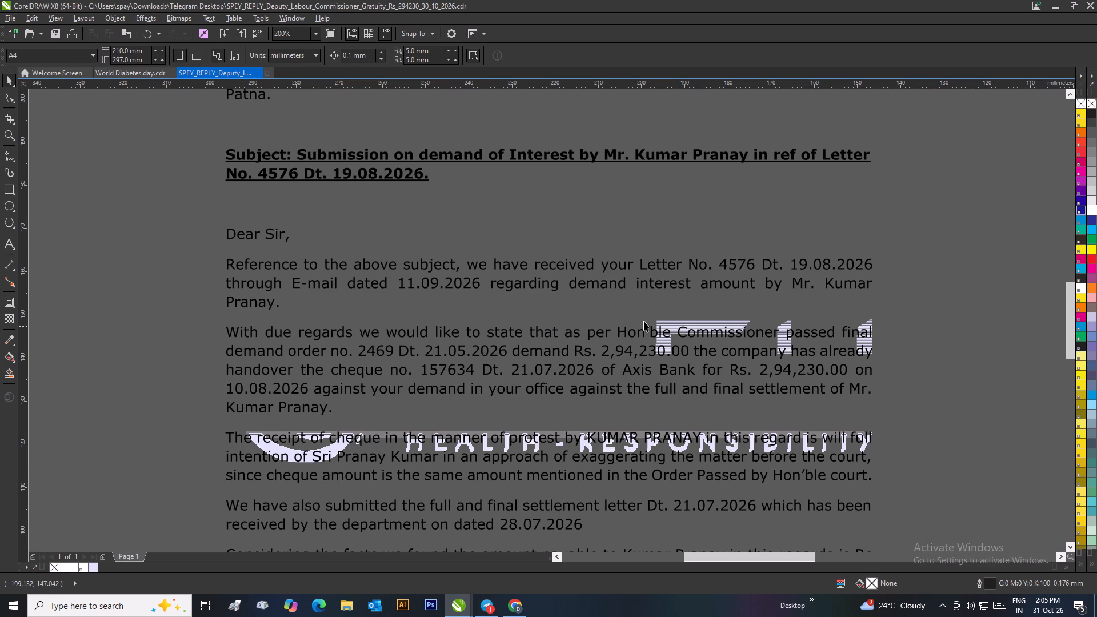
{"action": "left_click_drag", "start_coordinate": [644, 310], "coordinate": [901, 375]}
{"action": "key", "text": "Delete"}
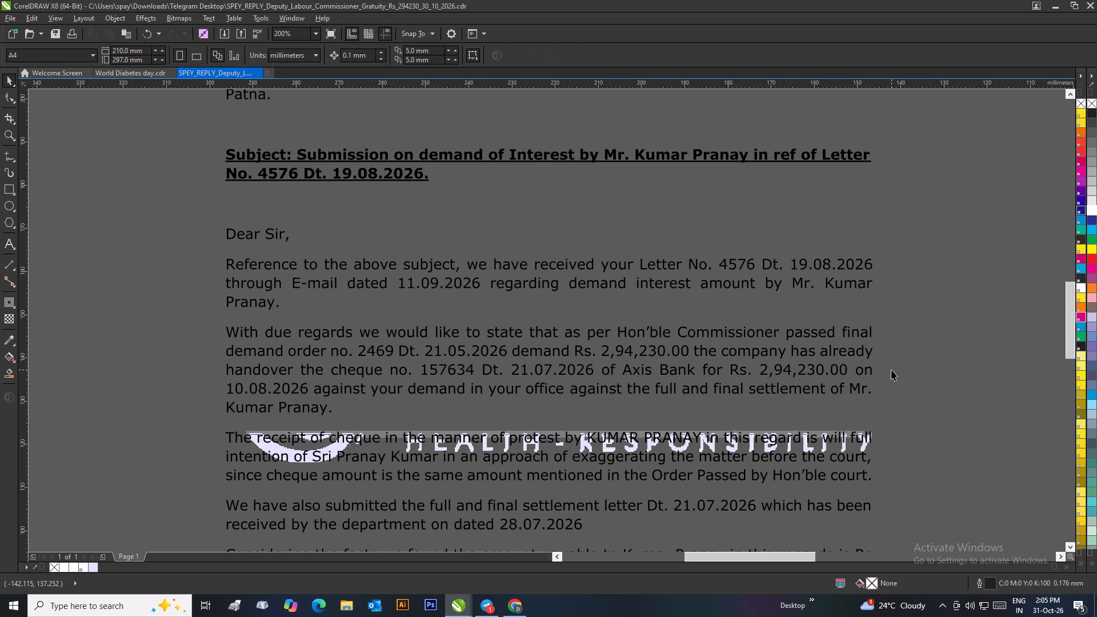
{"action": "left_click", "coordinate": [891, 370]}
Delete the remaining lower watermark pieces behind the "The receipt of cheque" paragraph, including the emblem base, tagline, grey strip and thin line.
{"action": "scroll", "coordinate": [322, 456], "scroll_direction": "up", "scroll_amount": 1}
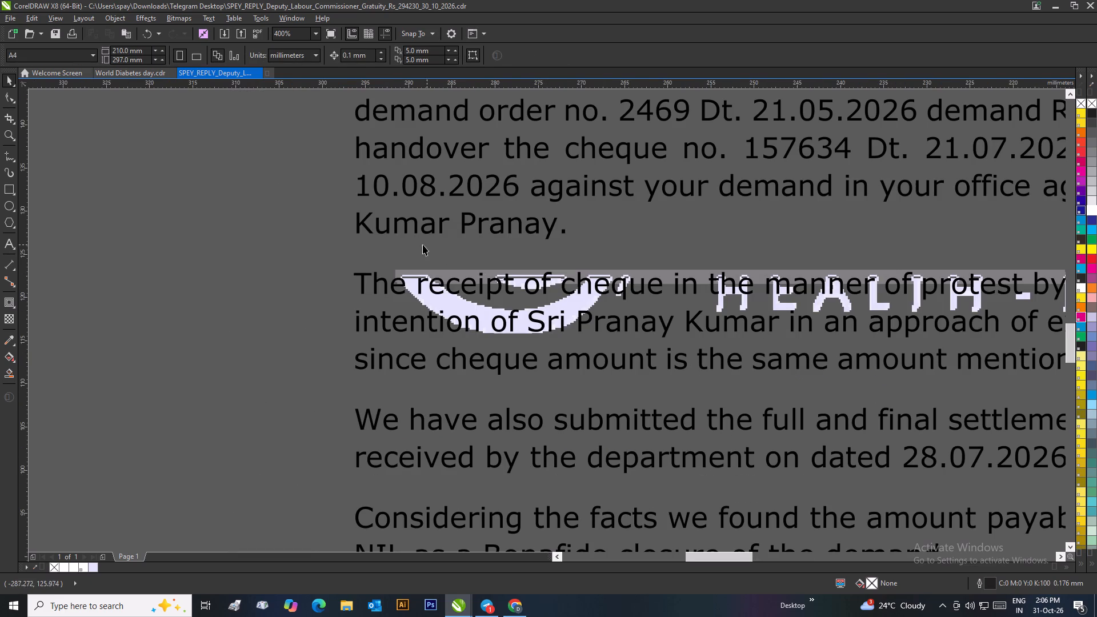
{"action": "left_click_drag", "start_coordinate": [330, 252], "coordinate": [213, 287]}
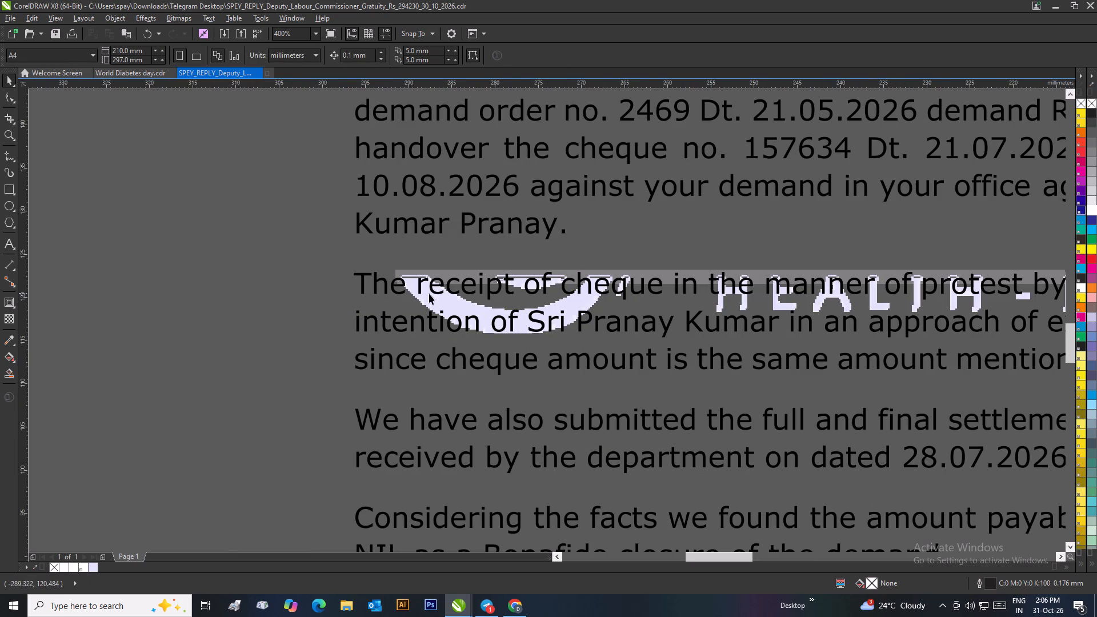
{"action": "left_click", "coordinate": [442, 295]}
{"action": "key", "text": "Delete"}
{"action": "left_click", "coordinate": [466, 271]}
{"action": "key", "text": "Delete"}
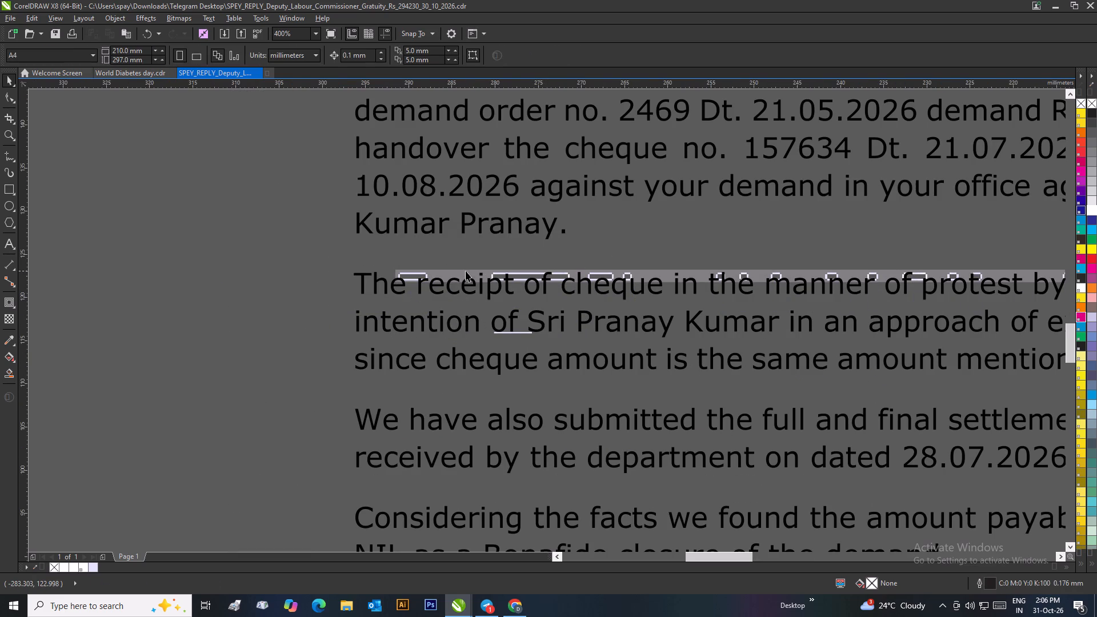
{"action": "left_click", "coordinate": [463, 273]}
{"action": "key", "text": "Delete"}
{"action": "scroll", "coordinate": [471, 278], "scroll_direction": "down", "scroll_amount": 2}
{"action": "scroll", "coordinate": [564, 324], "scroll_direction": "up", "scroll_amount": 2}
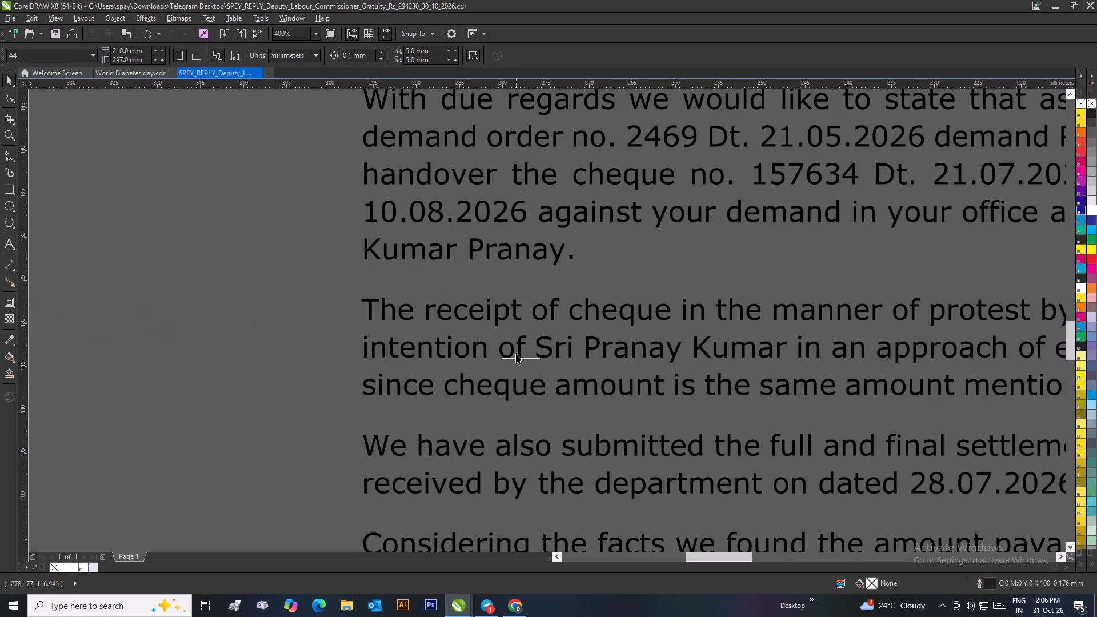
{"action": "left_click", "coordinate": [531, 358]}
{"action": "key", "text": "Delete"}
Group all the letter's text objects, from the date line down to the authorised signatory line.
{"action": "scroll", "coordinate": [531, 358], "scroll_direction": "down", "scroll_amount": 2}
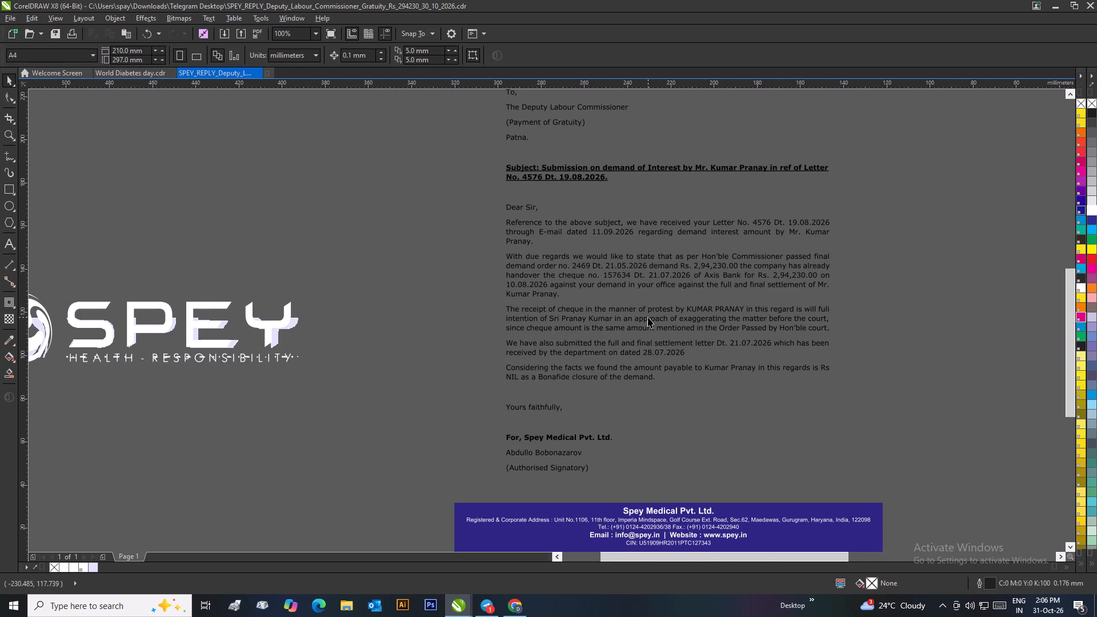
{"action": "scroll", "coordinate": [648, 317], "scroll_direction": "down", "scroll_amount": 1}
{"action": "left_click_drag", "start_coordinate": [455, 182], "coordinate": [633, 364]}
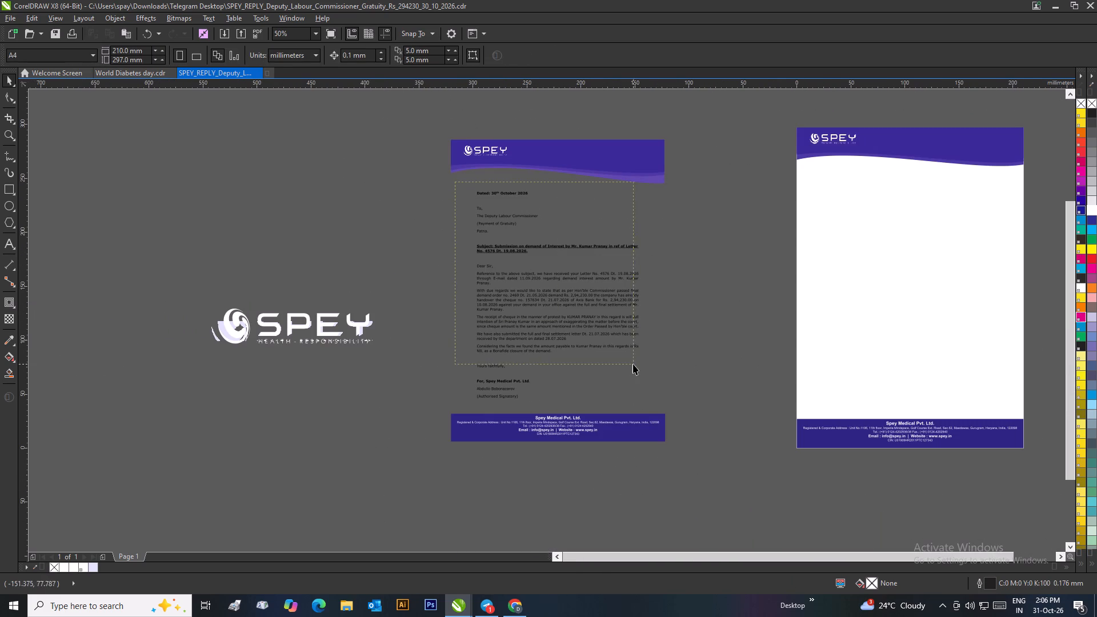
{"action": "left_click_drag", "start_coordinate": [633, 364], "coordinate": [660, 403]}
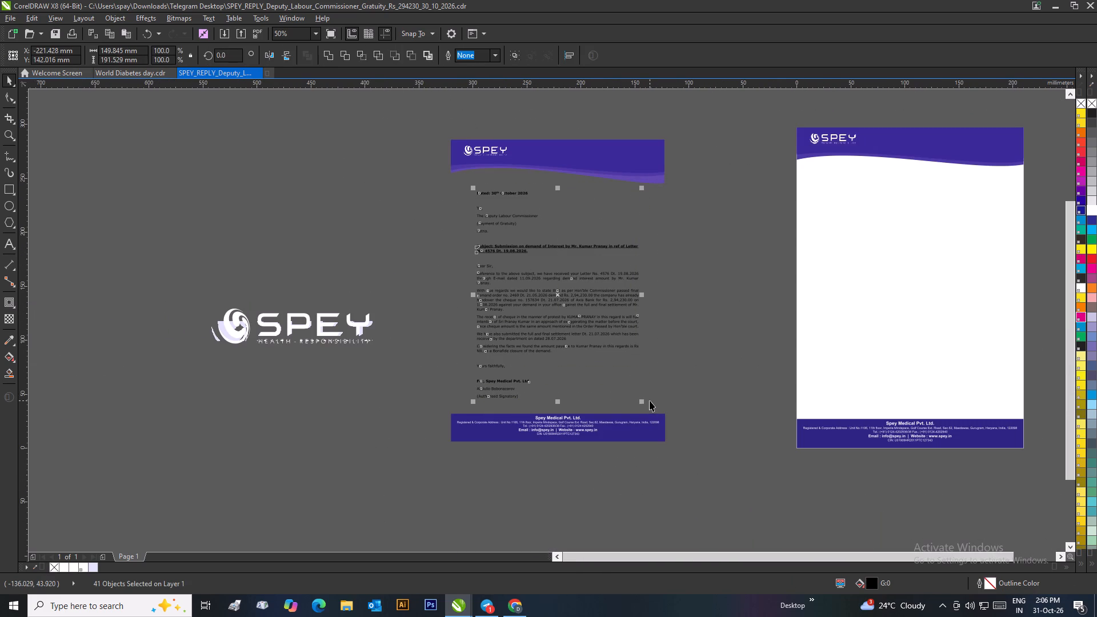
{"action": "key", "text": "ctrl+g"}
Place a copy of the grouped letter text on the white letterhead page and centre it there horizontally and vertically.
{"action": "left_click_drag", "start_coordinate": [555, 291], "coordinate": [871, 311]}
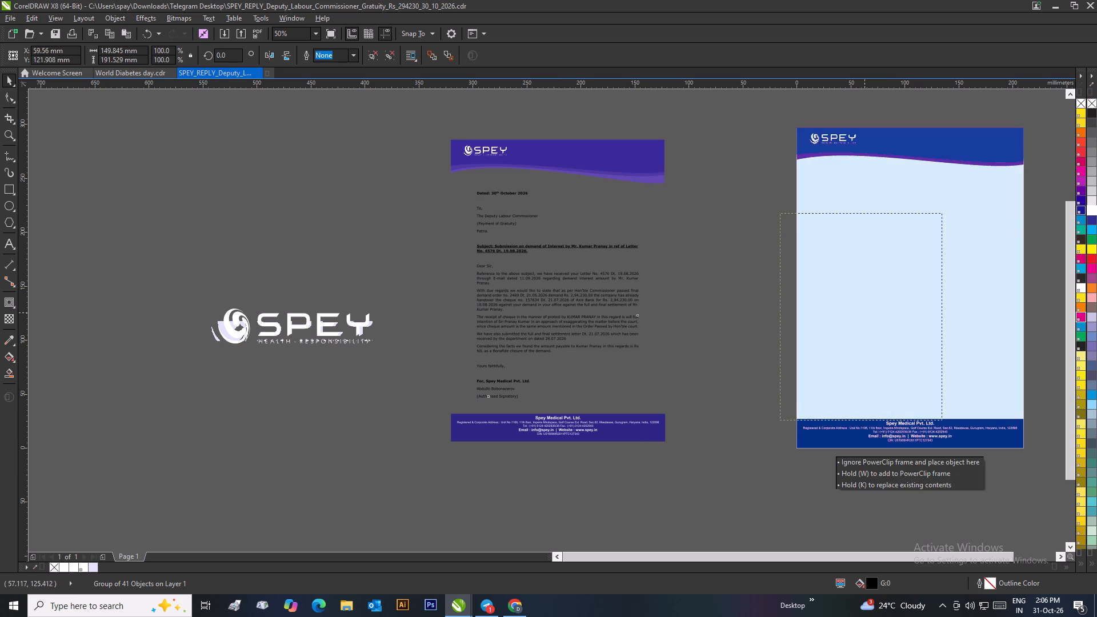
{"action": "left_click_drag", "start_coordinate": [871, 311], "coordinate": [896, 303]}
{"action": "right_click", "coordinate": [896, 303]}
{"action": "left_click", "coordinate": [991, 274], "text": "shift"}
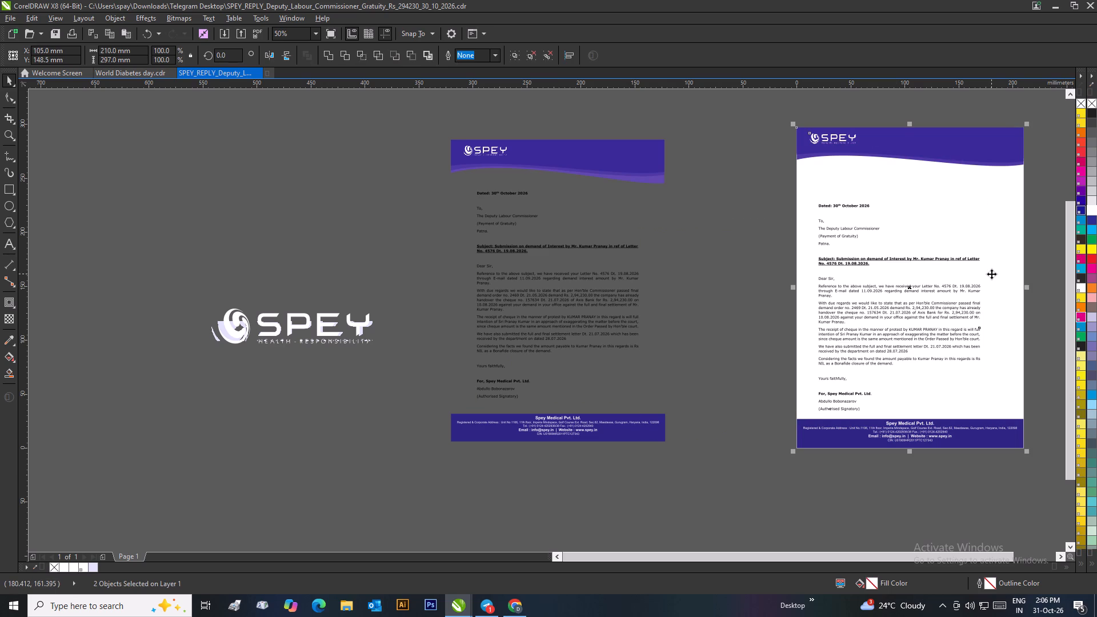
{"action": "type", "text": "ce"}
{"action": "left_click", "coordinate": [784, 266]}
Delete the original letter beside the page, including its header, text and footer.
{"action": "scroll", "coordinate": [859, 263], "scroll_direction": "down", "scroll_amount": 1}
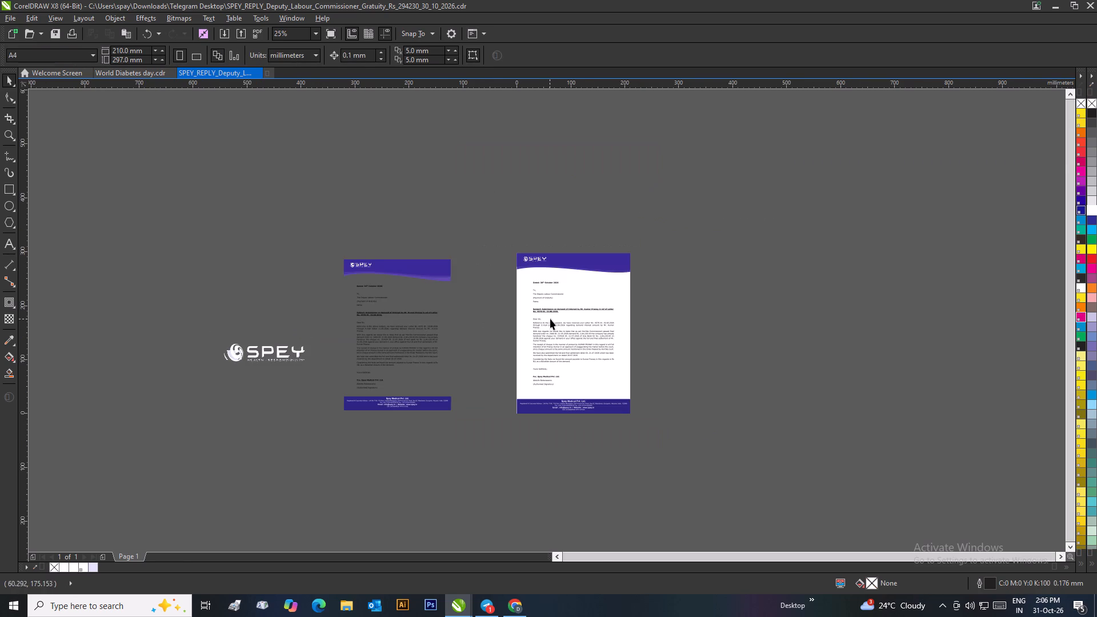
{"action": "scroll", "coordinate": [539, 319], "scroll_direction": "up", "scroll_amount": 1}
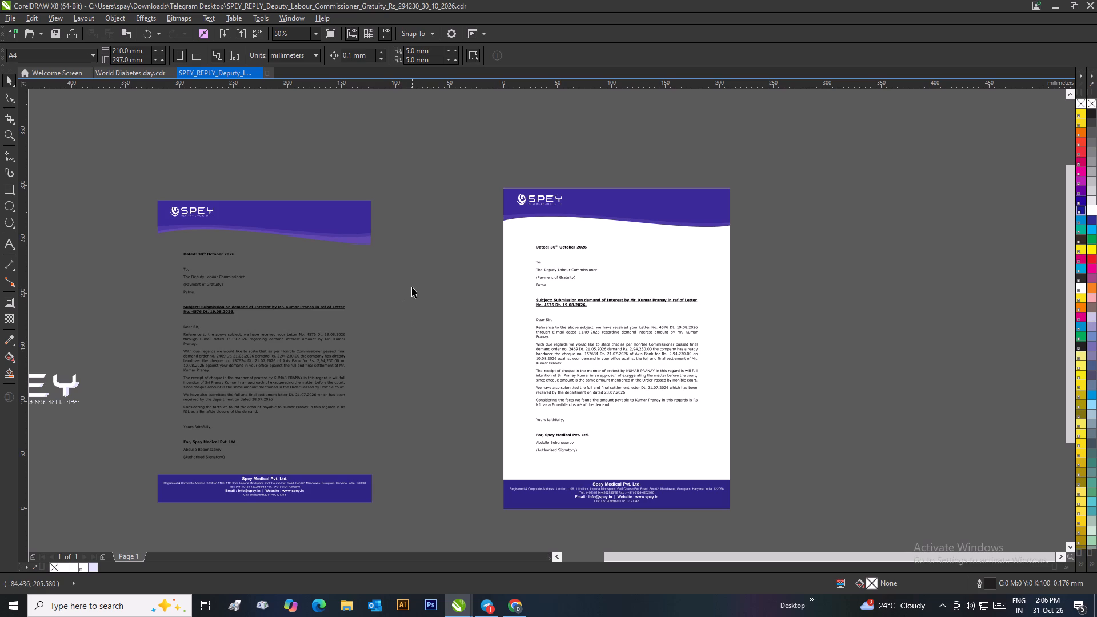
{"action": "left_click_drag", "start_coordinate": [441, 165], "coordinate": [245, 451]}
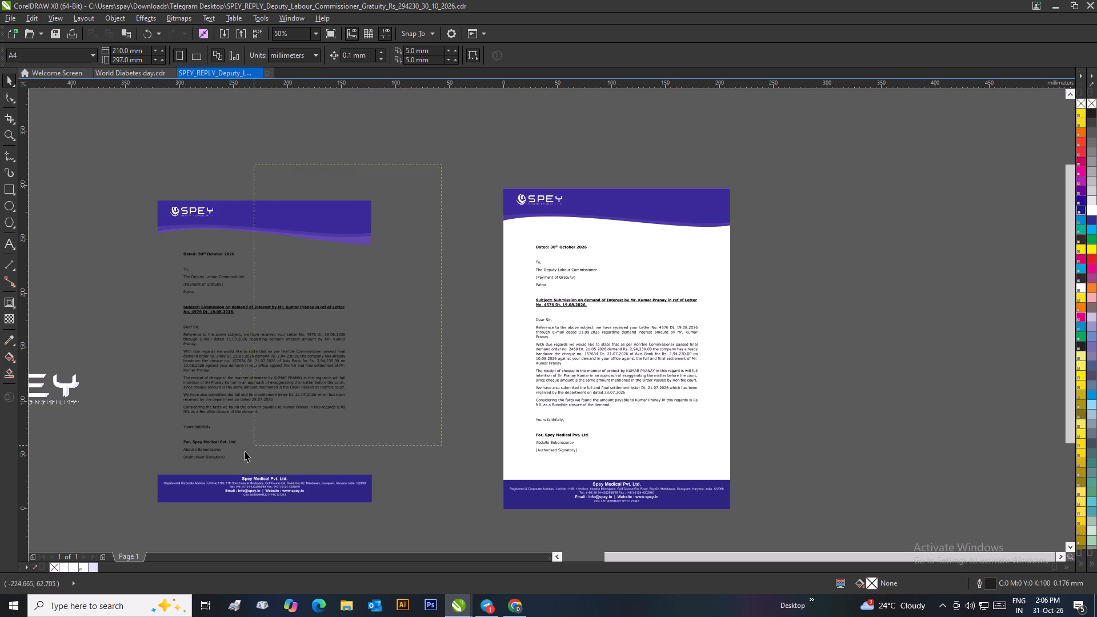
{"action": "left_click_drag", "start_coordinate": [245, 451], "coordinate": [131, 509]}
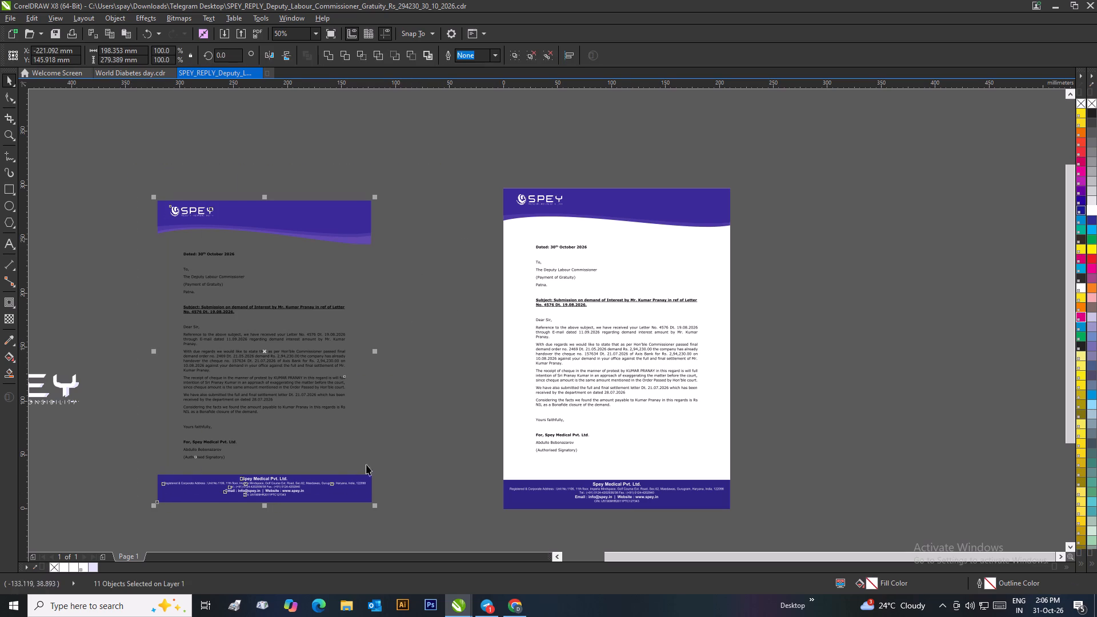
{"action": "left_click", "coordinate": [381, 458]}
{"action": "left_click_drag", "start_coordinate": [417, 191], "coordinate": [137, 499]}
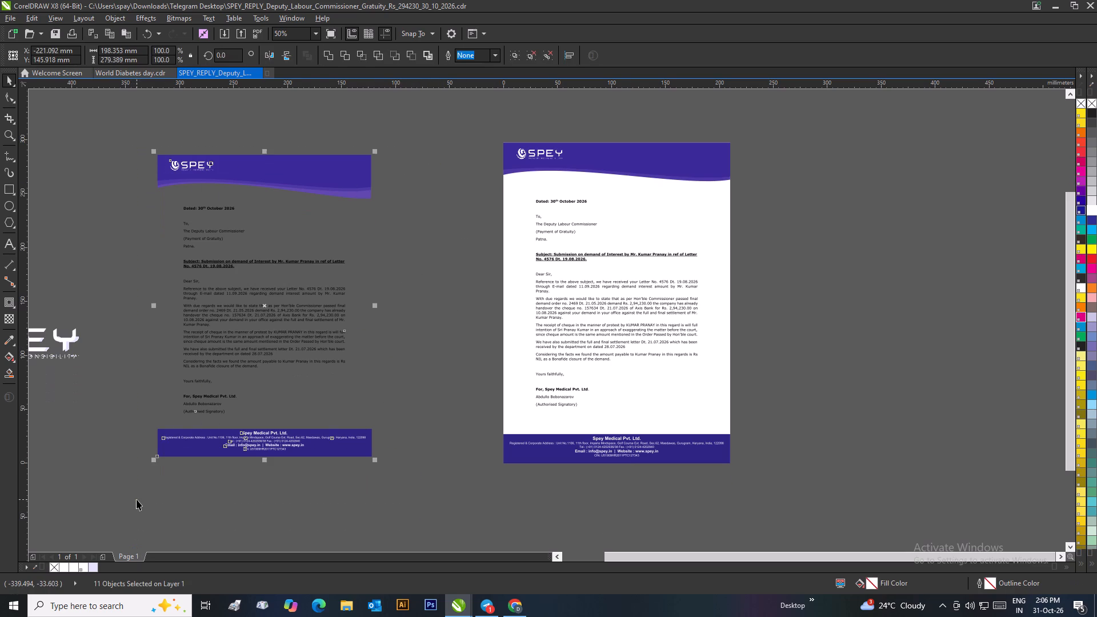
{"action": "key", "text": "Delete"}
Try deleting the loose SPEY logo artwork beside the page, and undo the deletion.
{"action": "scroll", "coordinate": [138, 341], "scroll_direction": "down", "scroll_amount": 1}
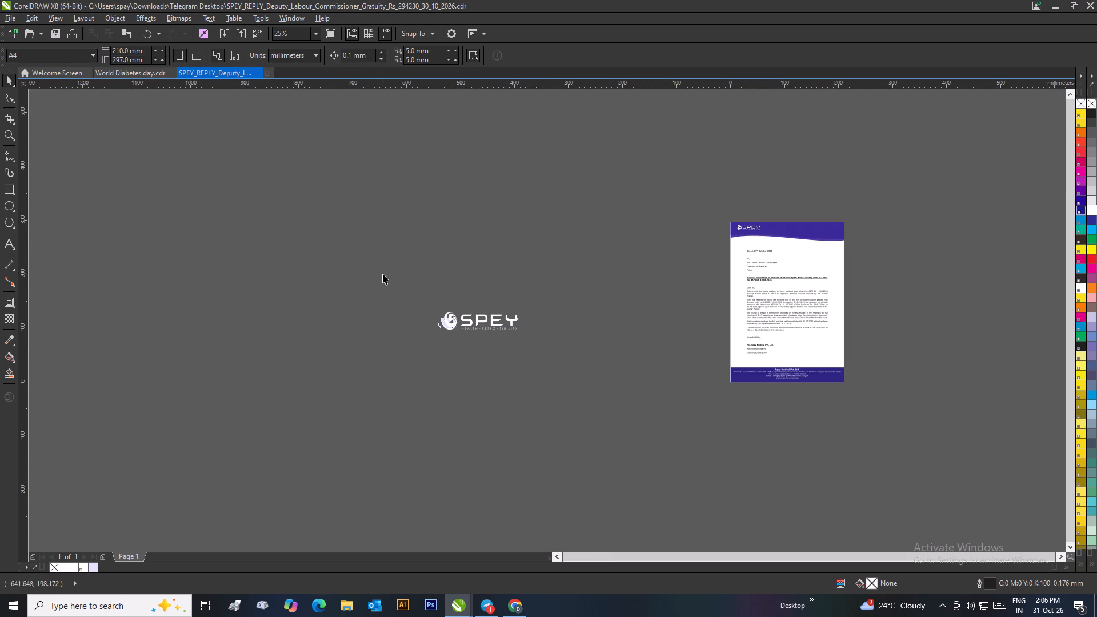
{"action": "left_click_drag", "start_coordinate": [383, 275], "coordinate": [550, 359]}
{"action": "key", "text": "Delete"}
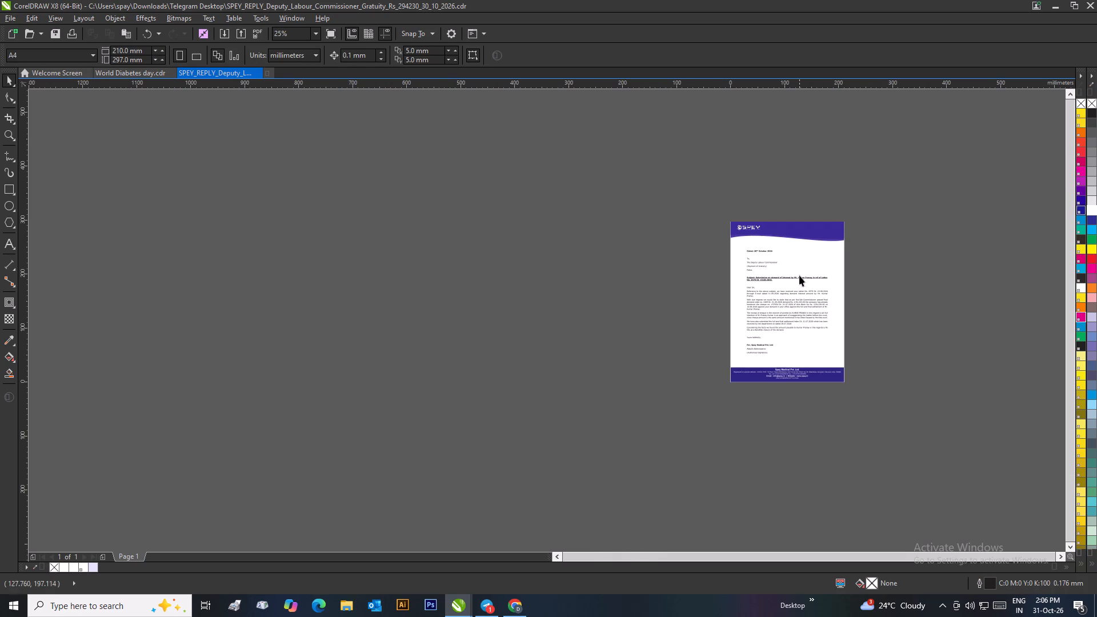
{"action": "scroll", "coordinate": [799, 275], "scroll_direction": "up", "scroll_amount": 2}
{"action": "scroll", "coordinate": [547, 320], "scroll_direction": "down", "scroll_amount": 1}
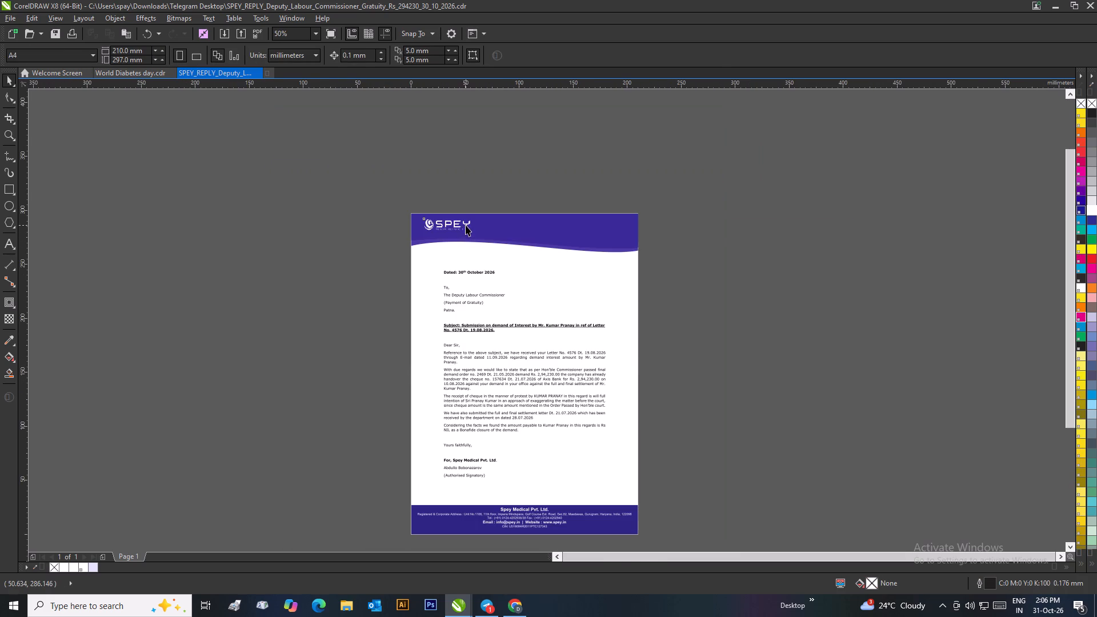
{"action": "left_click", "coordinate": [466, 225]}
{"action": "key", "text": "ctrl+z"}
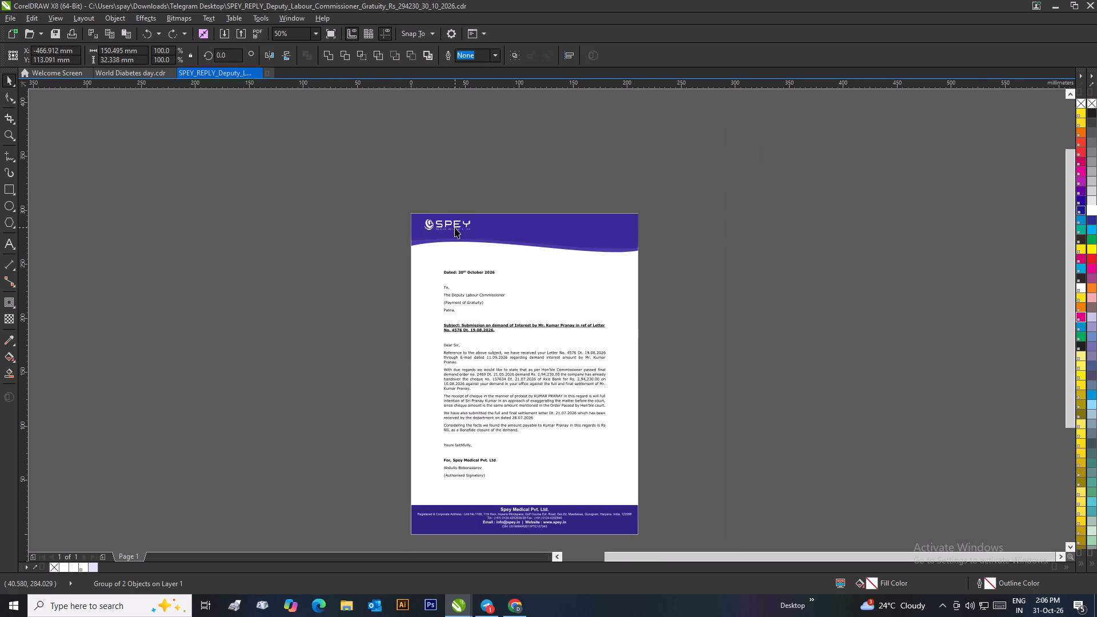
Move the white vector SPEY logo down, clear of the lavender bitmap logo it overlaps.
{"action": "scroll", "coordinate": [419, 237], "scroll_direction": "down", "scroll_amount": 1}
{"action": "left_click", "coordinate": [429, 396]}
{"action": "scroll", "coordinate": [298, 416], "scroll_direction": "up", "scroll_amount": 3}
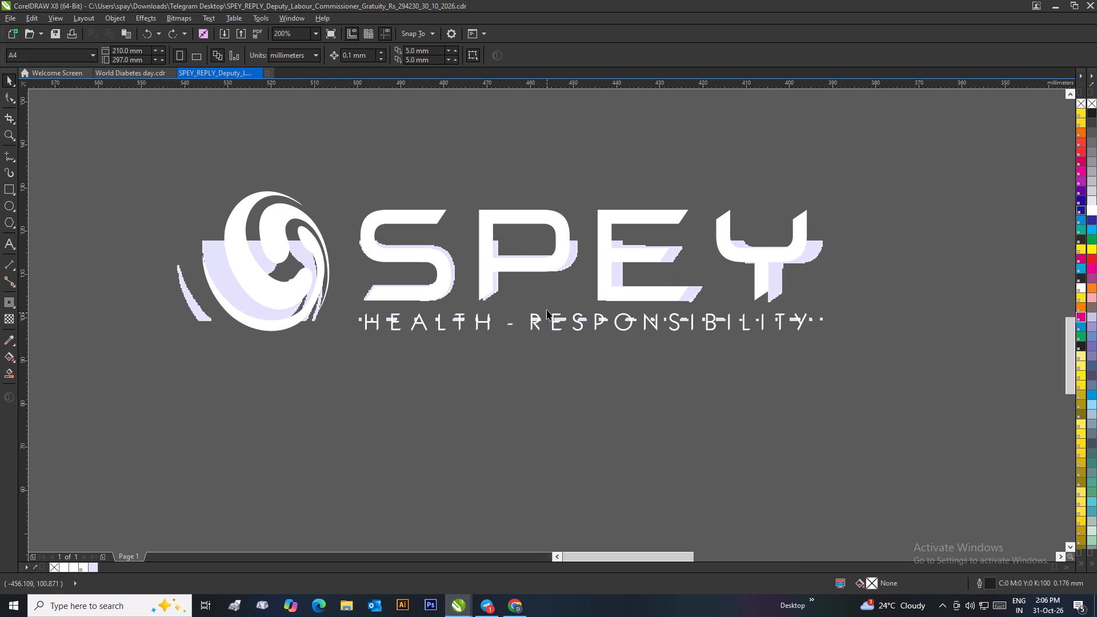
{"action": "left_click_drag", "start_coordinate": [529, 265], "coordinate": [551, 406]}
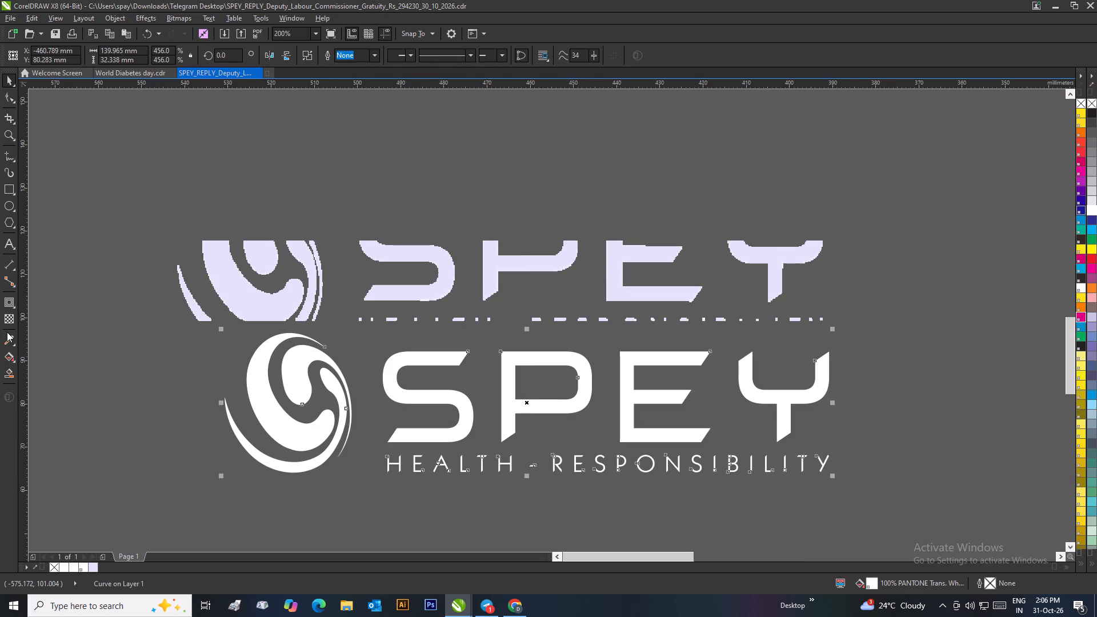
Recolour the white SPEY logo with the light lavender (#E0E1F8) sampled from the bitmap logo.
{"action": "left_click", "coordinate": [7, 332]}
{"action": "left_click", "coordinate": [7, 335]}
{"action": "left_click", "coordinate": [254, 302]}
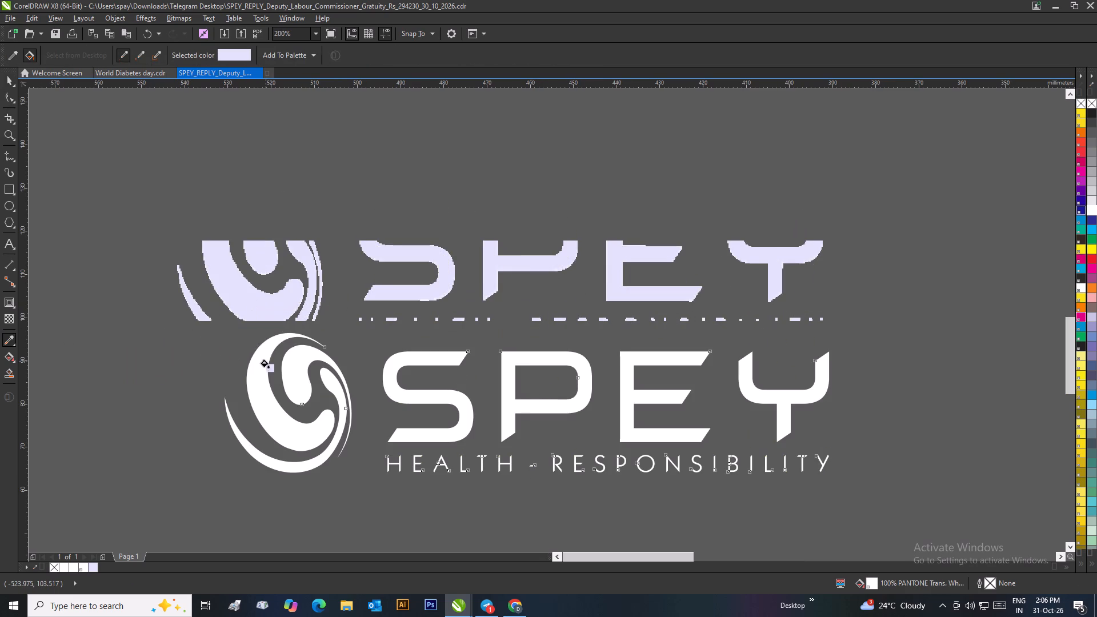
{"action": "left_click", "coordinate": [265, 366]}
{"action": "left_click", "coordinate": [7, 78]}
Delete the cropped lavender bitmap logo above the recoloured vector logo.
{"action": "left_click_drag", "start_coordinate": [173, 149], "coordinate": [181, 159]}
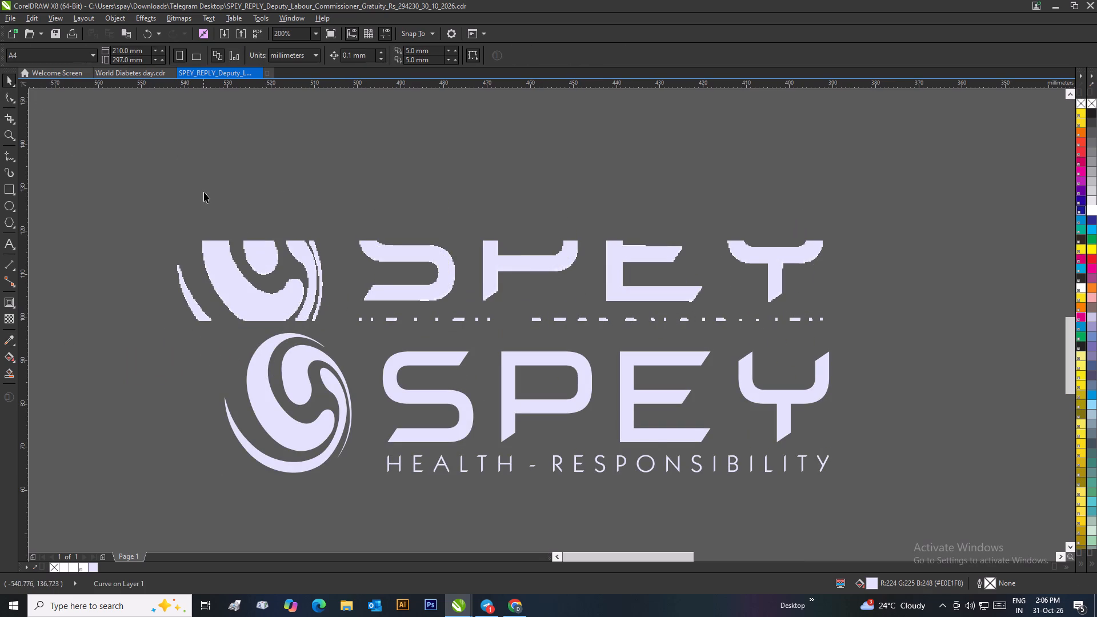
{"action": "left_click_drag", "start_coordinate": [138, 199], "coordinate": [844, 379]}
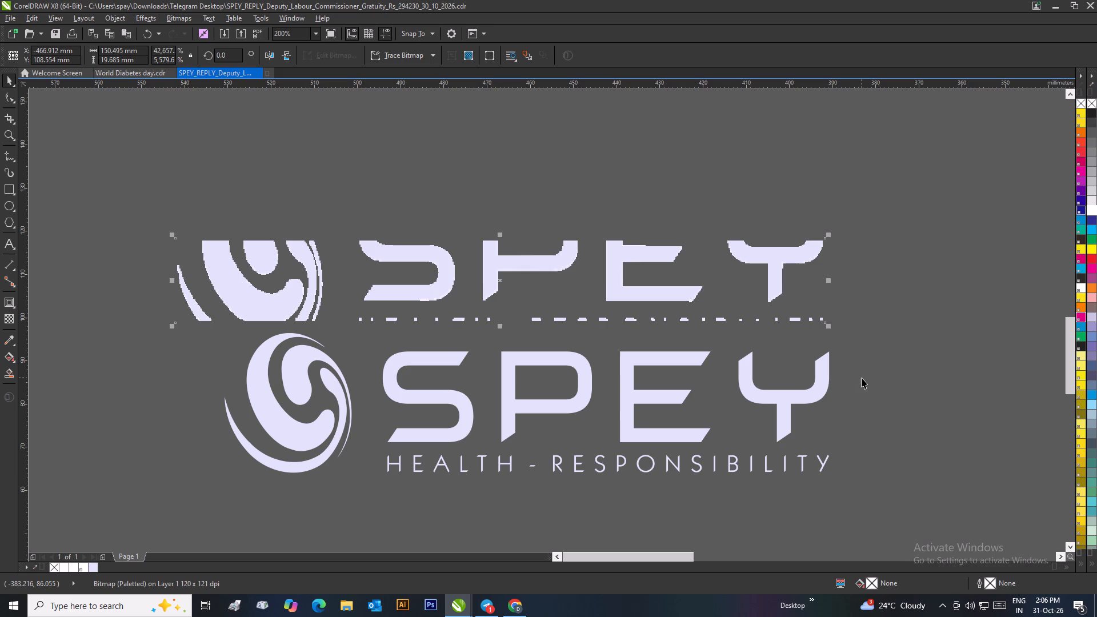
{"action": "key", "text": "Delete"}
Move the lavender SPEY logo onto the letter page as a watermark in the middle of the body text.
{"action": "scroll", "coordinate": [564, 346], "scroll_direction": "down", "scroll_amount": 4}
{"action": "left_click_drag", "start_coordinate": [550, 322], "coordinate": [678, 339]}
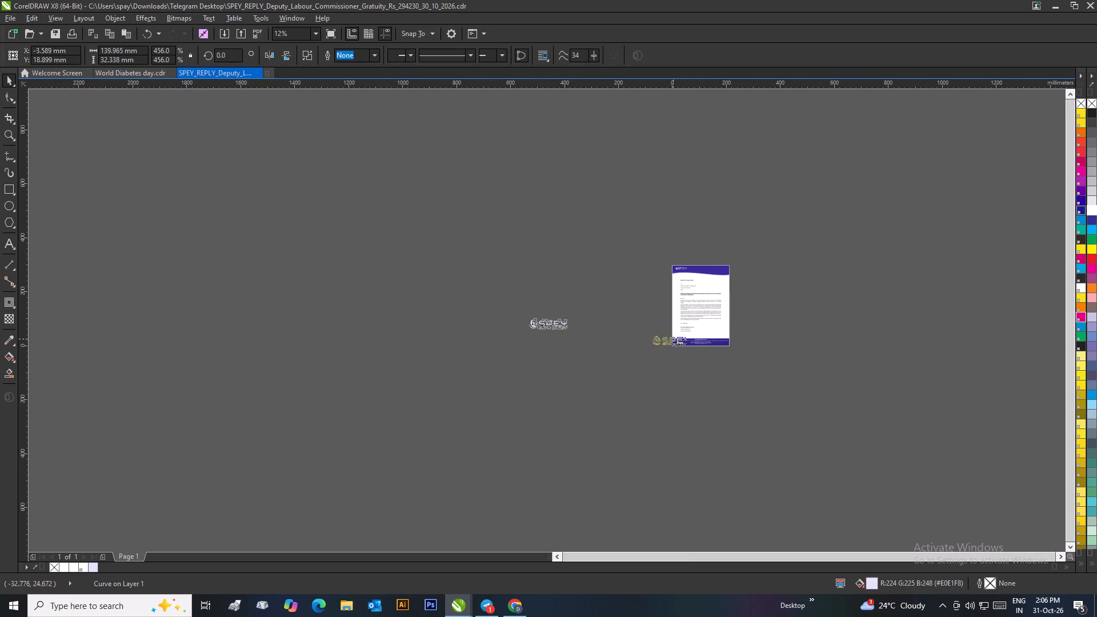
{"action": "left_click_drag", "start_coordinate": [678, 339], "coordinate": [713, 310]}
{"action": "scroll", "coordinate": [712, 307], "scroll_direction": "up", "scroll_amount": 3}
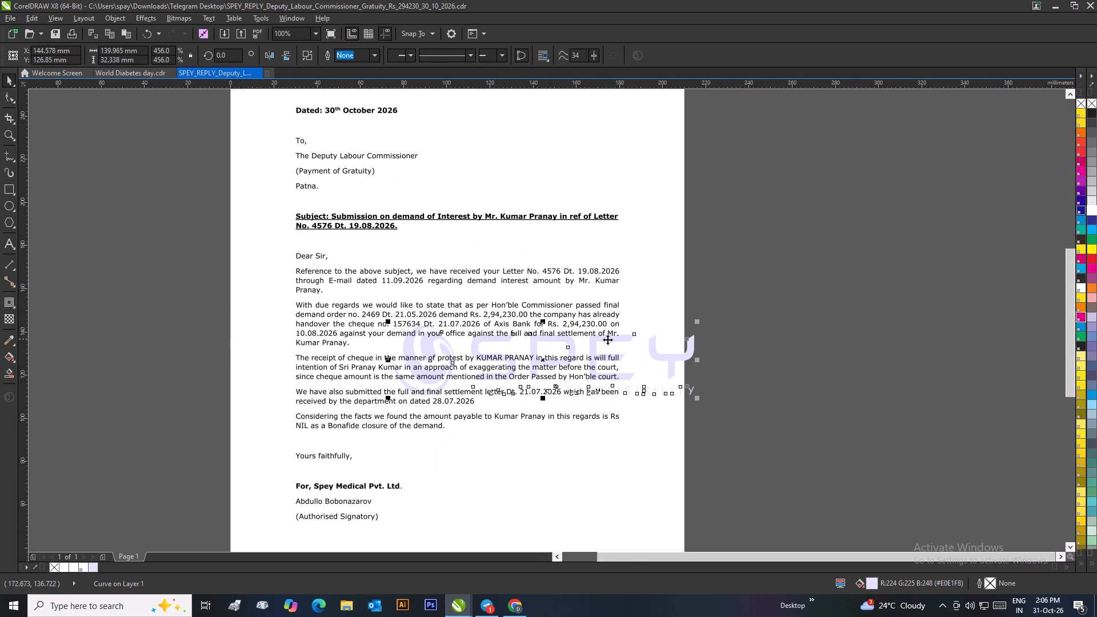
{"action": "left_click_drag", "start_coordinate": [659, 354], "coordinate": [586, 326]}
{"action": "scroll", "coordinate": [586, 326], "scroll_direction": "down", "scroll_amount": 1}
{"action": "left_click", "coordinate": [673, 319]}
{"action": "scroll", "coordinate": [487, 323], "scroll_direction": "up", "scroll_amount": 1}
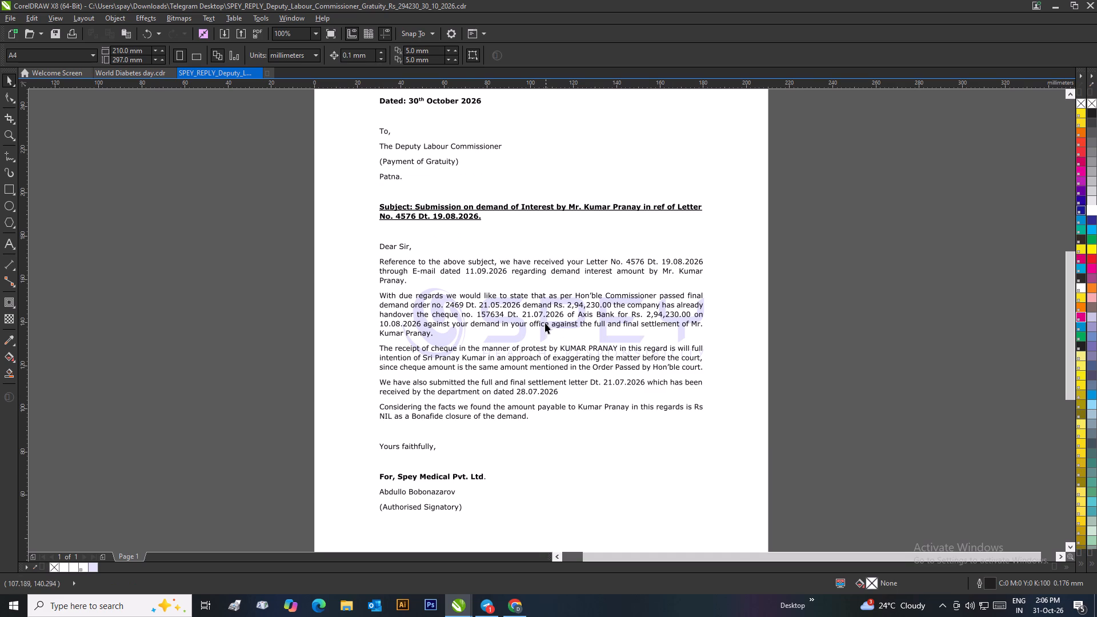
Group all objects of the rebuilt letter page and copy the group.
{"action": "scroll", "coordinate": [535, 331], "scroll_direction": "down", "scroll_amount": 1}
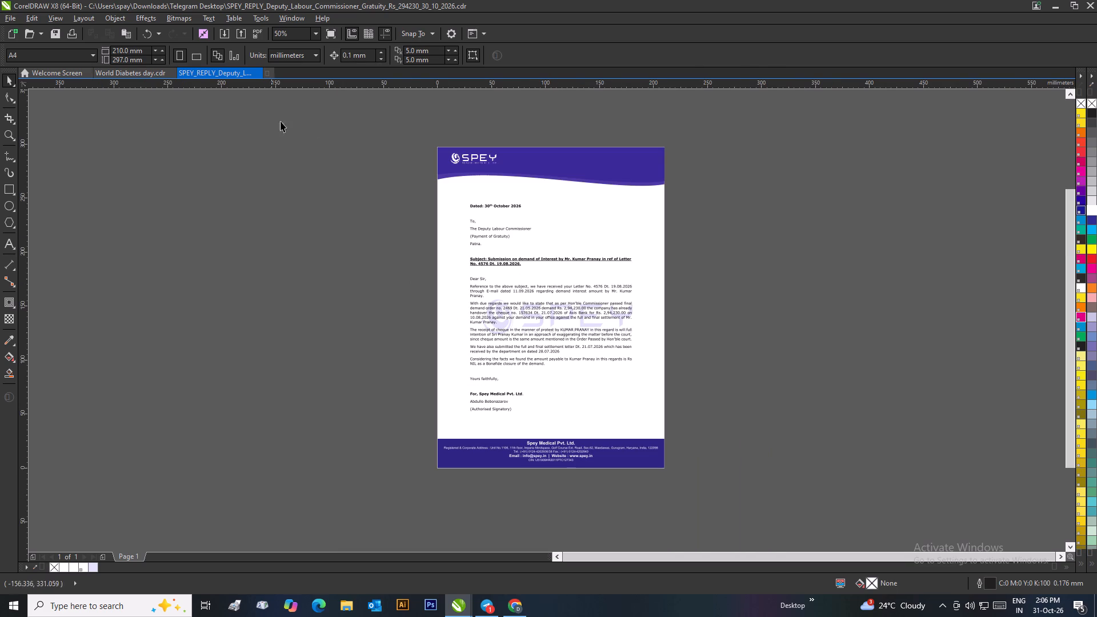
{"action": "left_click", "coordinate": [416, 142]}
{"action": "left_click_drag", "start_coordinate": [422, 139], "coordinate": [716, 490]}
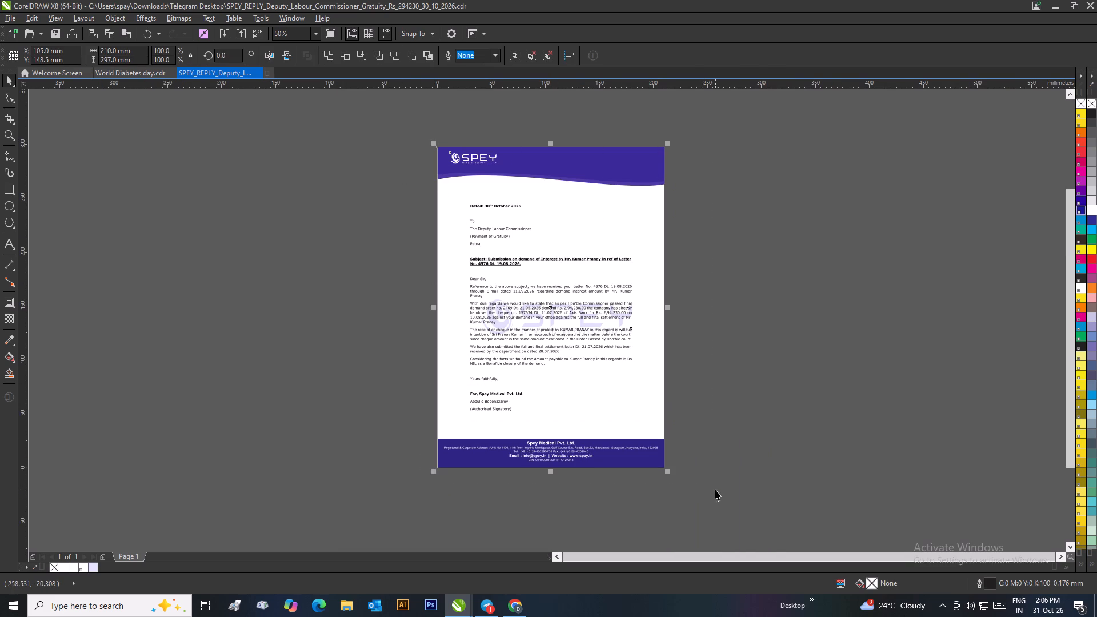
{"action": "key", "text": "ctrl+g"}
{"action": "right_click", "coordinate": [578, 312]}
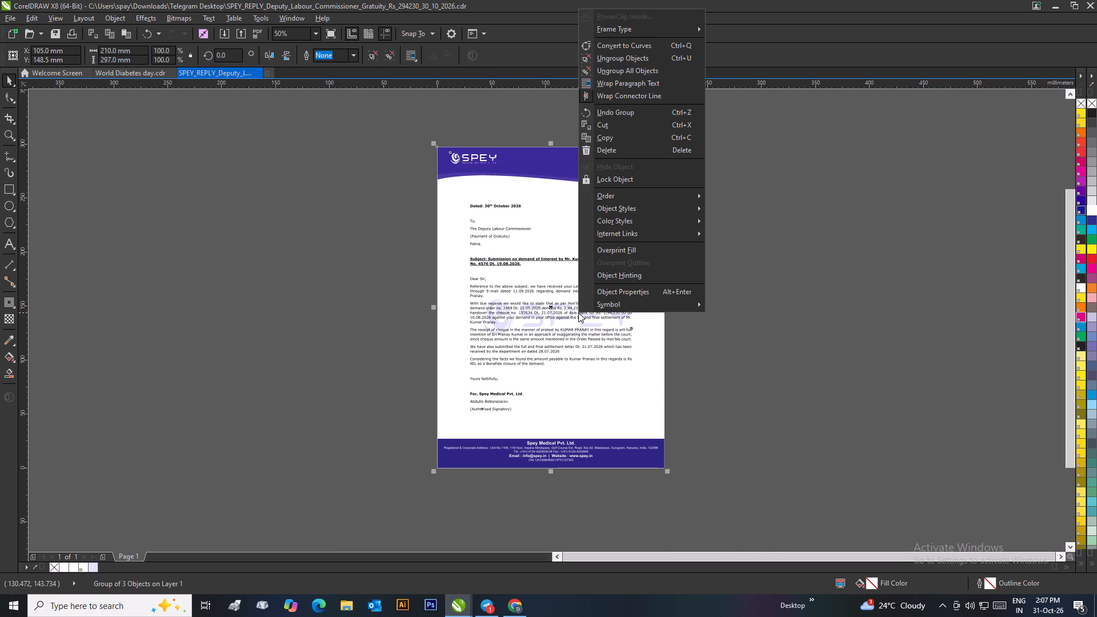
{"action": "left_click", "coordinate": [607, 137]}
{"action": "left_click", "coordinate": [608, 129]}
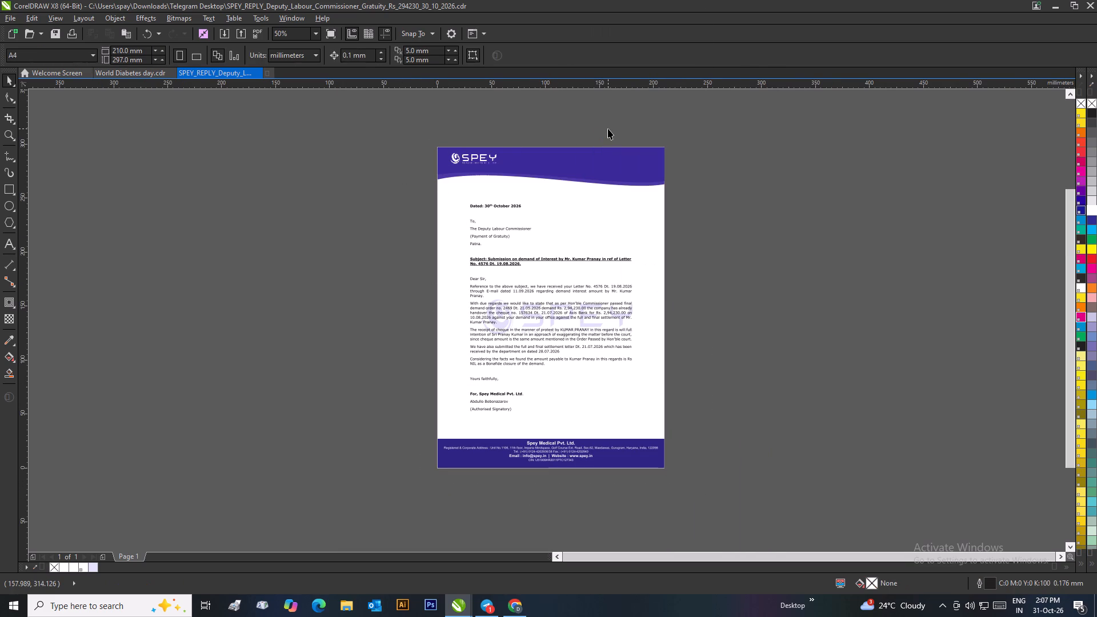
Create a new document and set its page size to A4.
{"action": "key", "text": "ctrl+n"}
{"action": "left_click", "coordinate": [67, 52]}
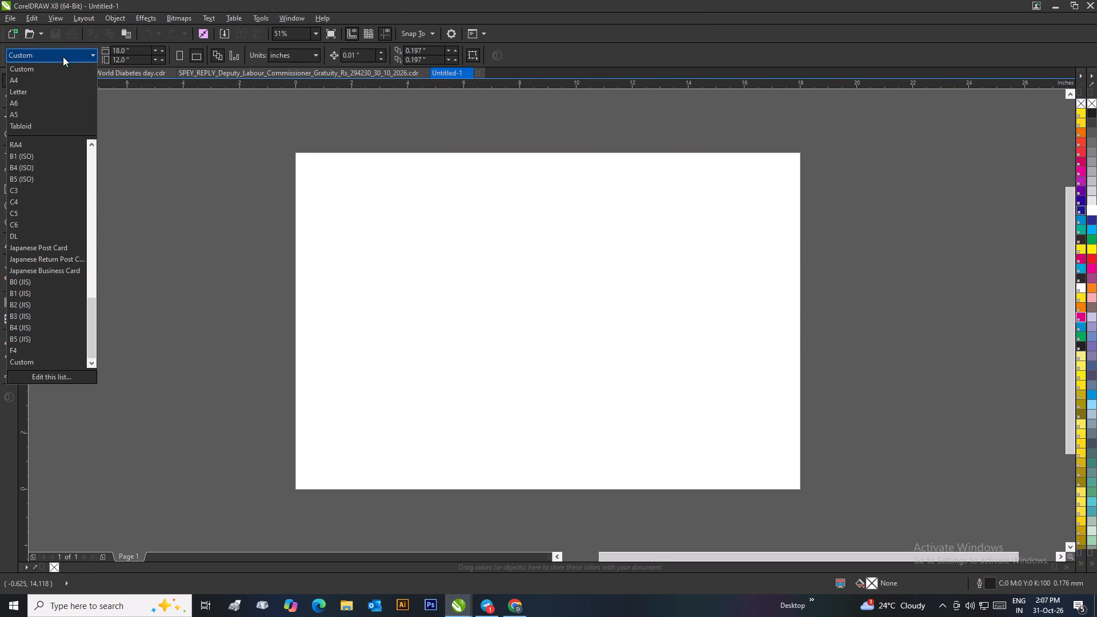
{"action": "left_click", "coordinate": [38, 82]}
{"action": "left_click", "coordinate": [213, 165]}
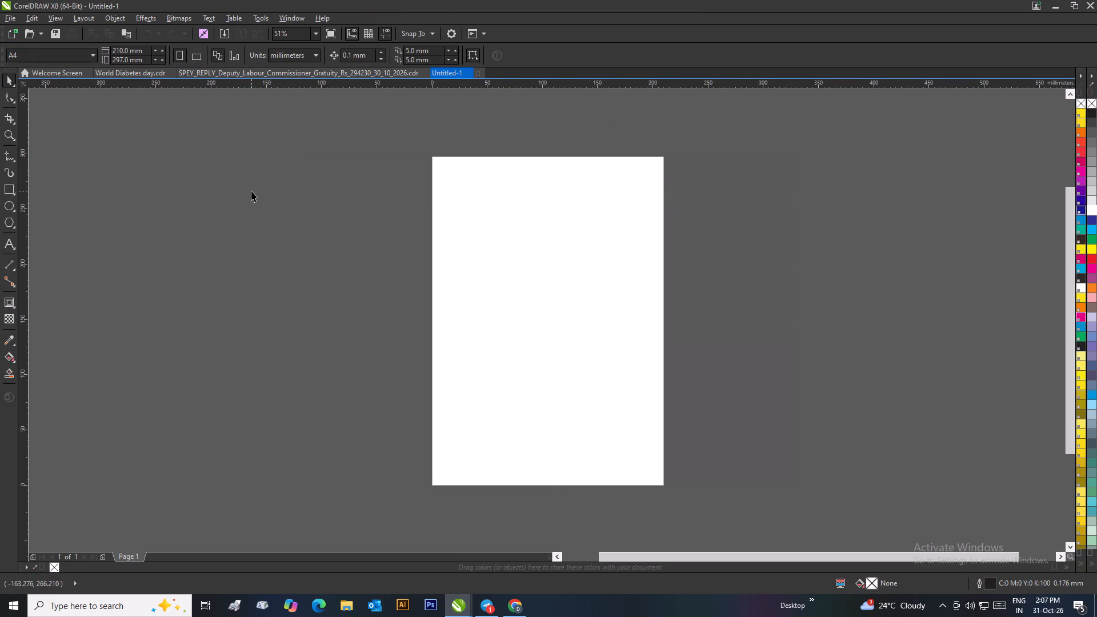
Paste the copied letter into the new document and centre it on the page.
{"action": "key", "text": "ctrl+v"}
{"action": "key", "text": "p"}
{"action": "left_click_drag", "start_coordinate": [802, 265], "coordinate": [786, 269]}
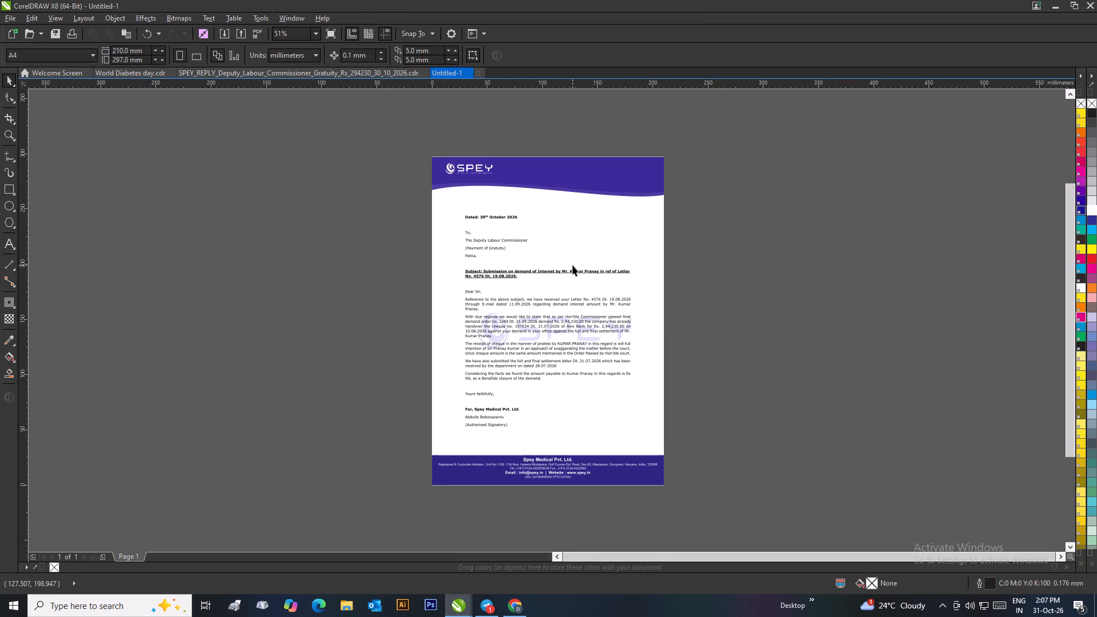
Ungroup all objects of the pasted letter.
{"action": "left_click", "coordinate": [572, 265]}
{"action": "right_click", "coordinate": [572, 265]}
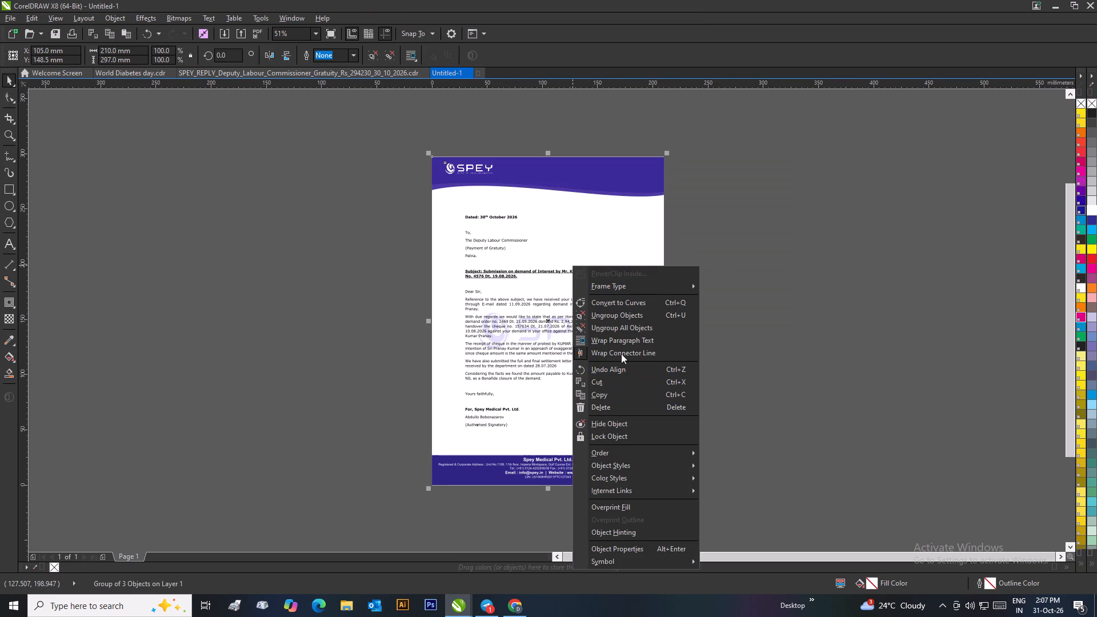
{"action": "left_click", "coordinate": [622, 328]}
{"action": "left_click", "coordinate": [715, 326]}
Return to the SPEY_REPLY document and undo all edits back to the original letter with the fragmented watermark.
{"action": "left_click", "coordinate": [299, 70]}
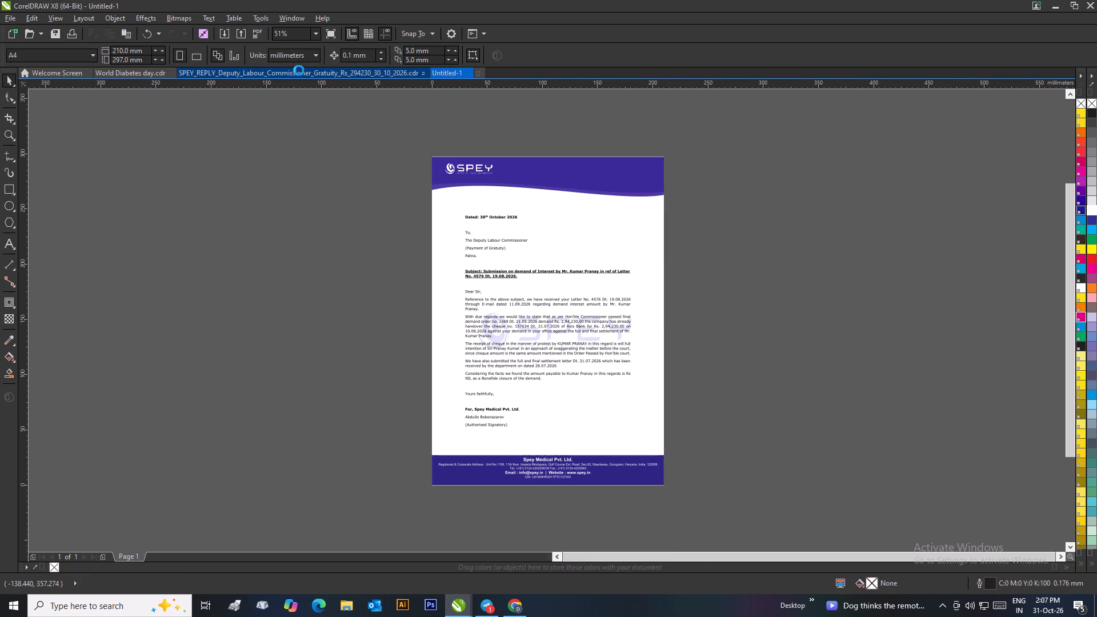
{"action": "left_click", "coordinate": [343, 127]}
{"action": "scroll", "coordinate": [382, 151], "scroll_direction": "down", "scroll_amount": 1}
{"action": "key", "text": "ctrl+z"}
{"action": "key", "text": "ctrl+z"}
{"action": "key", "text": "ctrl+z"}
{"action": "key", "text": "ctrl+z"}
{"action": "key", "text": "ctrl+z"}
{"action": "key", "text": "ctrl+z"}
{"action": "key", "text": "ctrl+z"}
{"action": "key", "text": "ctrl+z"}
{"action": "key", "text": "ctrl+z"}
{"action": "key", "text": "ctrl+z"}
{"action": "key", "text": "ctrl+z"}
{"action": "key", "text": "ctrl+z"}
{"action": "key", "text": "ctrl+z"}
{"action": "key", "text": "ctrl+z"}
{"action": "key", "text": "ctrl+z"}
{"action": "key", "text": "ctrl+z"}
{"action": "key", "text": "ctrl+z"}
{"action": "key", "text": "ctrl+z"}
{"action": "key", "text": "ctrl+z"}
{"action": "key", "text": "ctrl+z"}
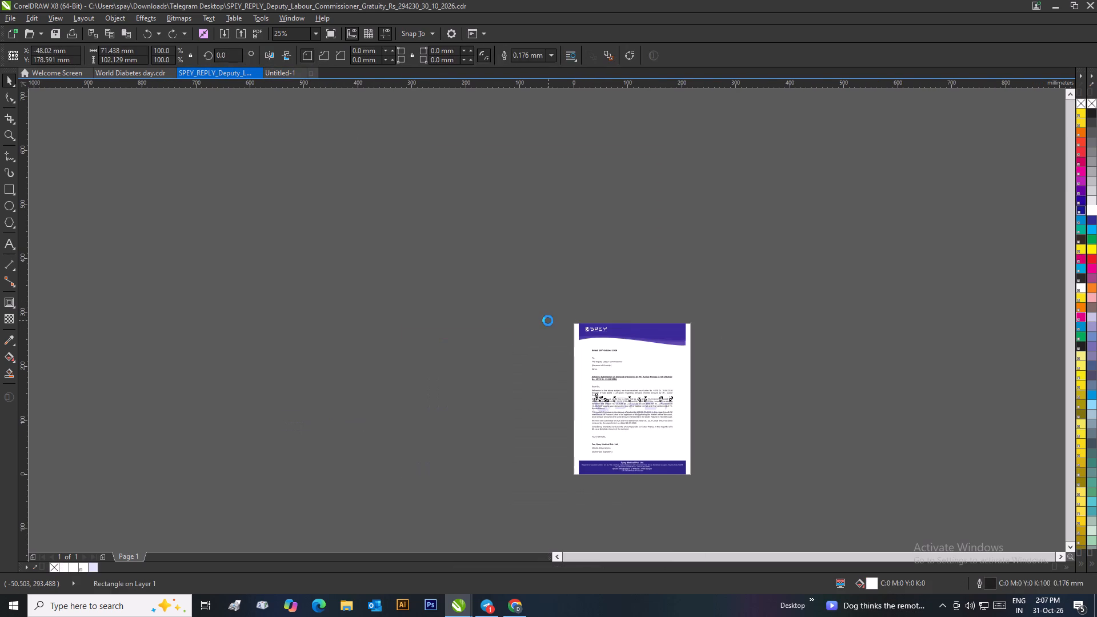
{"action": "left_click", "coordinate": [736, 356]}
Group all objects of the original letter, copy the group and switch to the Untitled-1 document.
{"action": "scroll", "coordinate": [648, 414], "scroll_direction": "up", "scroll_amount": 1}
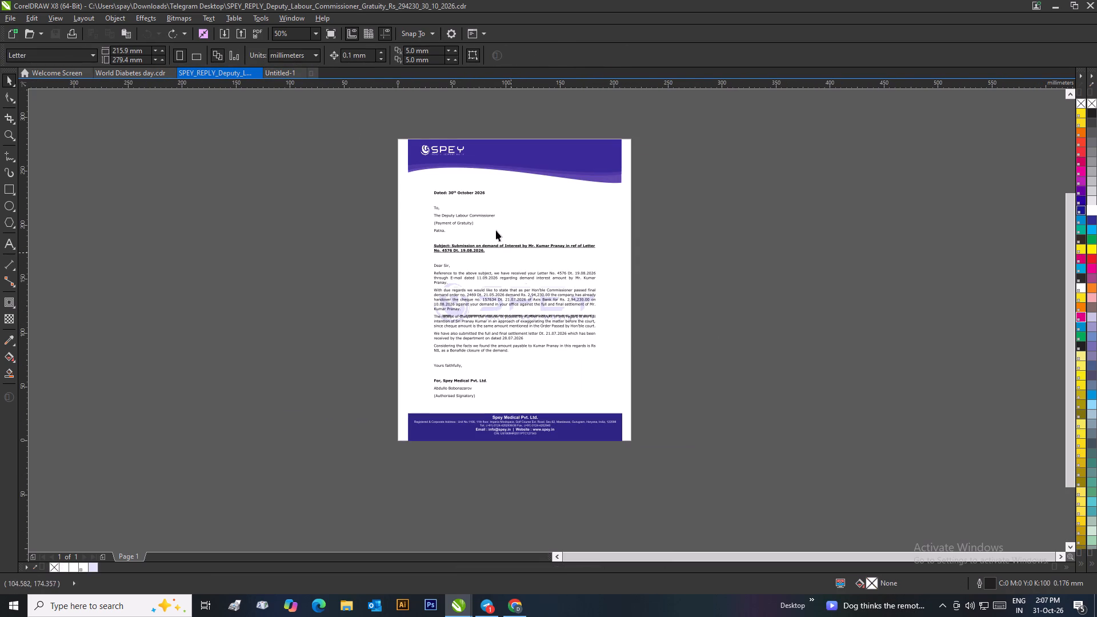
{"action": "left_click_drag", "start_coordinate": [401, 127], "coordinate": [623, 449]}
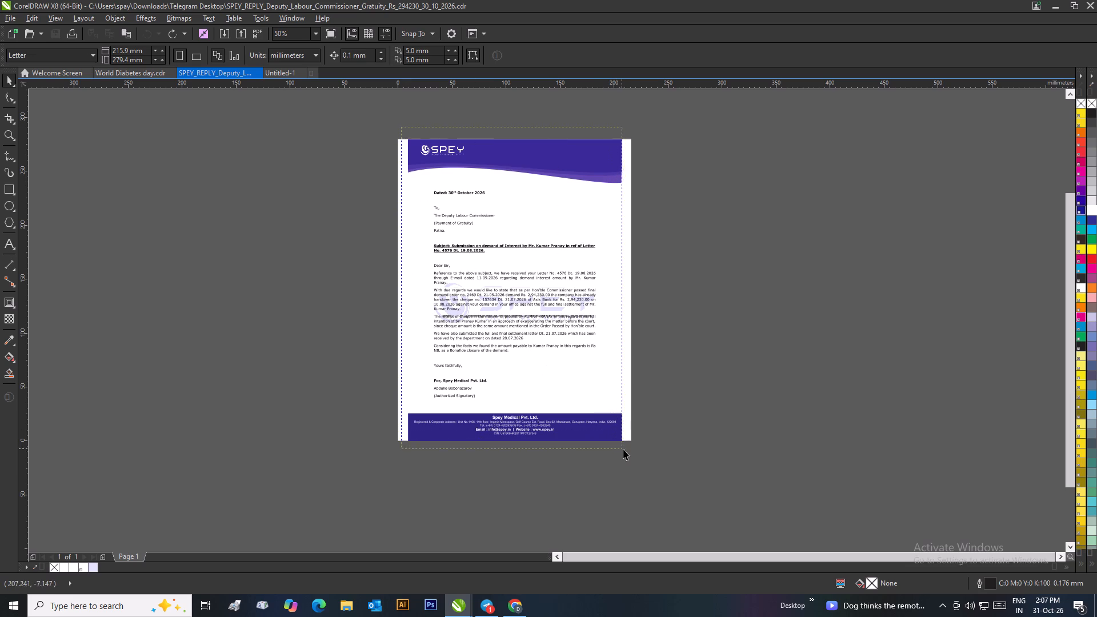
{"action": "left_click_drag", "start_coordinate": [623, 449], "coordinate": [626, 450]}
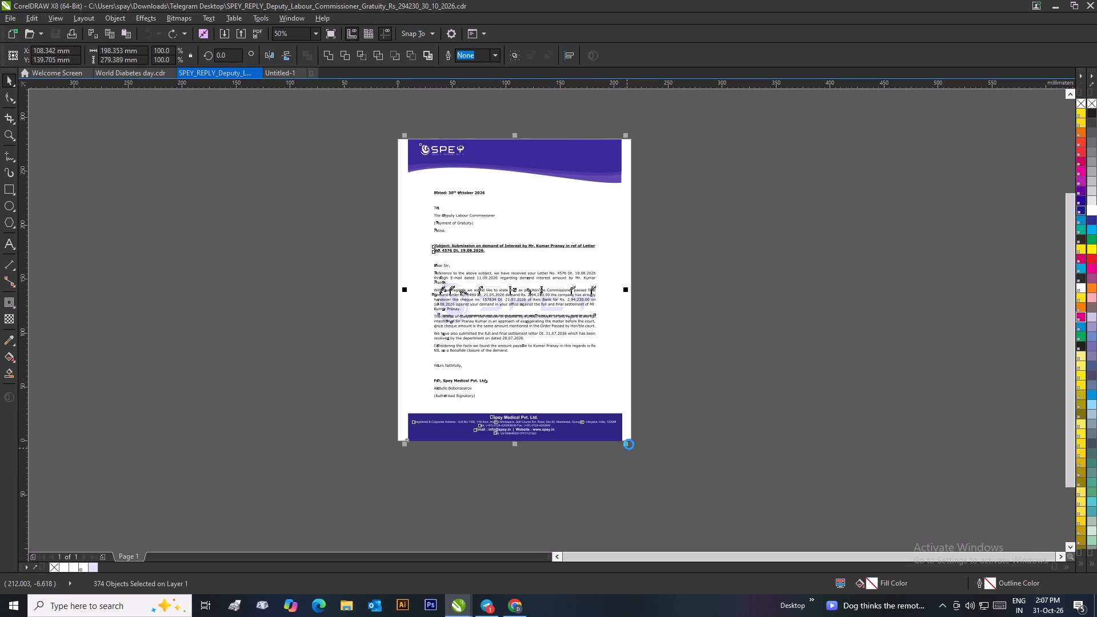
{"action": "key", "text": "ctrl+g"}
{"action": "left_click", "coordinate": [693, 360]}
{"action": "right_click", "coordinate": [539, 298]}
{"action": "left_click", "coordinate": [539, 298]}
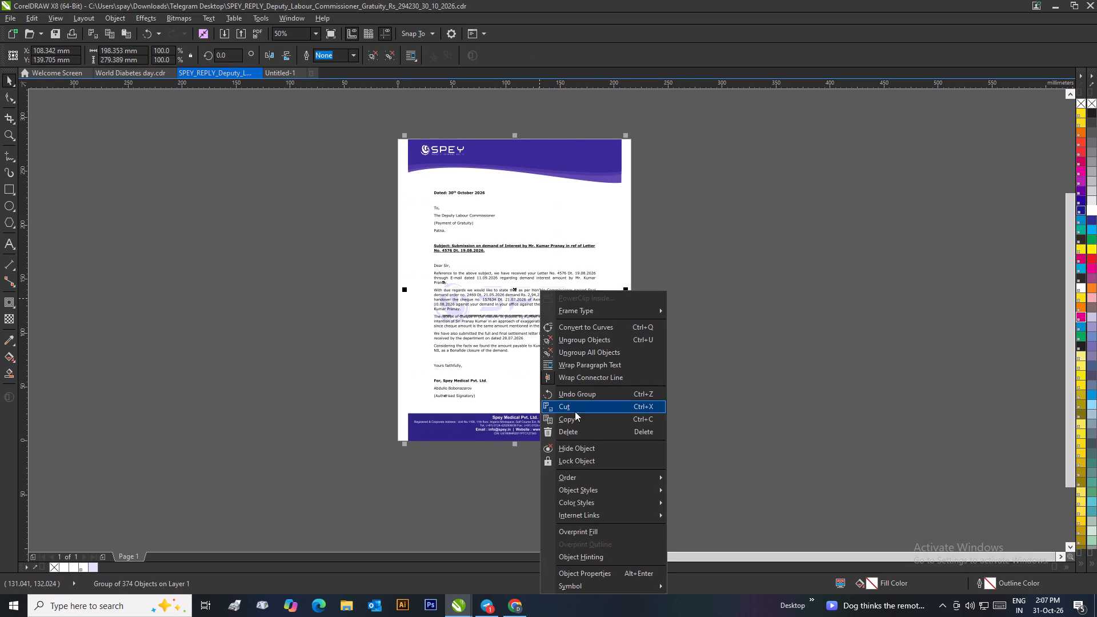
{"action": "left_click", "coordinate": [573, 418]}
{"action": "left_click", "coordinate": [282, 70]}
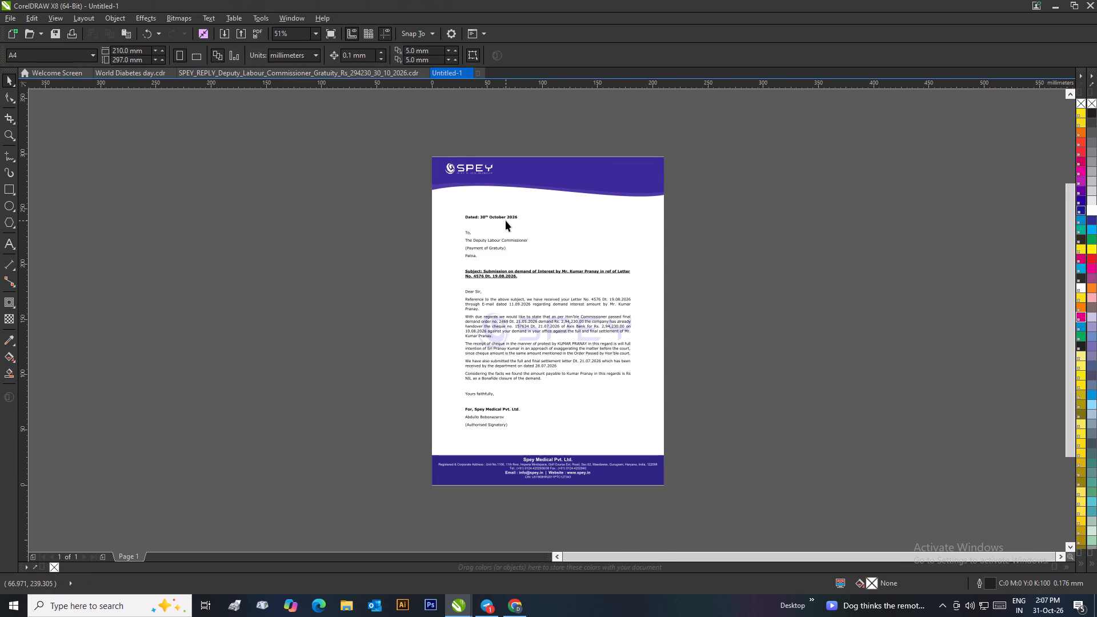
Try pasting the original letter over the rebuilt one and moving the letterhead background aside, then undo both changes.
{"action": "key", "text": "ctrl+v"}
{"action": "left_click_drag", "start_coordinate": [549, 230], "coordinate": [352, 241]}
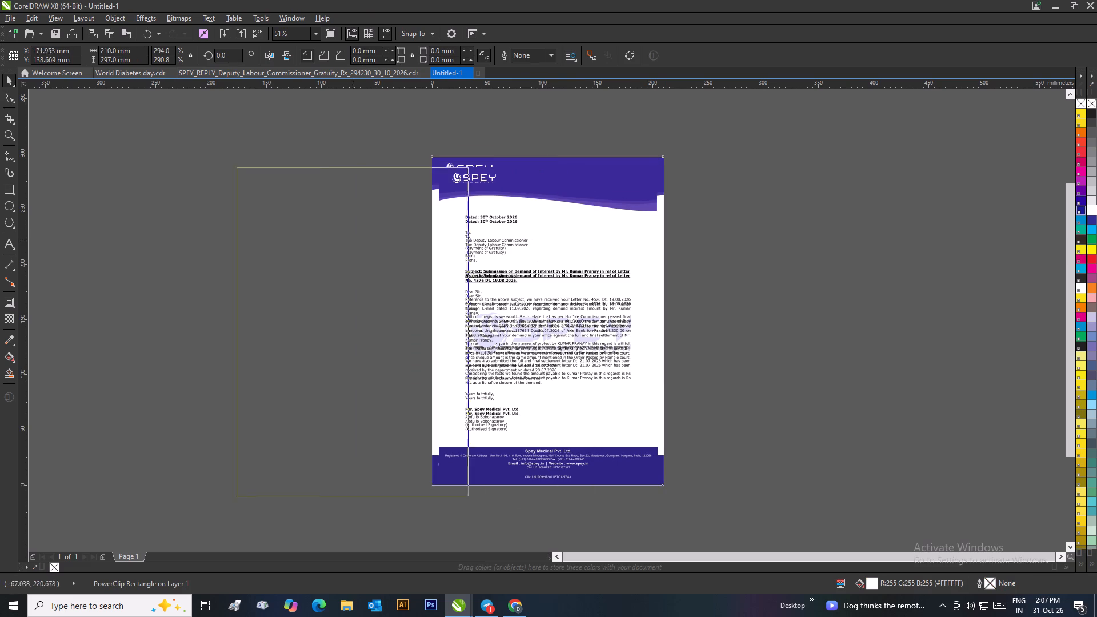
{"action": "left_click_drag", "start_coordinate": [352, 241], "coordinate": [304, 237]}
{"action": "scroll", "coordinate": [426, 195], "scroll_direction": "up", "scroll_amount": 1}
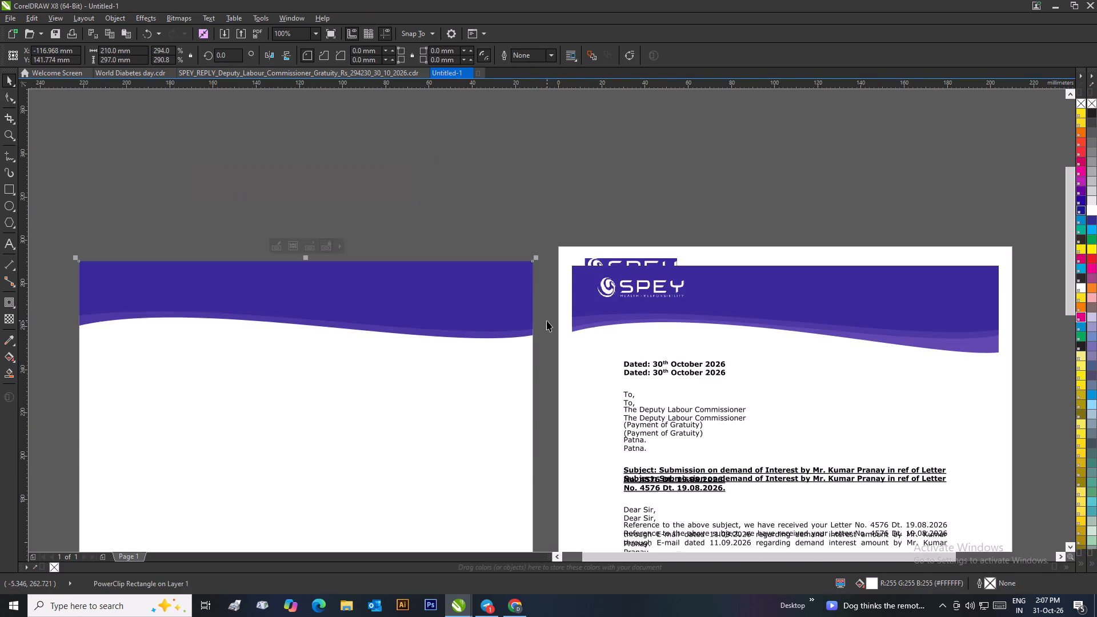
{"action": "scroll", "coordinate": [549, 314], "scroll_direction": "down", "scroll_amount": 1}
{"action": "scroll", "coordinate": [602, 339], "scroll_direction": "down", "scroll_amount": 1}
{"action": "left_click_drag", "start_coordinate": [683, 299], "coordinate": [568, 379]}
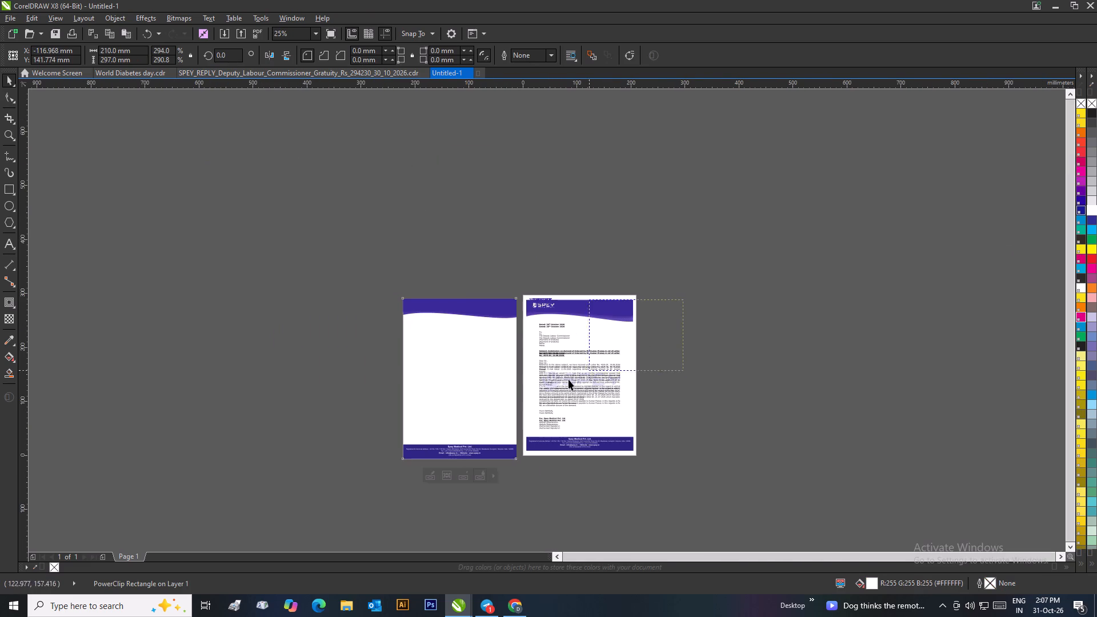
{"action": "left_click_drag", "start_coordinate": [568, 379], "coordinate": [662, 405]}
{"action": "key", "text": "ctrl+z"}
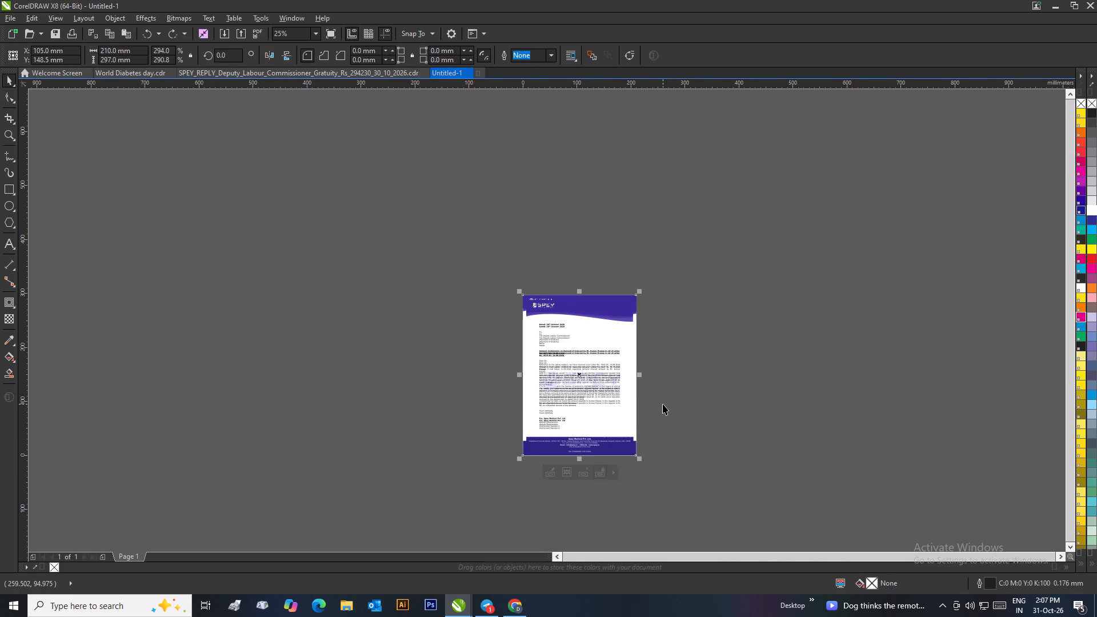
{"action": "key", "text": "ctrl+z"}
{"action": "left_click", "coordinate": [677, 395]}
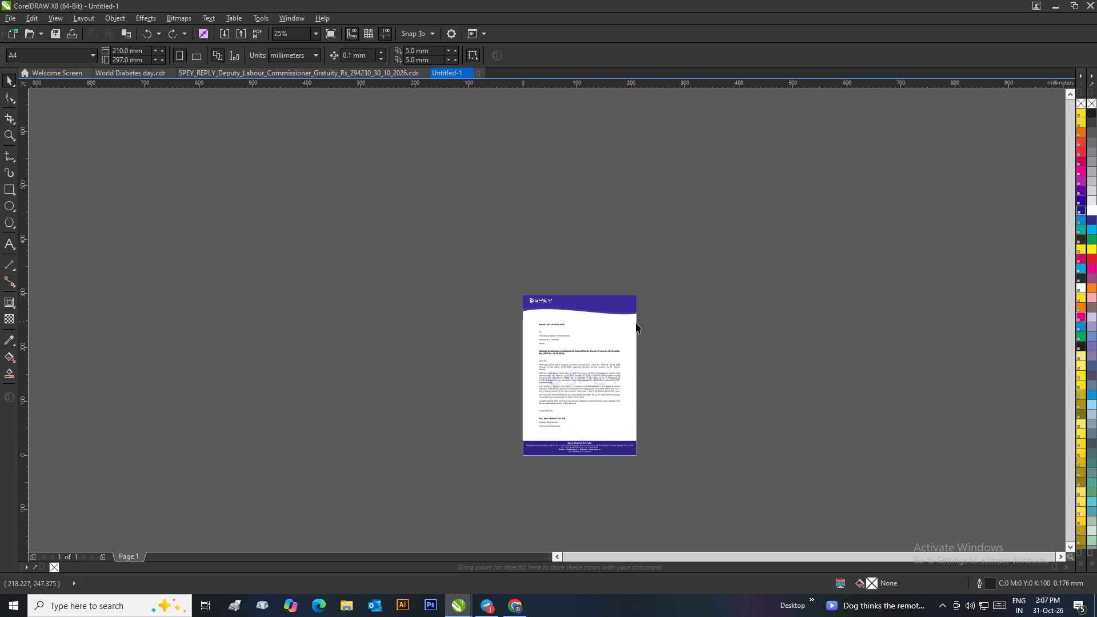
Move the whole rebuilt letter off the page to the right and paste the original letter onto the empty page.
{"action": "scroll", "coordinate": [635, 323], "scroll_direction": "down", "scroll_amount": 1}
{"action": "left_click_drag", "start_coordinate": [571, 283], "coordinate": [398, 442]}
{"action": "left_click_drag", "start_coordinate": [518, 353], "coordinate": [678, 346]}
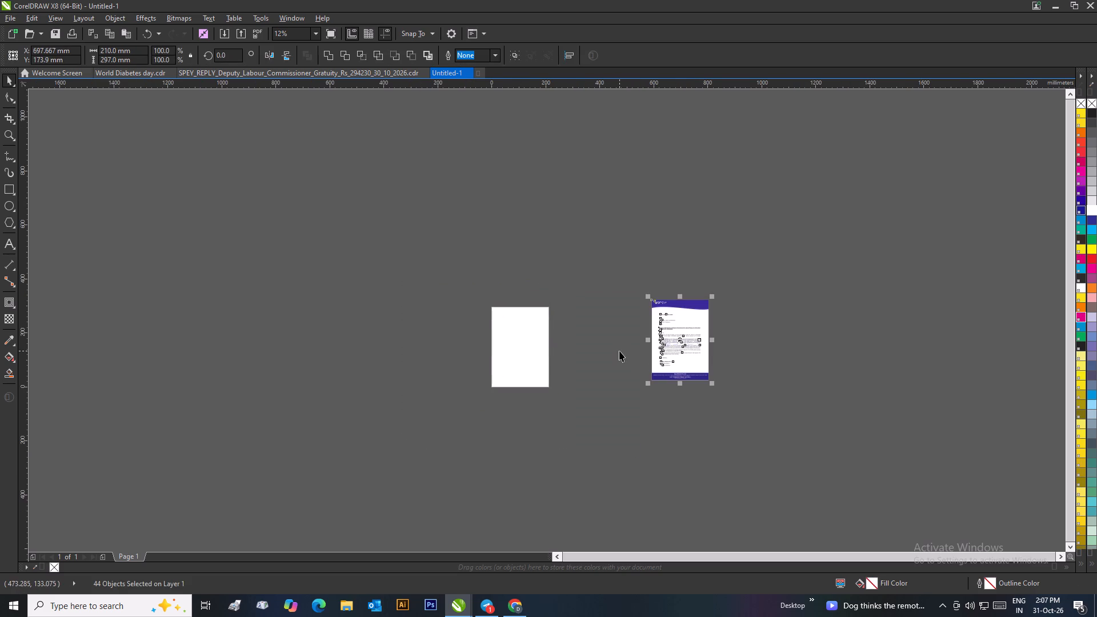
{"action": "key", "text": "ctrl+v"}
{"action": "left_click", "coordinate": [606, 369]}
Move the rebuilt letter back so it sits directly beside the original letter's page.
{"action": "left_click_drag", "start_coordinate": [721, 278], "coordinate": [647, 422]}
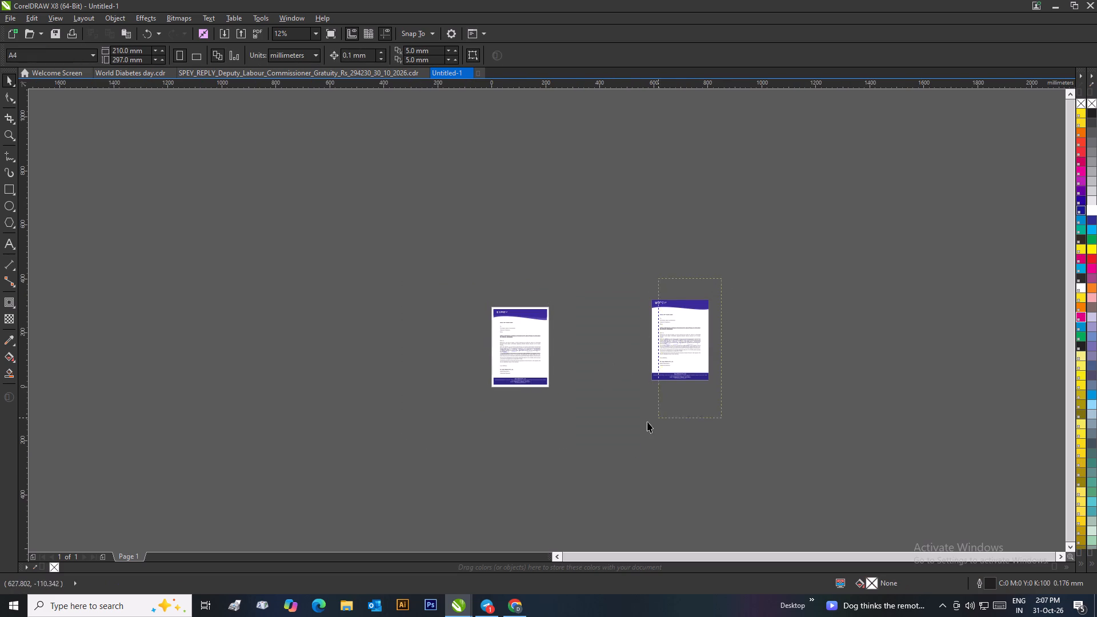
{"action": "left_click_drag", "start_coordinate": [647, 422], "coordinate": [618, 412]}
{"action": "left_click_drag", "start_coordinate": [686, 354], "coordinate": [587, 362]}
{"action": "left_click", "coordinate": [672, 360]}
{"action": "scroll", "coordinate": [590, 347], "scroll_direction": "up", "scroll_amount": 1}
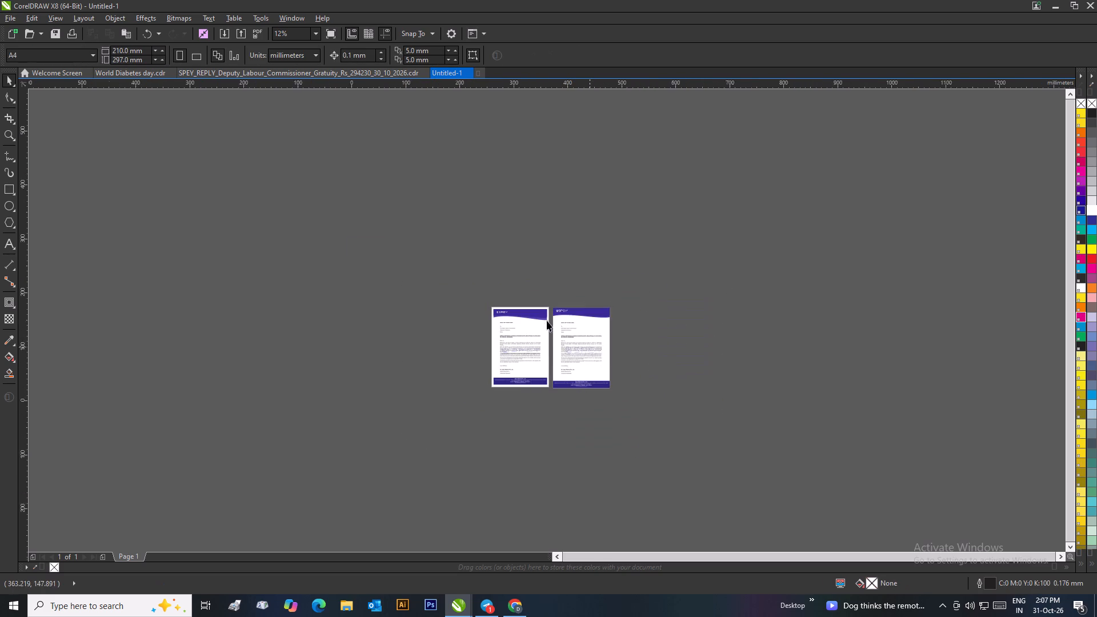
{"action": "scroll", "coordinate": [547, 320], "scroll_direction": "up", "scroll_amount": 1}
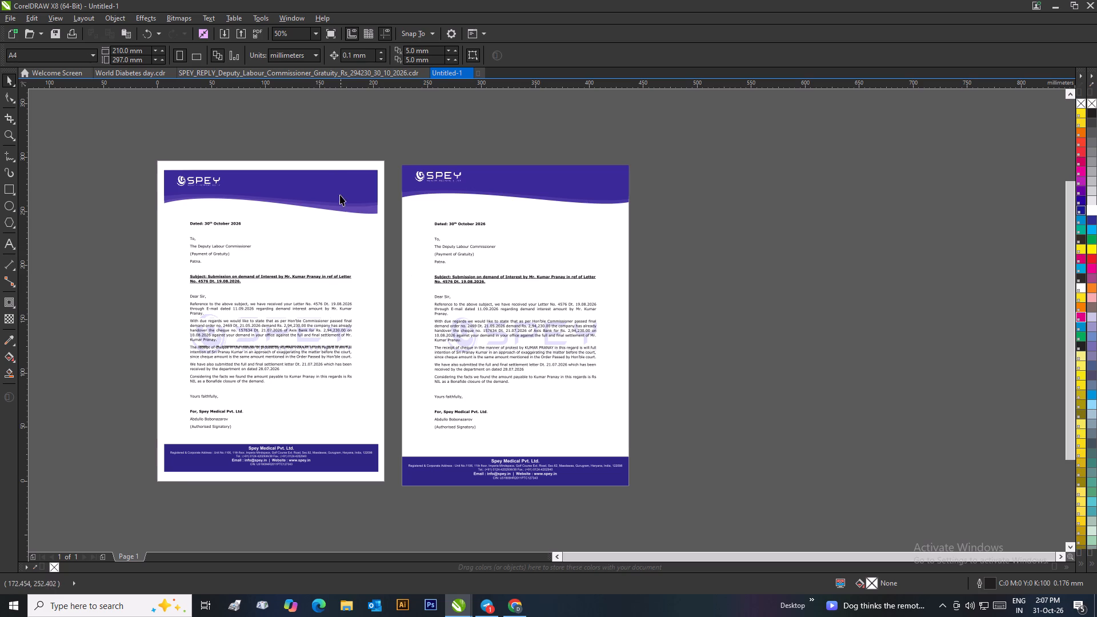
{"action": "left_click", "coordinate": [318, 136]}
Group the rebuilt letter's objects and move the group close against the right edge of the original letter's page.
{"action": "left_click_drag", "start_coordinate": [396, 155], "coordinate": [670, 506]}
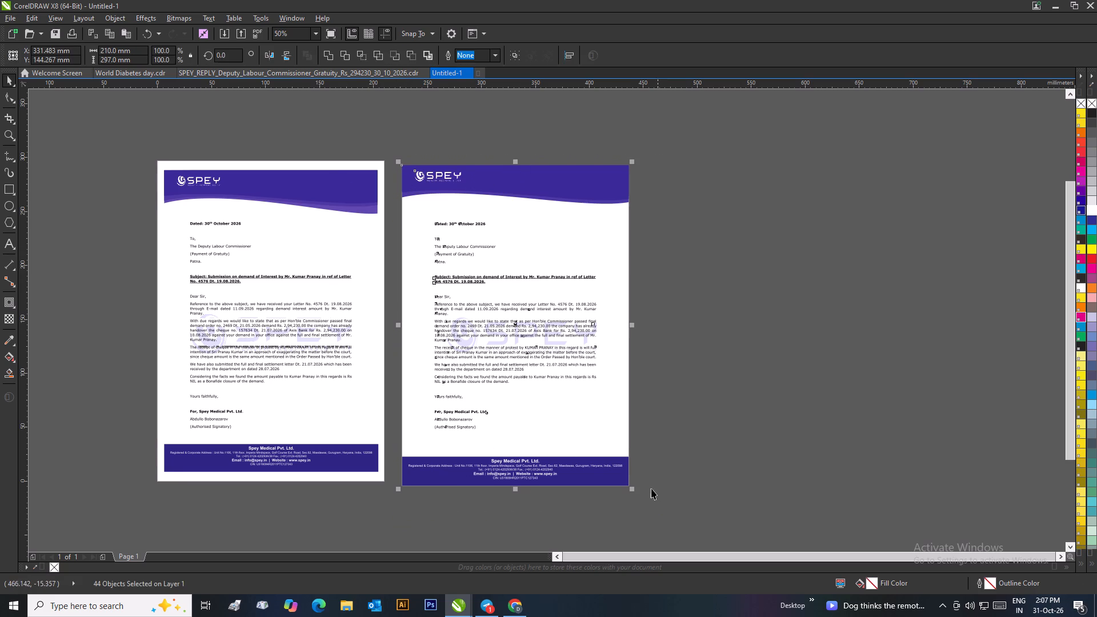
{"action": "key", "text": "ctrl+g"}
{"action": "left_click", "coordinate": [702, 451]}
{"action": "left_click_drag", "start_coordinate": [465, 205], "coordinate": [236, 210]}
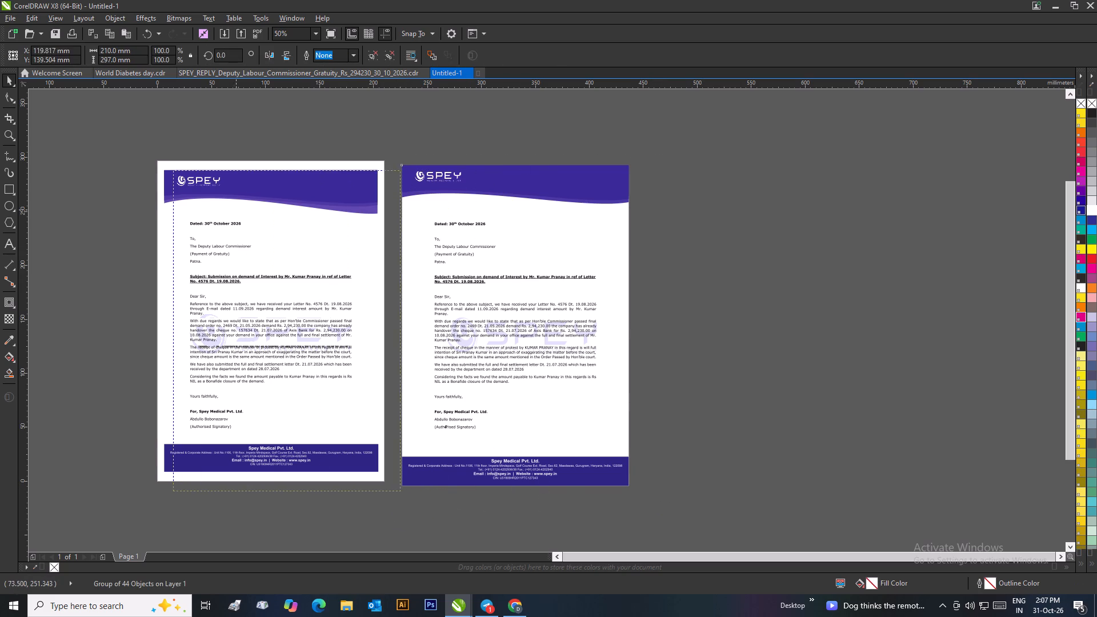
{"action": "left_click_drag", "start_coordinate": [236, 210], "coordinate": [451, 194]}
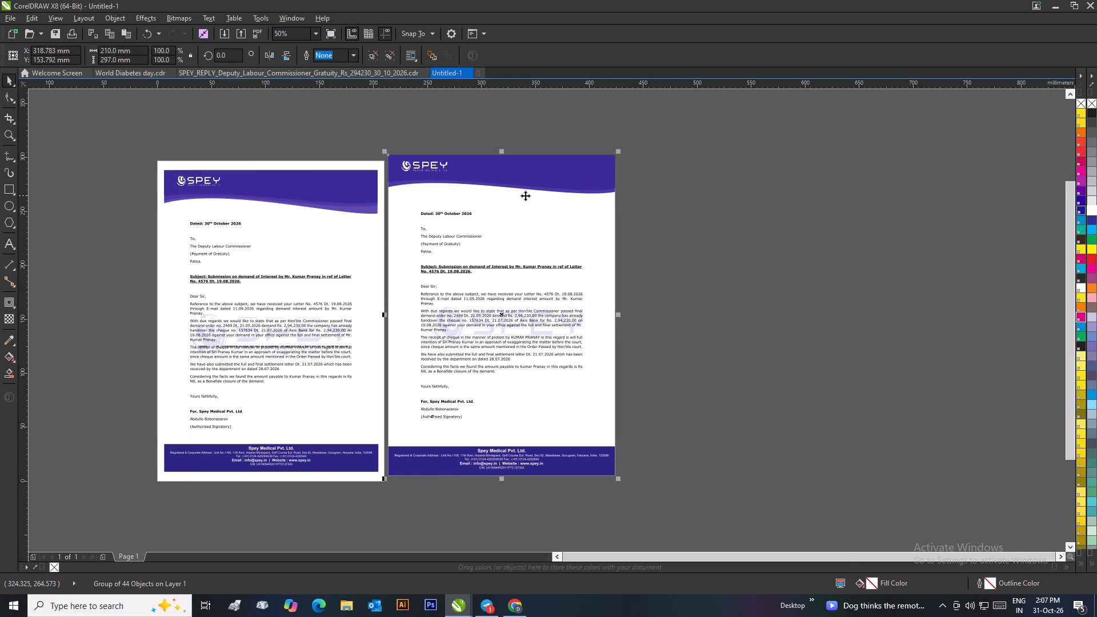
Align the top of the rebuilt letter with the top of the original letter.
{"action": "scroll", "coordinate": [597, 164], "scroll_direction": "up", "scroll_amount": 3}
{"action": "scroll", "coordinate": [599, 327], "scroll_direction": "down", "scroll_amount": 2}
{"action": "scroll", "coordinate": [462, 333], "scroll_direction": "down", "scroll_amount": 2}
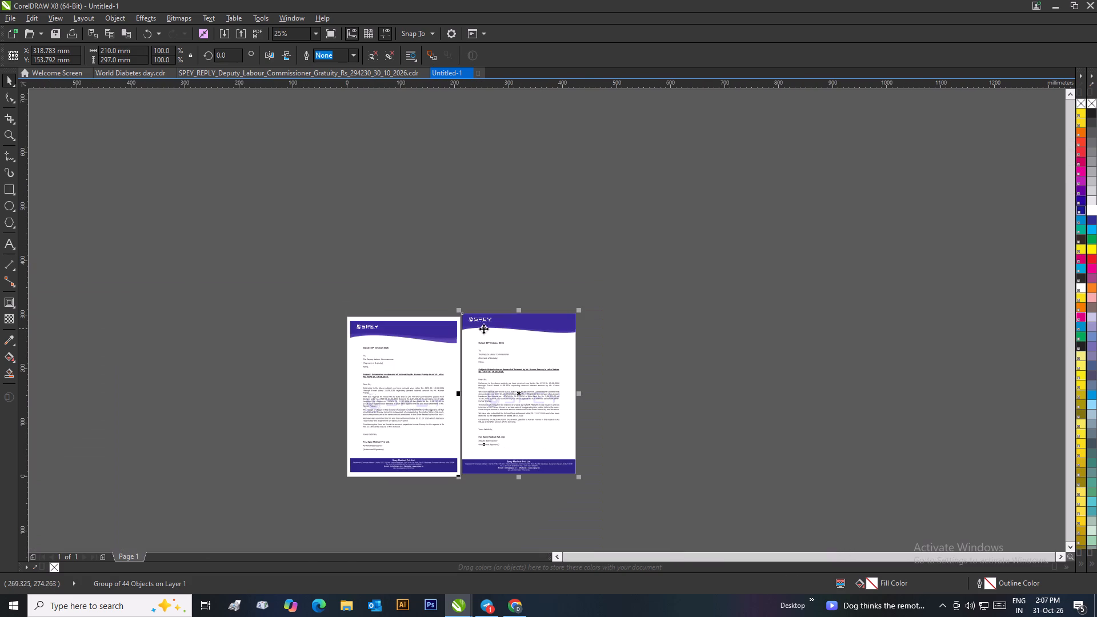
{"action": "left_click", "coordinate": [450, 326], "text": "shift"}
{"action": "key", "text": "t"}
{"action": "left_click", "coordinate": [551, 285]}
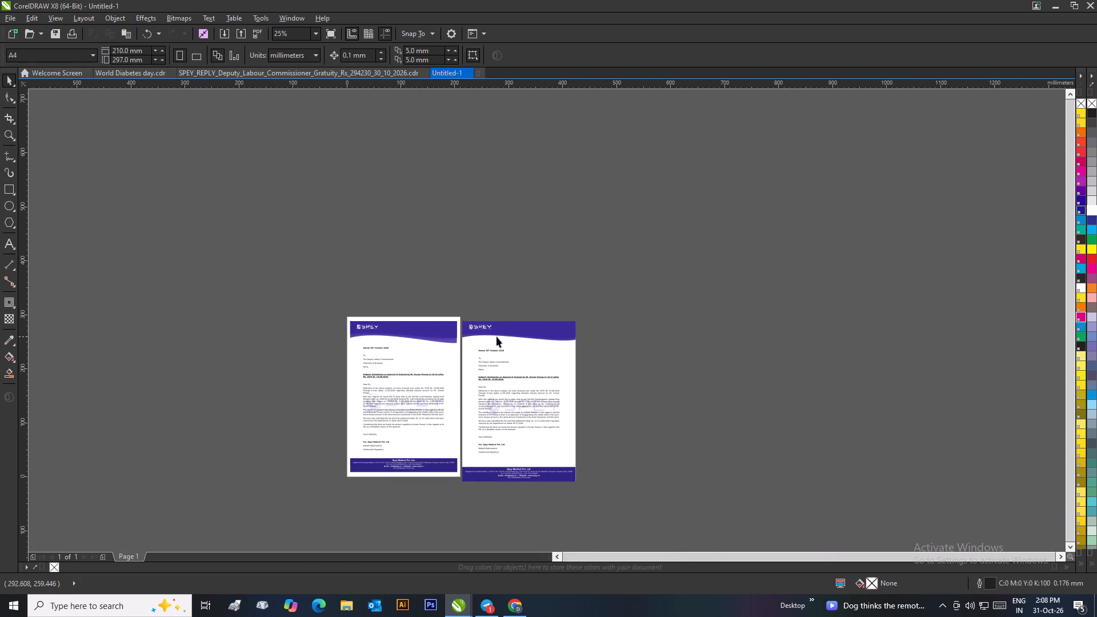
Compare the watermark, body text and letterhead of the rebuilt letter with those of the original beside it.
{"action": "scroll", "coordinate": [493, 337], "scroll_direction": "up", "scroll_amount": 1}
{"action": "scroll", "coordinate": [547, 320], "scroll_direction": "down", "scroll_amount": 1}
{"action": "scroll", "coordinate": [558, 422], "scroll_direction": "up", "scroll_amount": 1}
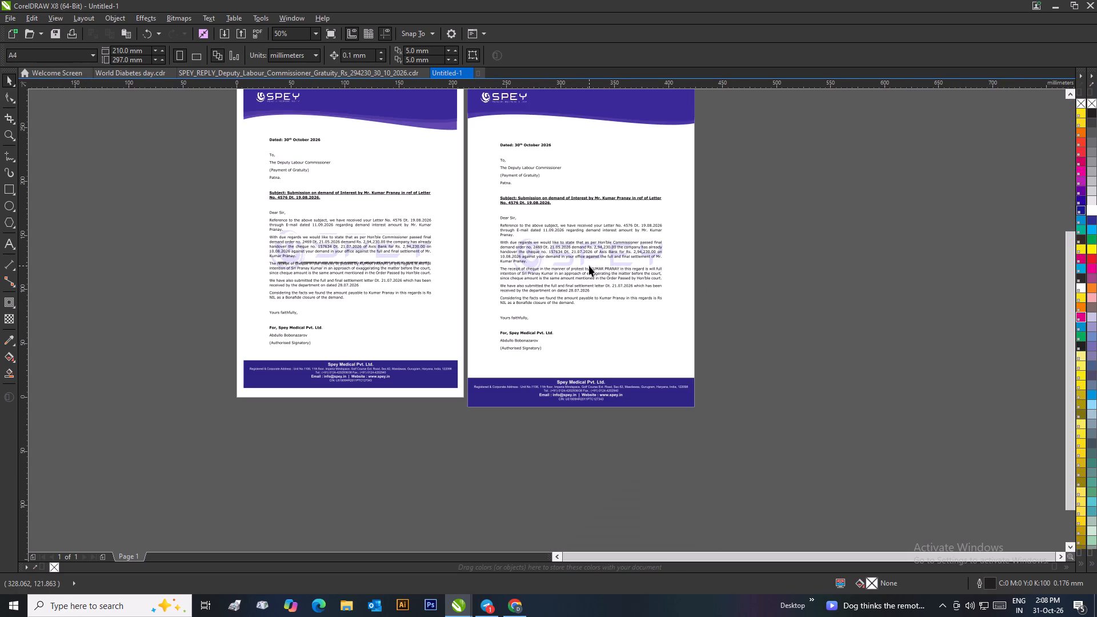
{"action": "scroll", "coordinate": [589, 266], "scroll_direction": "up", "scroll_amount": 1}
{"action": "scroll", "coordinate": [547, 320], "scroll_direction": "down", "scroll_amount": 1}
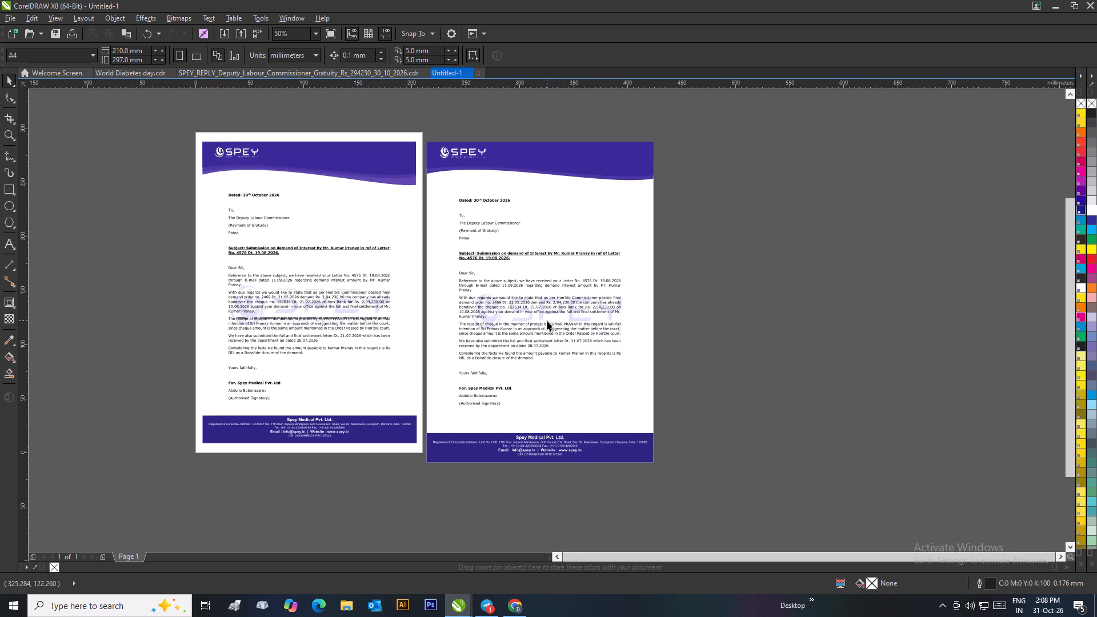
{"action": "scroll", "coordinate": [502, 320], "scroll_direction": "up", "scroll_amount": 1}
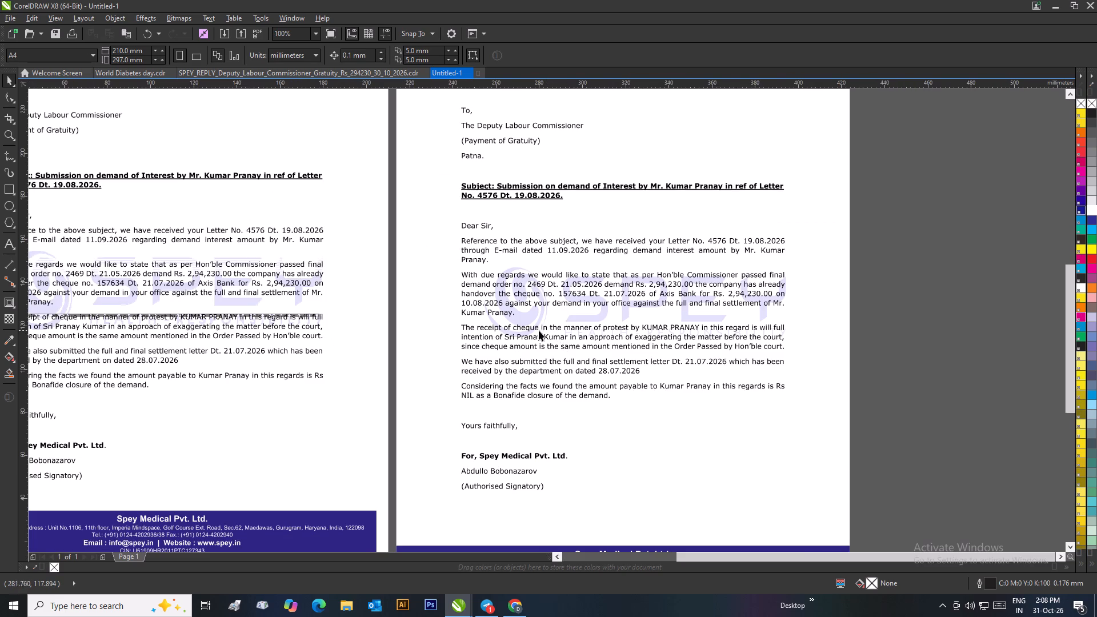
{"action": "scroll", "coordinate": [534, 332], "scroll_direction": "up", "scroll_amount": 1}
{"action": "scroll", "coordinate": [547, 320], "scroll_direction": "down", "scroll_amount": 1}
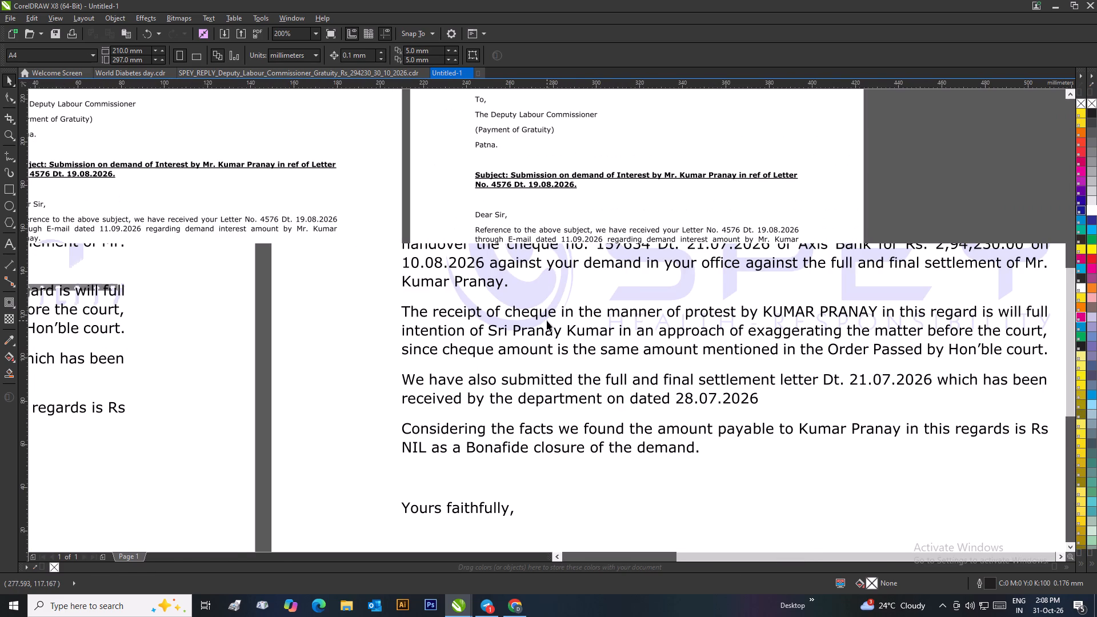
{"action": "left_click", "coordinate": [540, 306]}
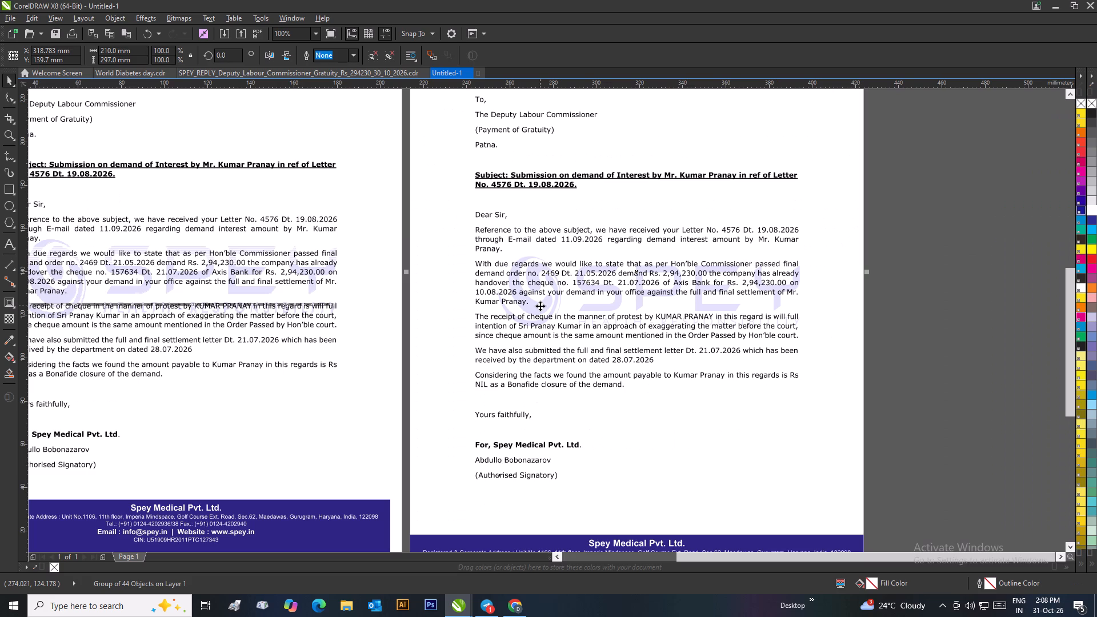
Ungroup the rebuilt letter's objects.
{"action": "left_click_drag", "start_coordinate": [895, 346], "coordinate": [888, 346]}
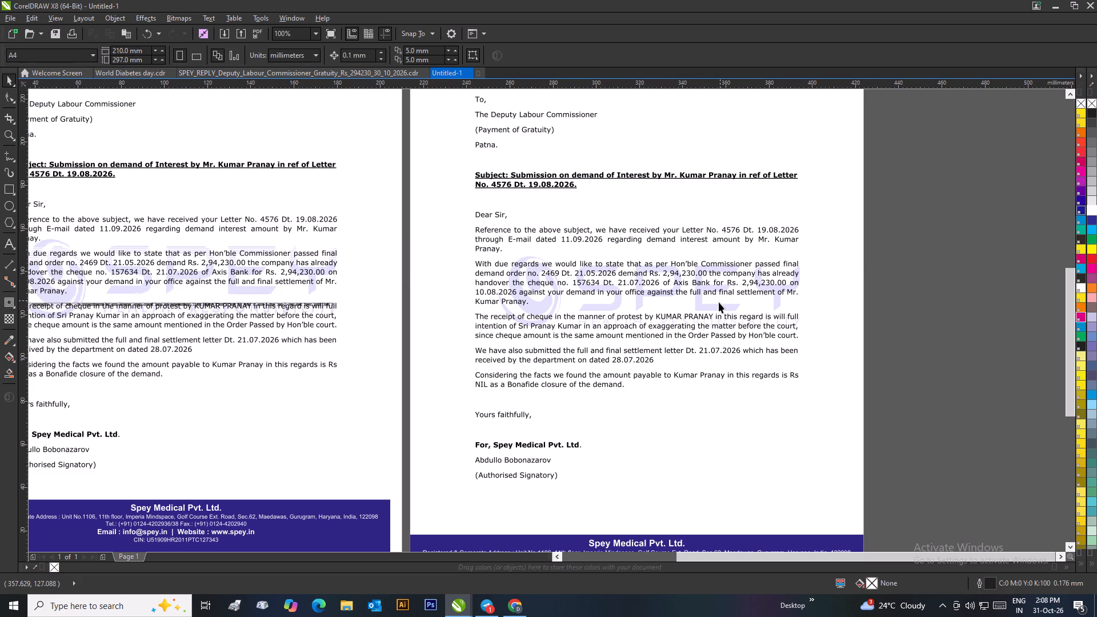
{"action": "left_click", "coordinate": [717, 303]}
{"action": "right_click", "coordinate": [717, 303]}
{"action": "left_click", "coordinate": [767, 354]}
{"action": "left_click", "coordinate": [918, 336]}
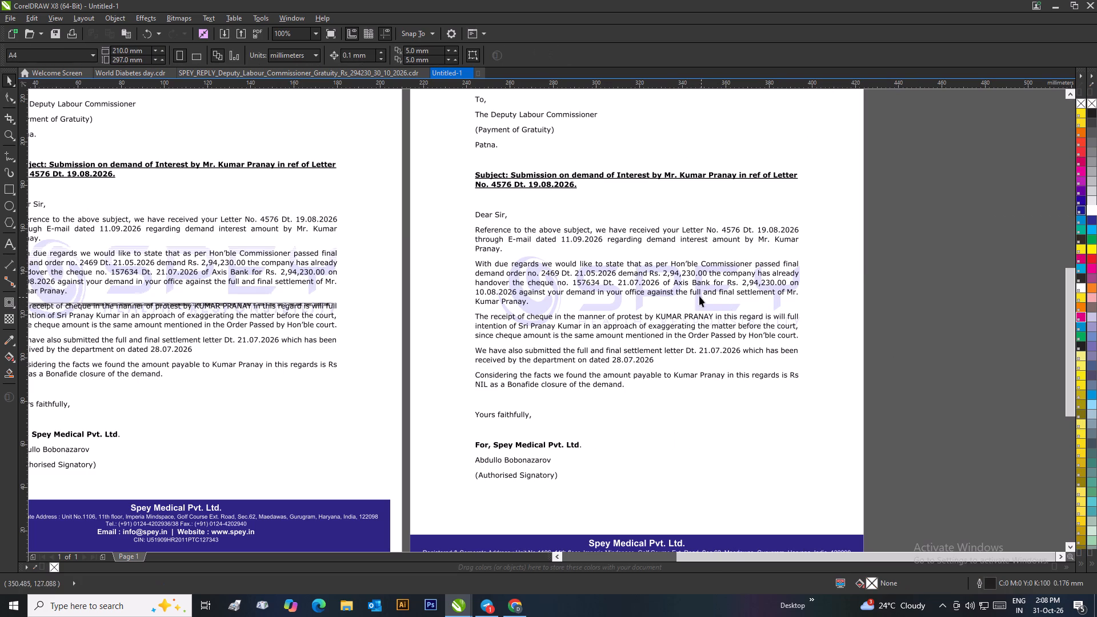
Center the lavender SPEY watermark horizontally on the rebuilt letter's page background.
{"action": "left_click", "coordinate": [703, 298]}
{"action": "left_click", "coordinate": [819, 316], "text": "shift"}
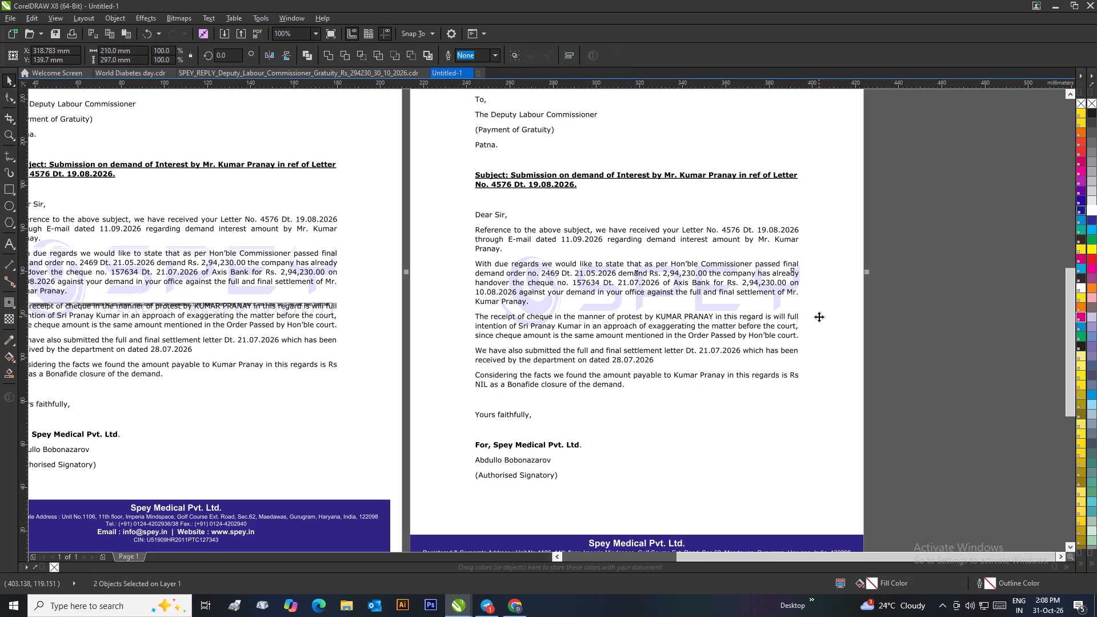
{"action": "key", "text": "c"}
{"action": "left_click", "coordinate": [880, 319]}
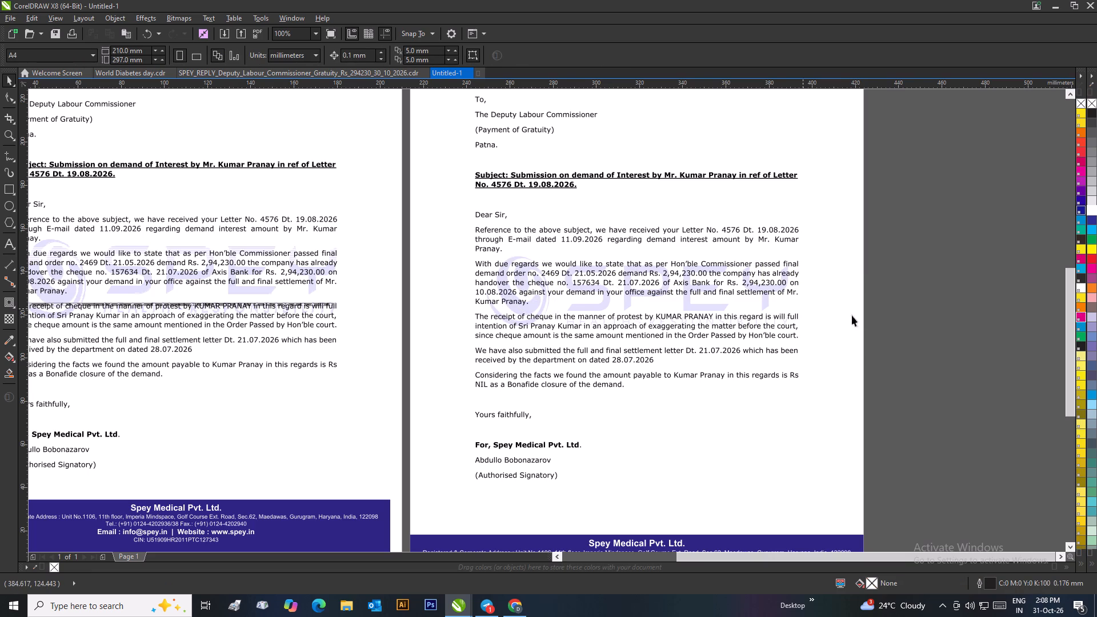
{"action": "left_click", "coordinate": [913, 321]}
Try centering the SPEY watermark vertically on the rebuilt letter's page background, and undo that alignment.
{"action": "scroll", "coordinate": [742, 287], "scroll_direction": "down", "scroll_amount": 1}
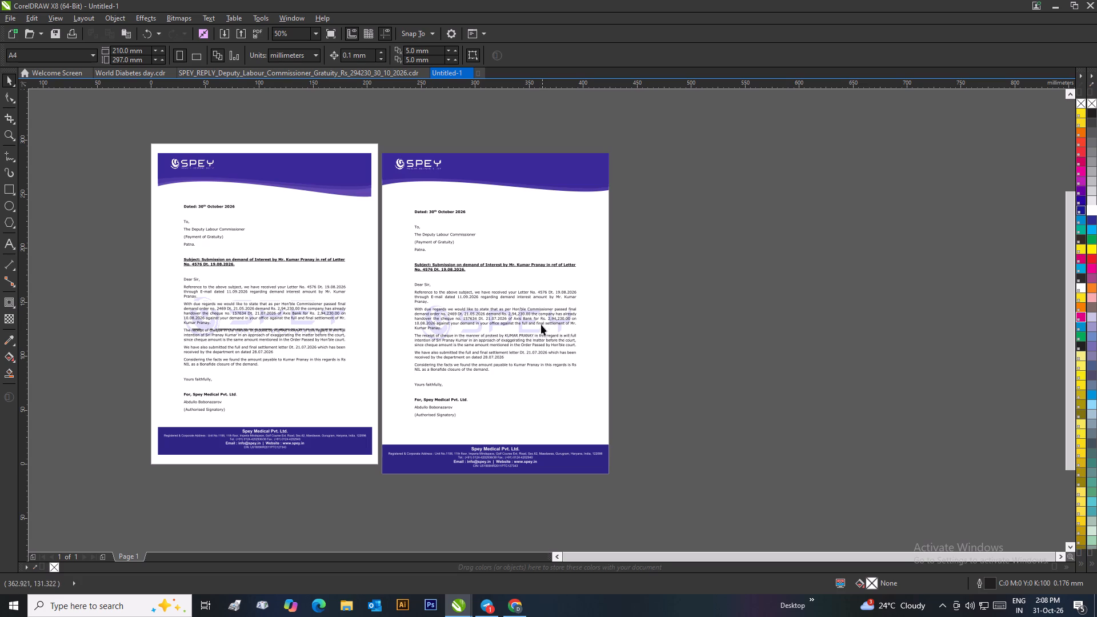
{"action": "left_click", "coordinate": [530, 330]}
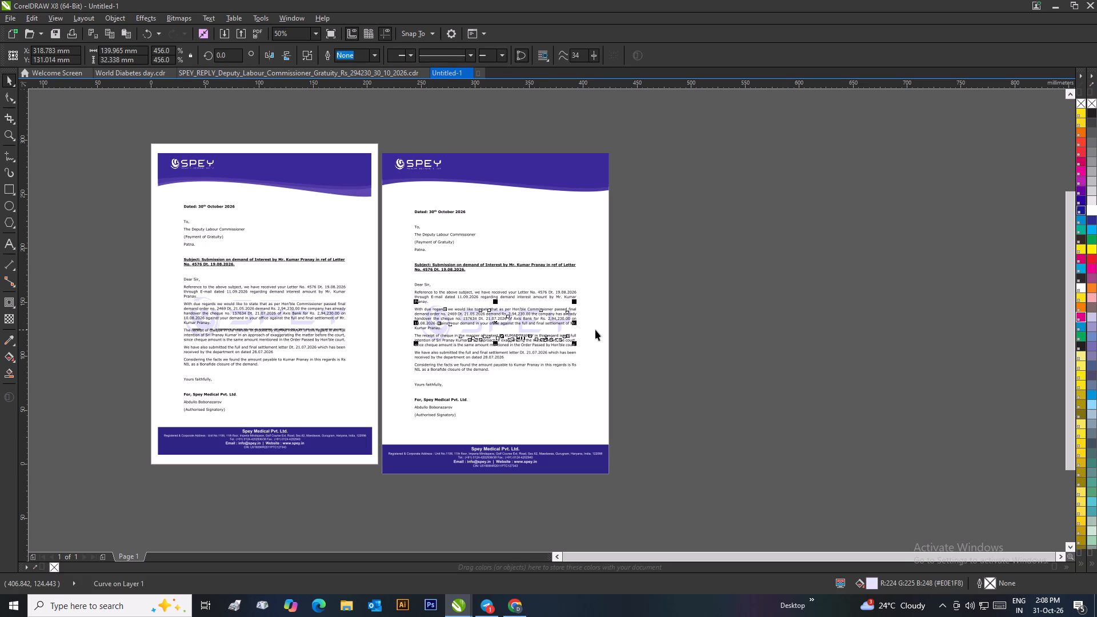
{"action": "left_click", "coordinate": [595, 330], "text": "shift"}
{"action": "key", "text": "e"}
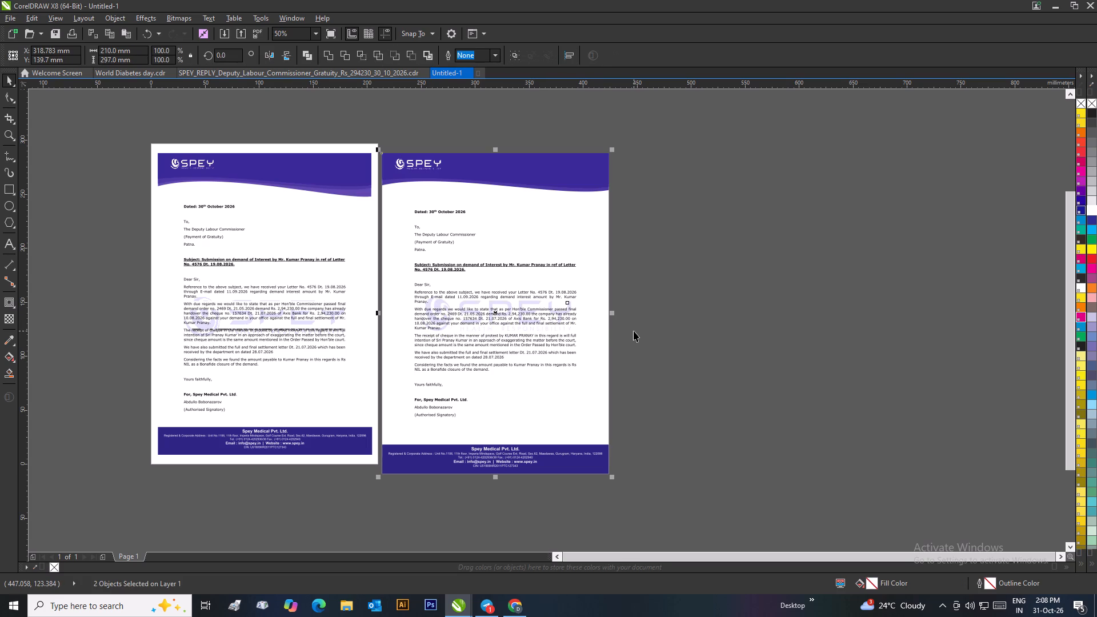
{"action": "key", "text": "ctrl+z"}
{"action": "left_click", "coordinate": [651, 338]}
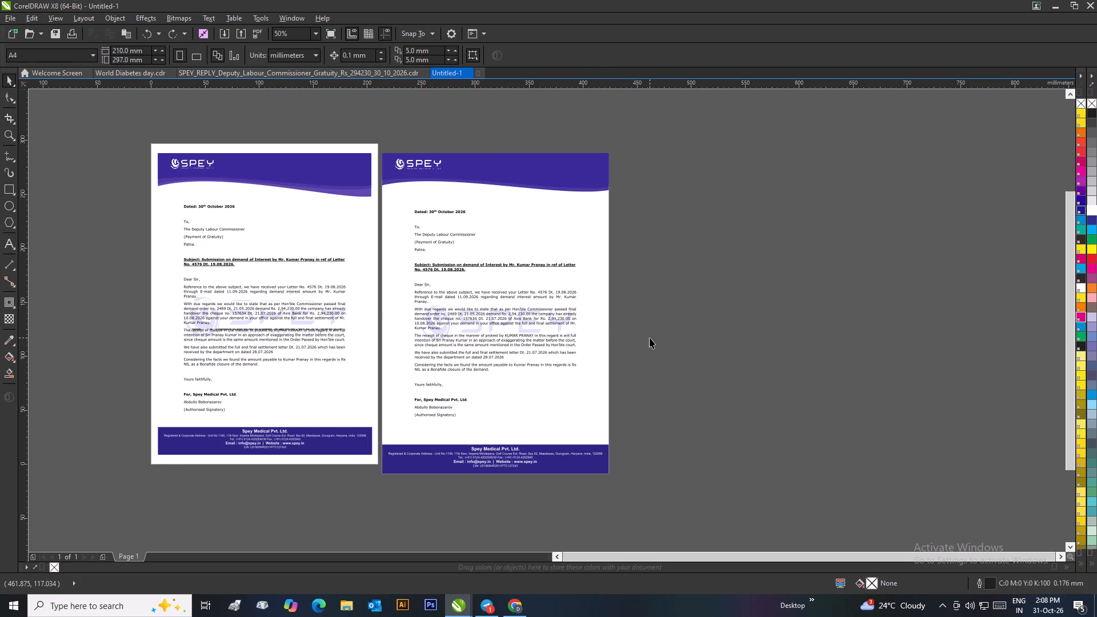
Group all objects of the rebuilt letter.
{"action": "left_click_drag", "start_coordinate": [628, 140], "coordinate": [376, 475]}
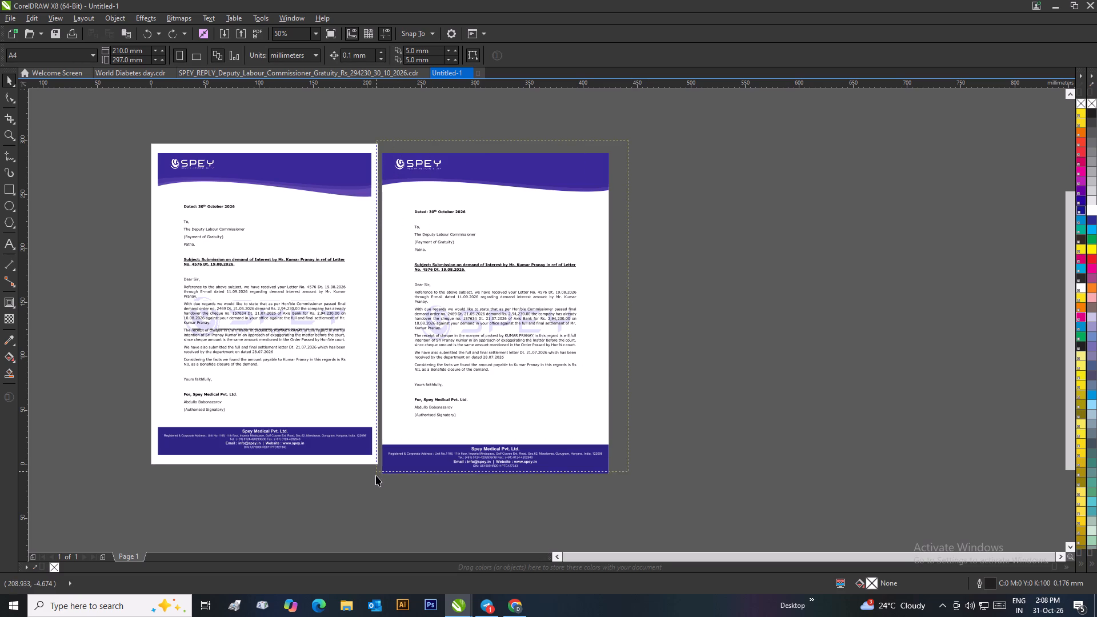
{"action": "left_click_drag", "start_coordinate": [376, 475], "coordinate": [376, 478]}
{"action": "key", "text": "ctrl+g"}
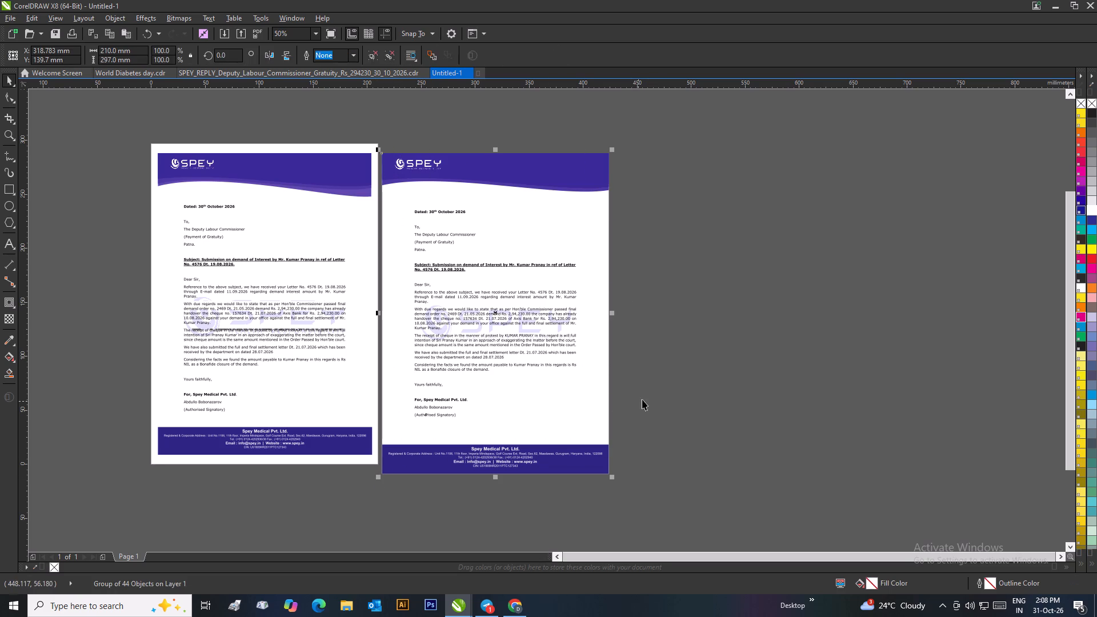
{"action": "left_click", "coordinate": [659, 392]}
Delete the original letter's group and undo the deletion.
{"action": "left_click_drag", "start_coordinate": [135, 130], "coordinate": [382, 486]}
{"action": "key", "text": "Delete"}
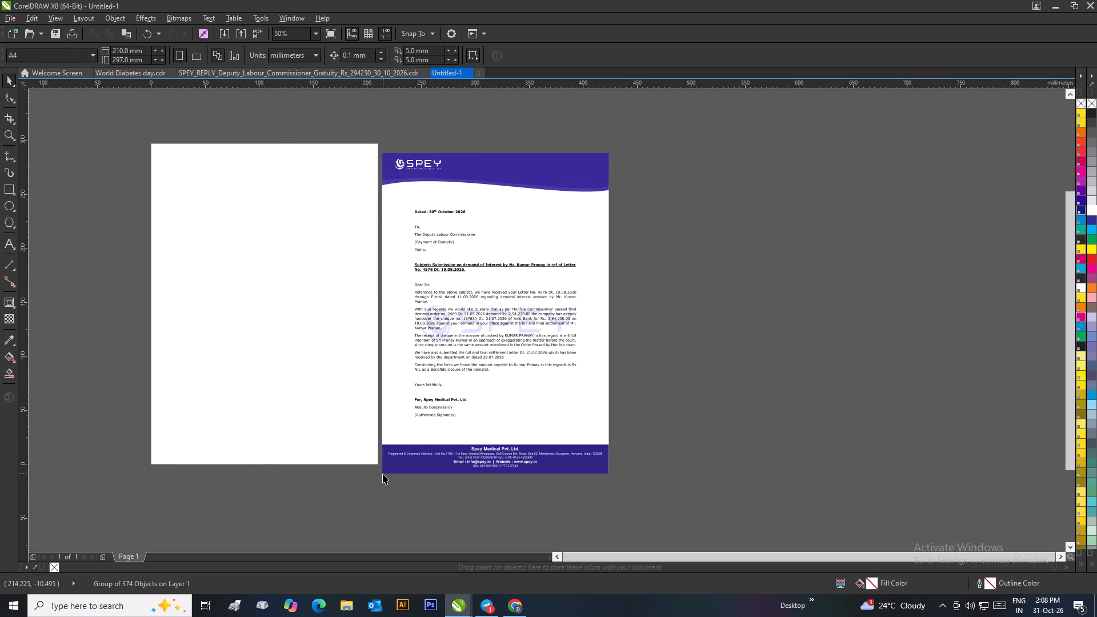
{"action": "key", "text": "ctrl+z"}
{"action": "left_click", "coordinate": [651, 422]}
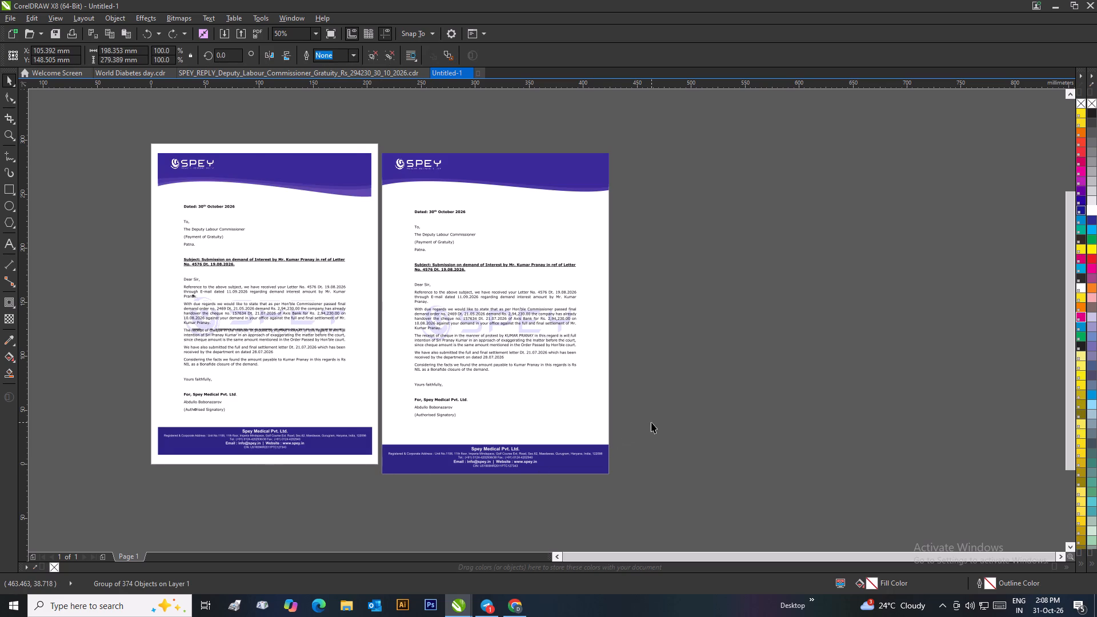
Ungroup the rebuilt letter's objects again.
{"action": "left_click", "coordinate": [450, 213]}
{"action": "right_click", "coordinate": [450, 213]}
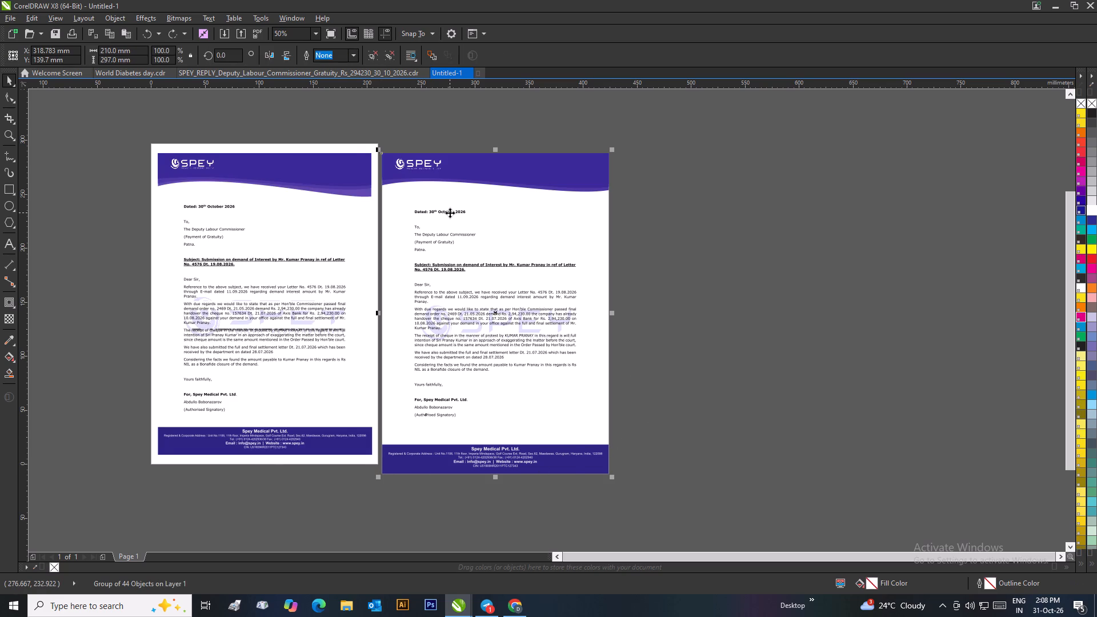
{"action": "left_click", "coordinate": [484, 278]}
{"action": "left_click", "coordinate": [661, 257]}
Group the rebuilt letter's body text and watermark, leaving out the header and footer artwork.
{"action": "left_click_drag", "start_coordinate": [635, 196], "coordinate": [383, 352]}
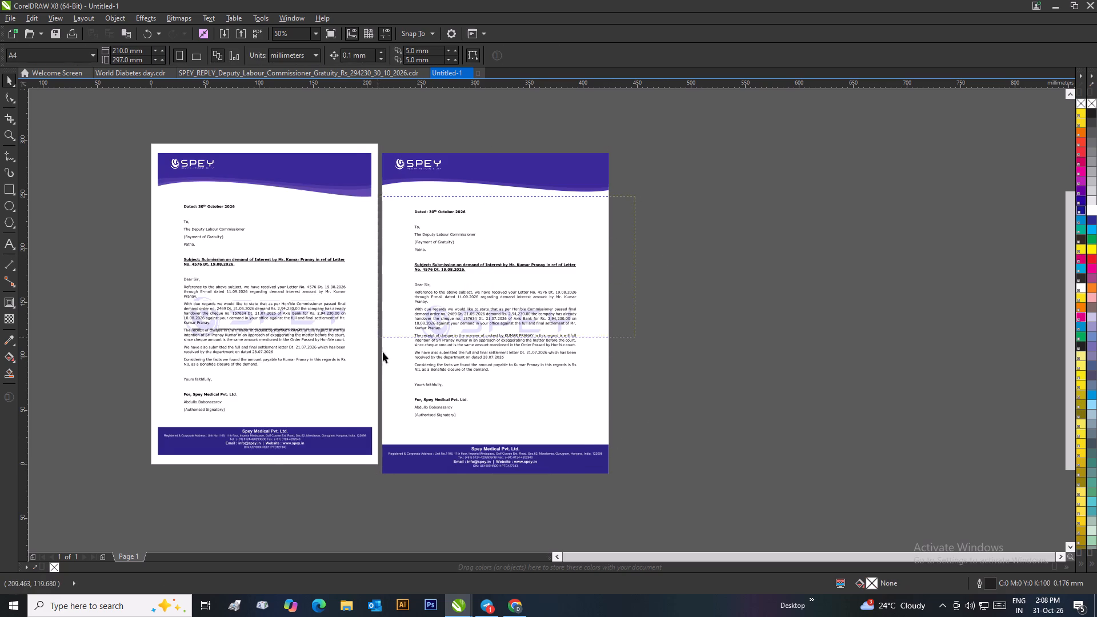
{"action": "left_click_drag", "start_coordinate": [383, 352], "coordinate": [385, 427]}
{"action": "key", "text": "ctrl+g"}
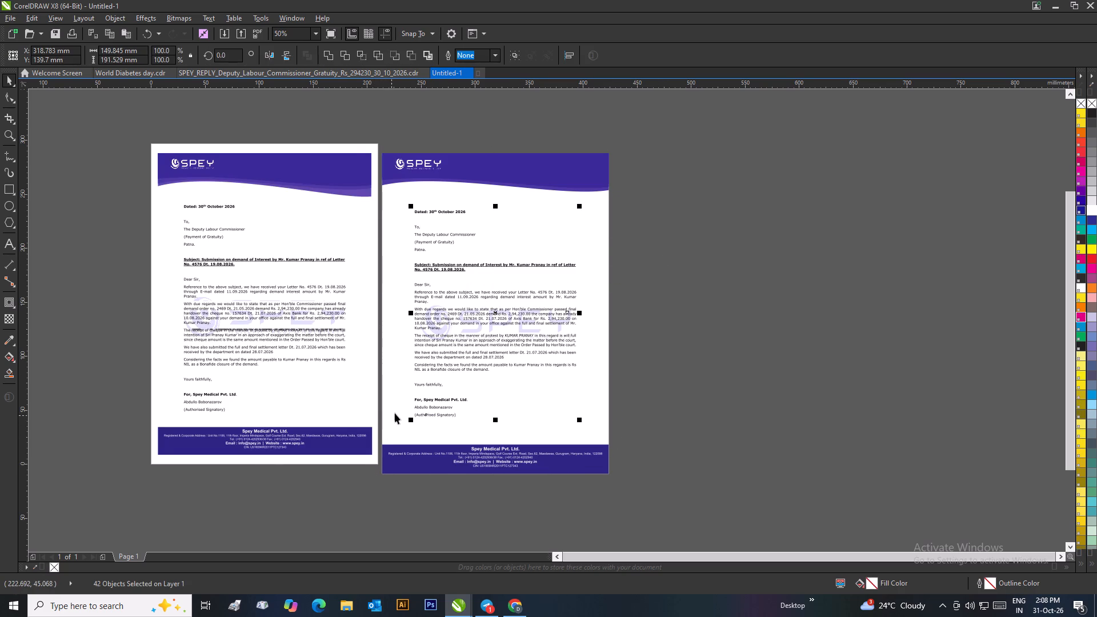
{"action": "left_click", "coordinate": [683, 323]}
Draw a helper rectangle about 211 × 240 mm over the rebuilt letter's area between header and footer.
{"action": "left_click", "coordinate": [2, 186]}
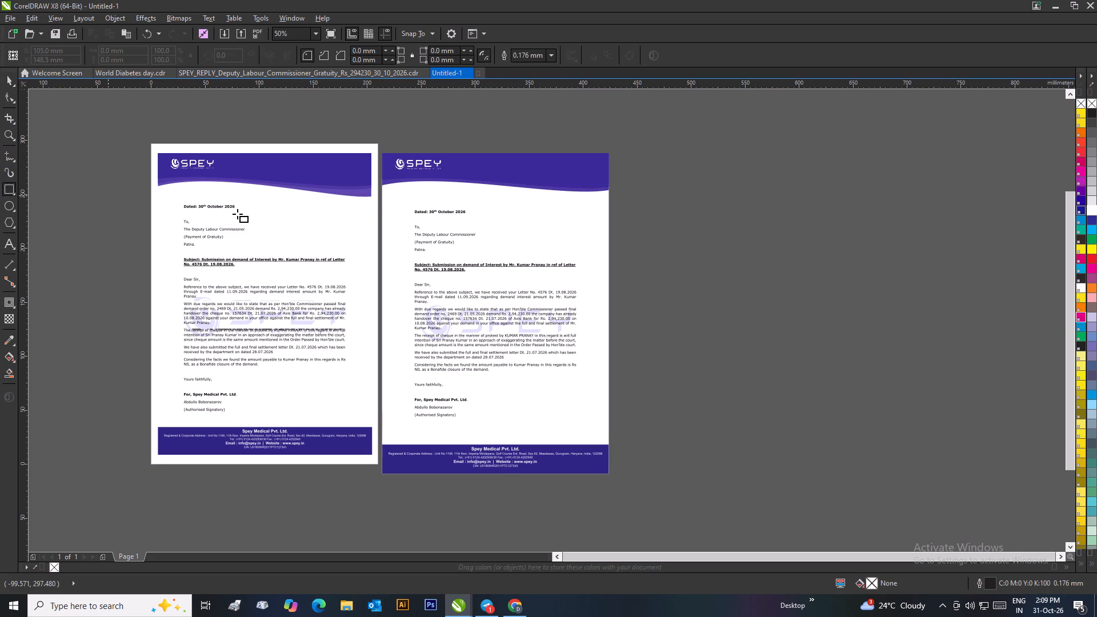
{"action": "left_click_drag", "start_coordinate": [381, 186], "coordinate": [569, 444]}
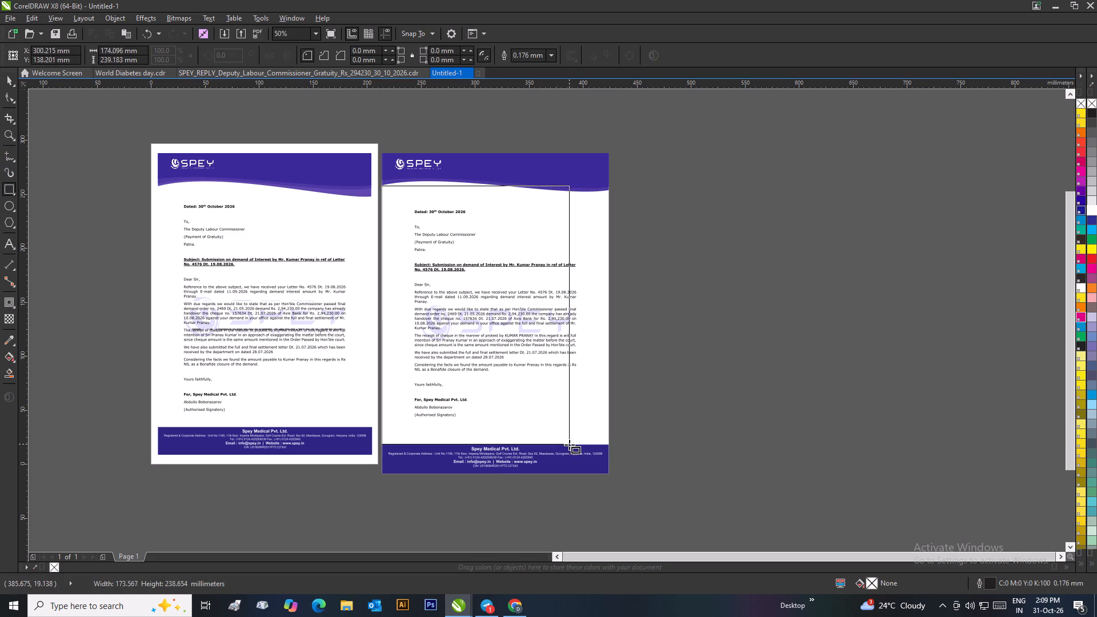
{"action": "left_click_drag", "start_coordinate": [569, 444], "coordinate": [608, 445]}
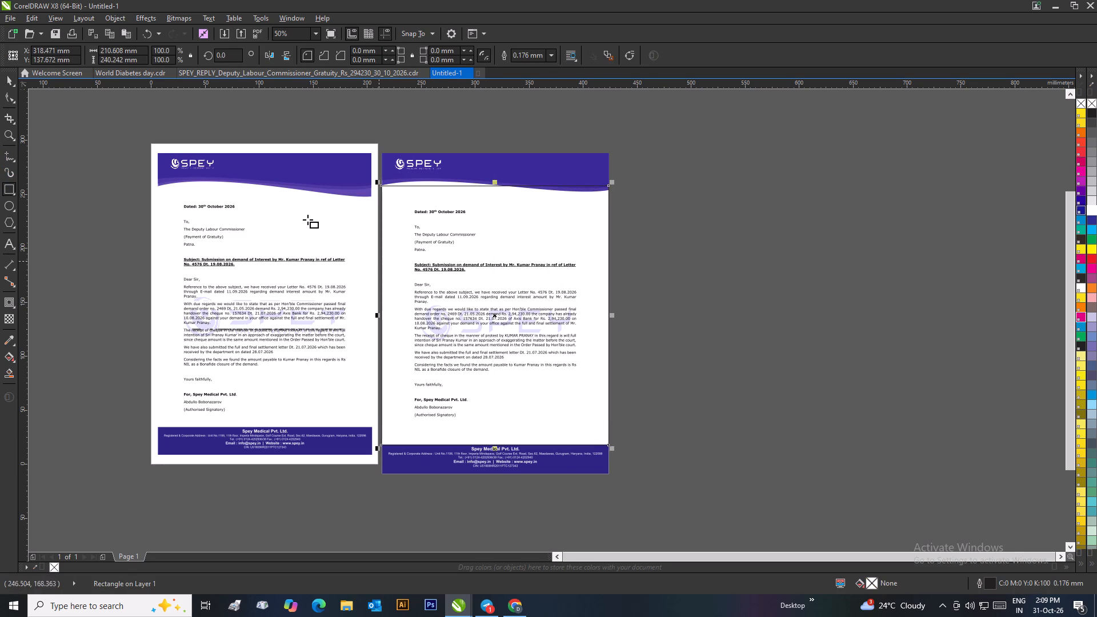
{"action": "left_click", "coordinate": [5, 78]}
Align the grouped body text and watermark to the vertical center of the helper rectangle.
{"action": "left_click_drag", "start_coordinate": [637, 202], "coordinate": [389, 422]}
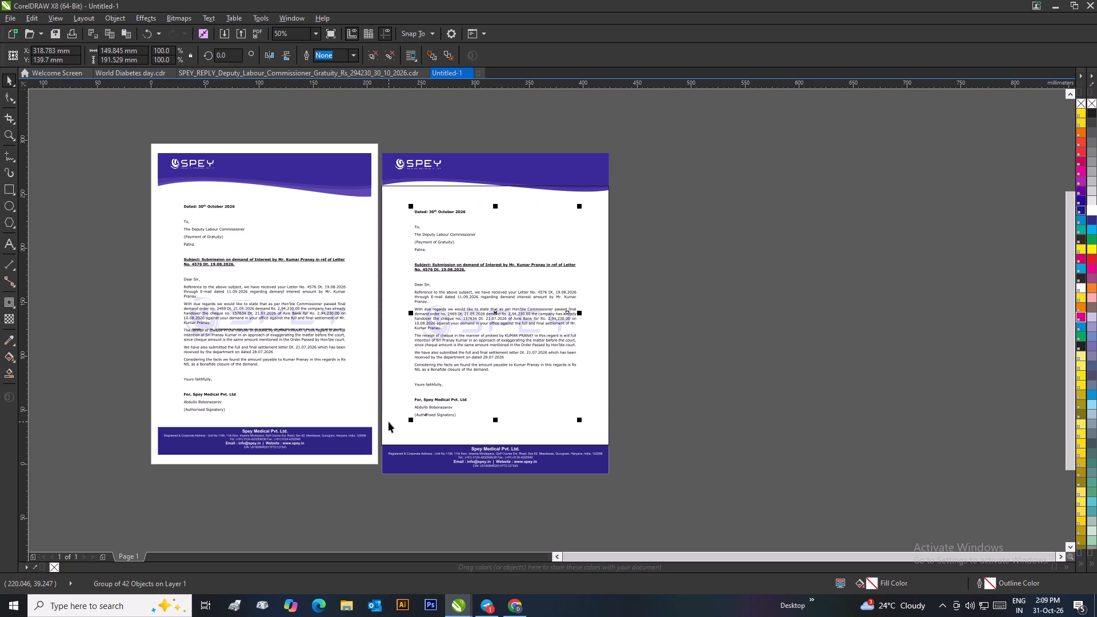
{"action": "key", "text": "ctrl+g"}
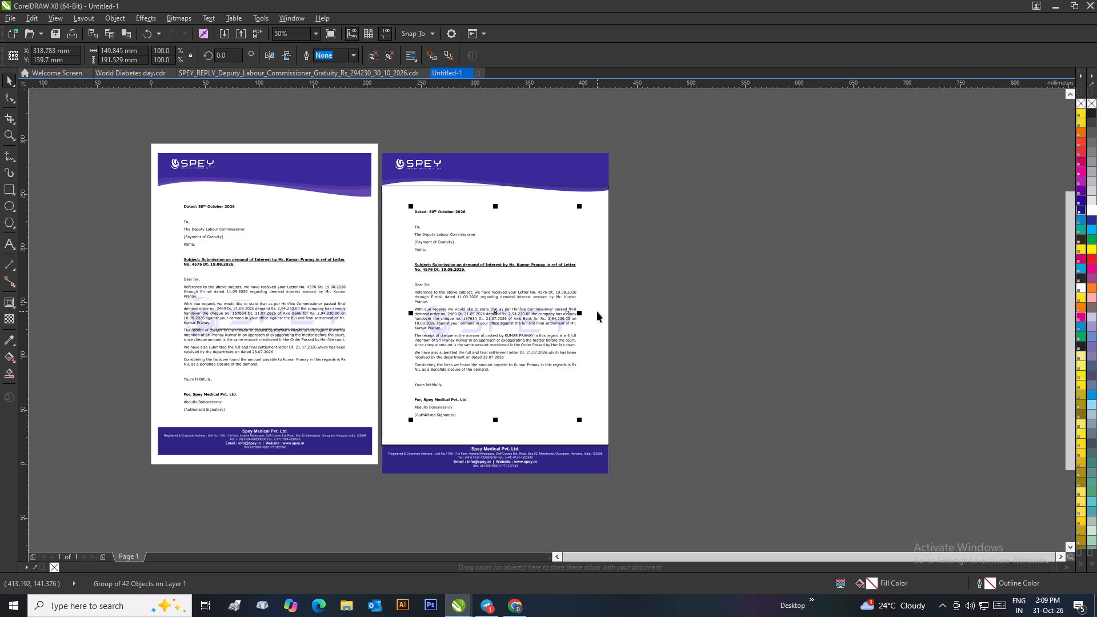
{"action": "left_click", "coordinate": [597, 311], "text": "shift"}
{"action": "key", "text": "e"}
{"action": "left_click", "coordinate": [679, 328]}
Delete the helper rectangle from the rebuilt letter.
{"action": "left_click", "coordinate": [588, 391]}
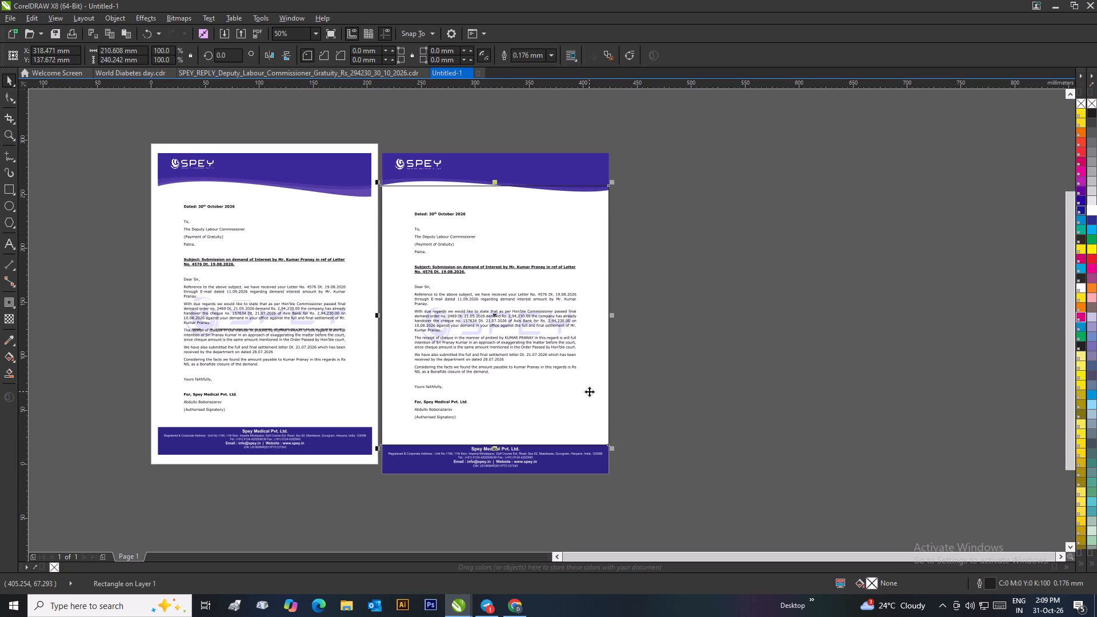
{"action": "key", "text": "Delete"}
{"action": "left_click", "coordinate": [652, 382]}
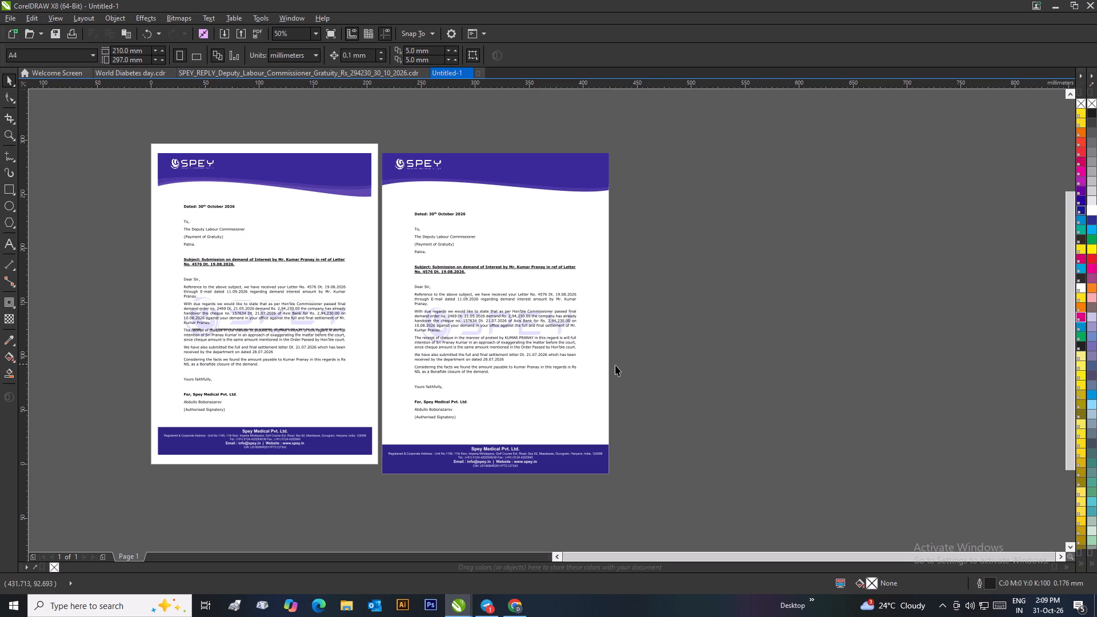
Ungroup the rebuilt letter's body text and watermark.
{"action": "scroll", "coordinate": [444, 327], "scroll_direction": "up", "scroll_amount": 2}
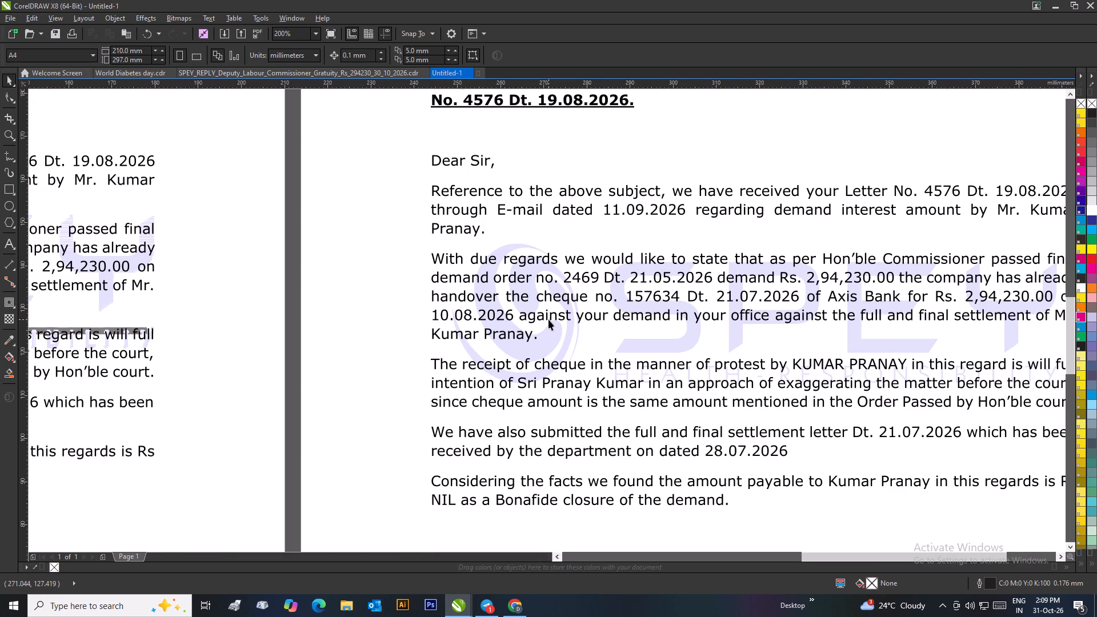
{"action": "scroll", "coordinate": [548, 319], "scroll_direction": "down", "scroll_amount": 1}
{"action": "scroll", "coordinate": [73, 318], "scroll_direction": "up", "scroll_amount": 1}
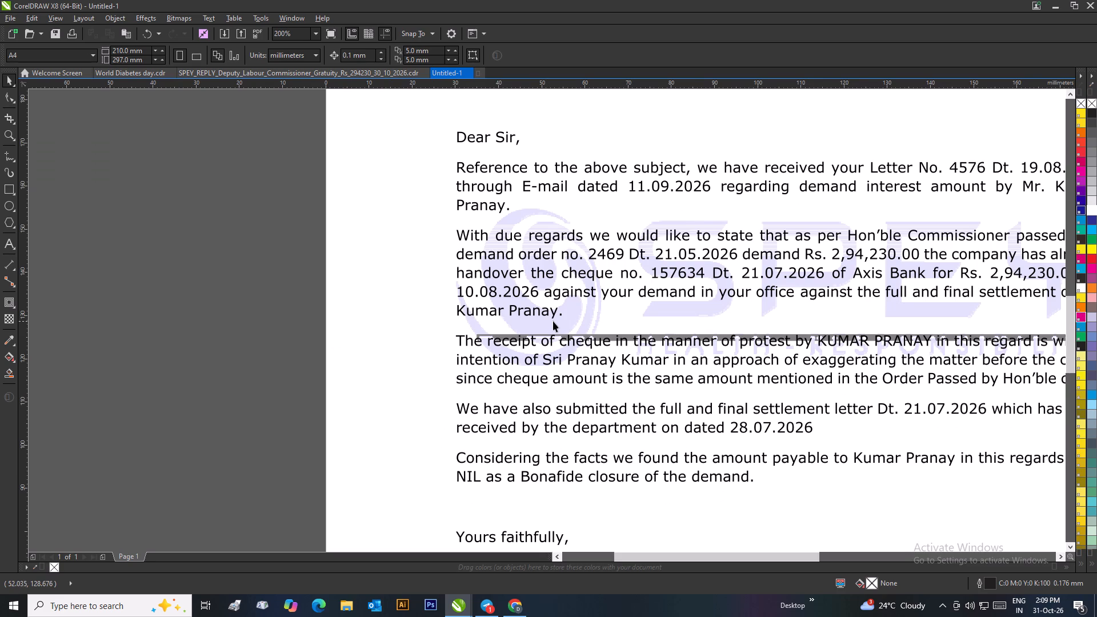
{"action": "scroll", "coordinate": [554, 321], "scroll_direction": "down", "scroll_amount": 1}
{"action": "scroll", "coordinate": [994, 345], "scroll_direction": "up", "scroll_amount": 1}
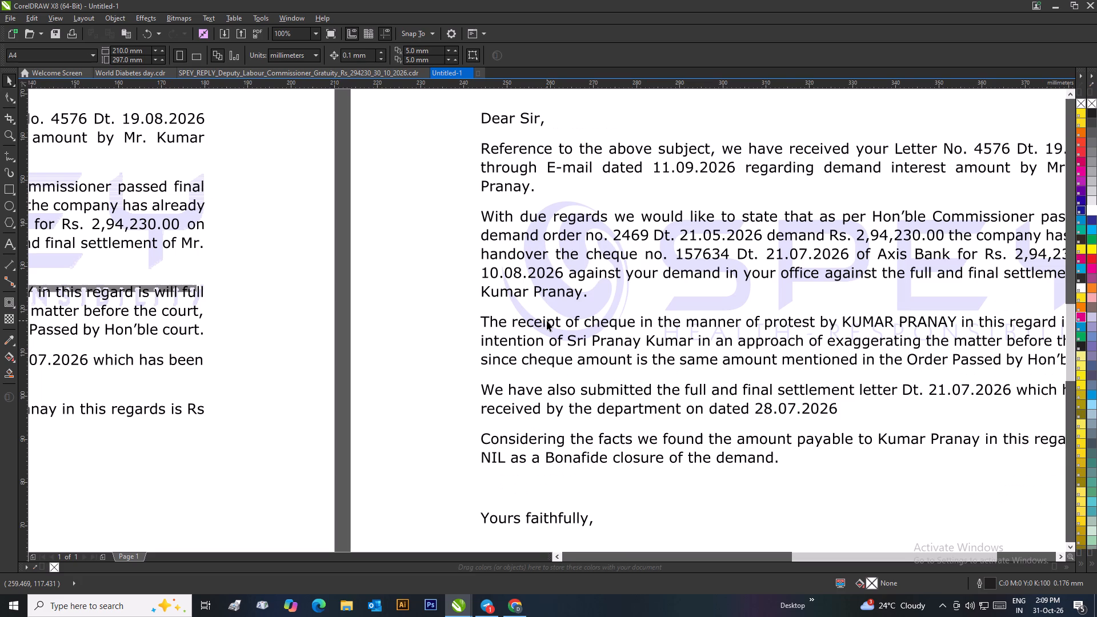
{"action": "scroll", "coordinate": [572, 315], "scroll_direction": "down", "scroll_amount": 1}
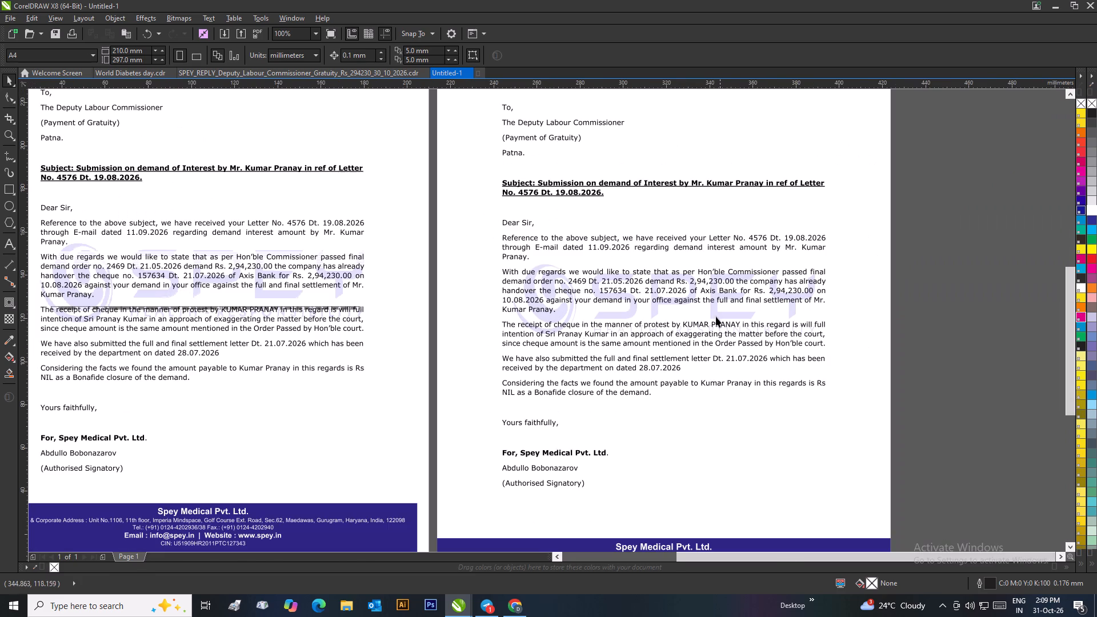
{"action": "left_click", "coordinate": [712, 314]}
{"action": "right_click", "coordinate": [817, 300]}
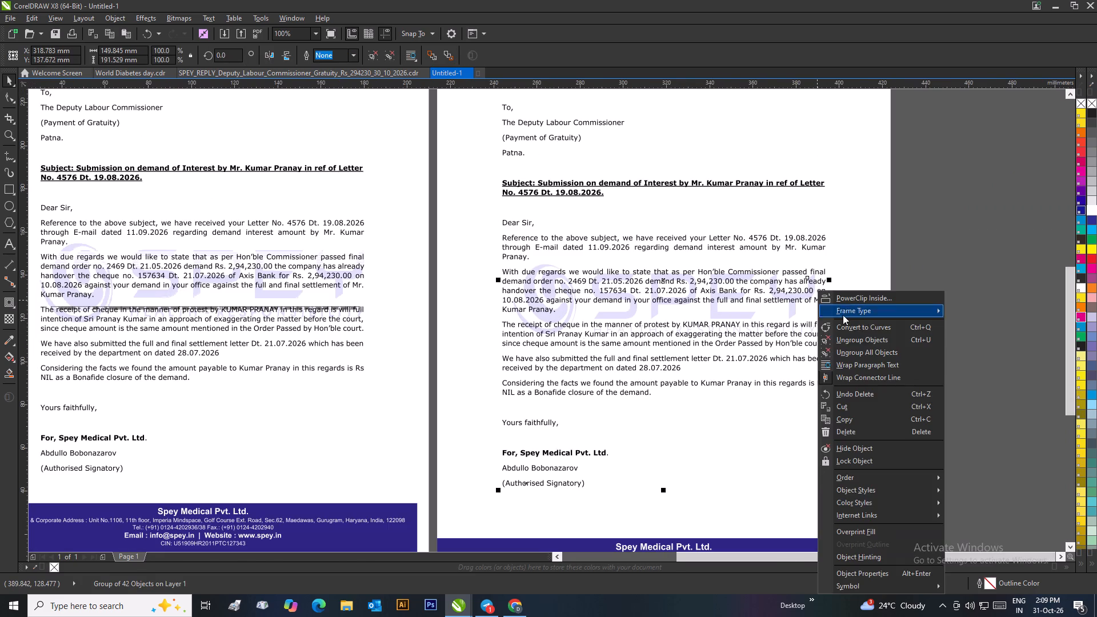
{"action": "left_click", "coordinate": [859, 347]}
{"action": "left_click", "coordinate": [982, 337]}
Align the watermark to the horizontal center of the rebuilt letter's page background.
{"action": "left_click", "coordinate": [793, 312]}
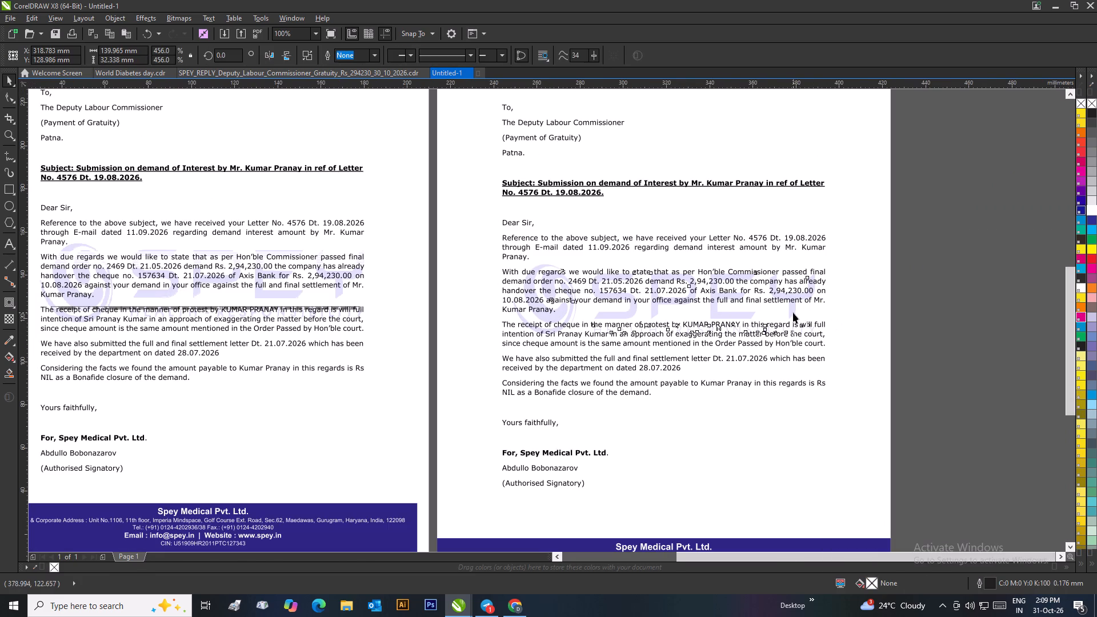
{"action": "left_click", "coordinate": [844, 322], "text": "shift"}
{"action": "key", "text": "c"}
{"action": "left_click", "coordinate": [875, 331]}
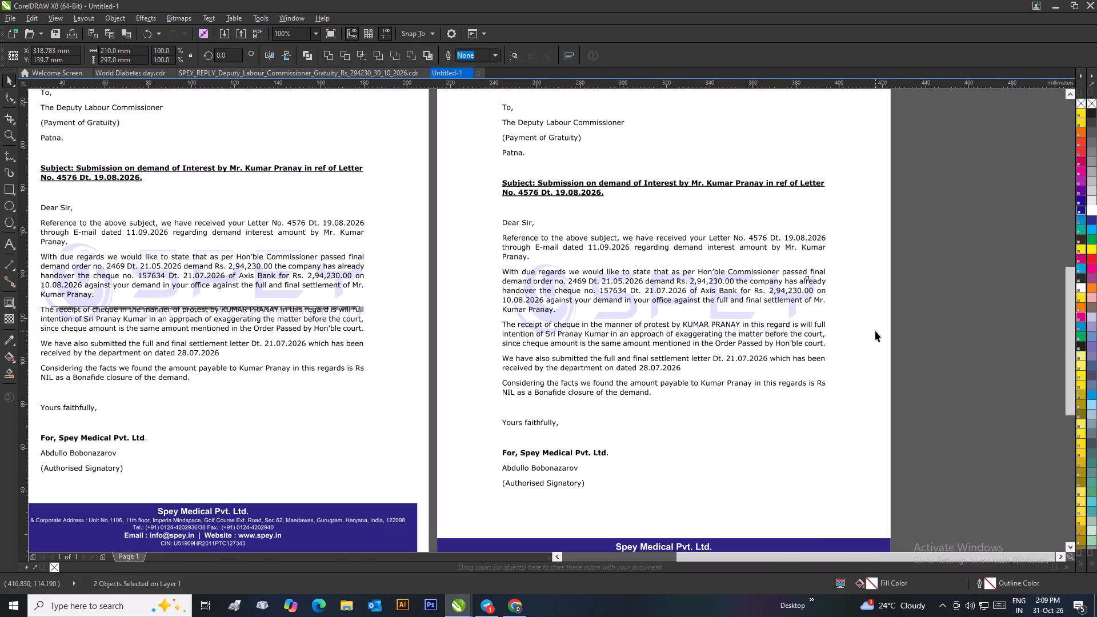
{"action": "left_click", "coordinate": [792, 316]}
{"action": "left_click", "coordinate": [911, 328]}
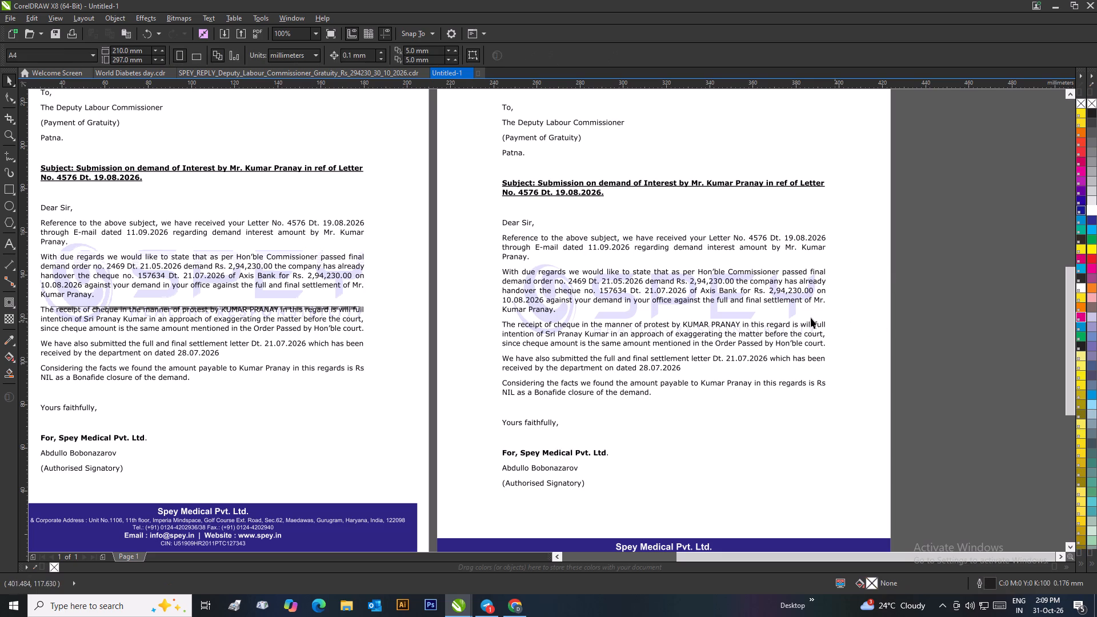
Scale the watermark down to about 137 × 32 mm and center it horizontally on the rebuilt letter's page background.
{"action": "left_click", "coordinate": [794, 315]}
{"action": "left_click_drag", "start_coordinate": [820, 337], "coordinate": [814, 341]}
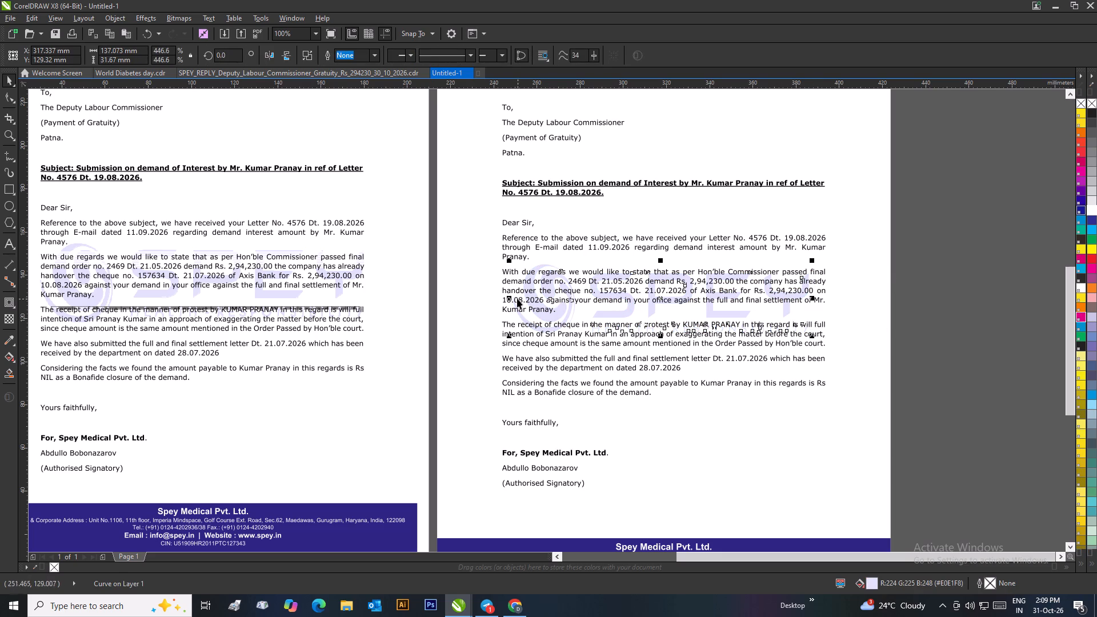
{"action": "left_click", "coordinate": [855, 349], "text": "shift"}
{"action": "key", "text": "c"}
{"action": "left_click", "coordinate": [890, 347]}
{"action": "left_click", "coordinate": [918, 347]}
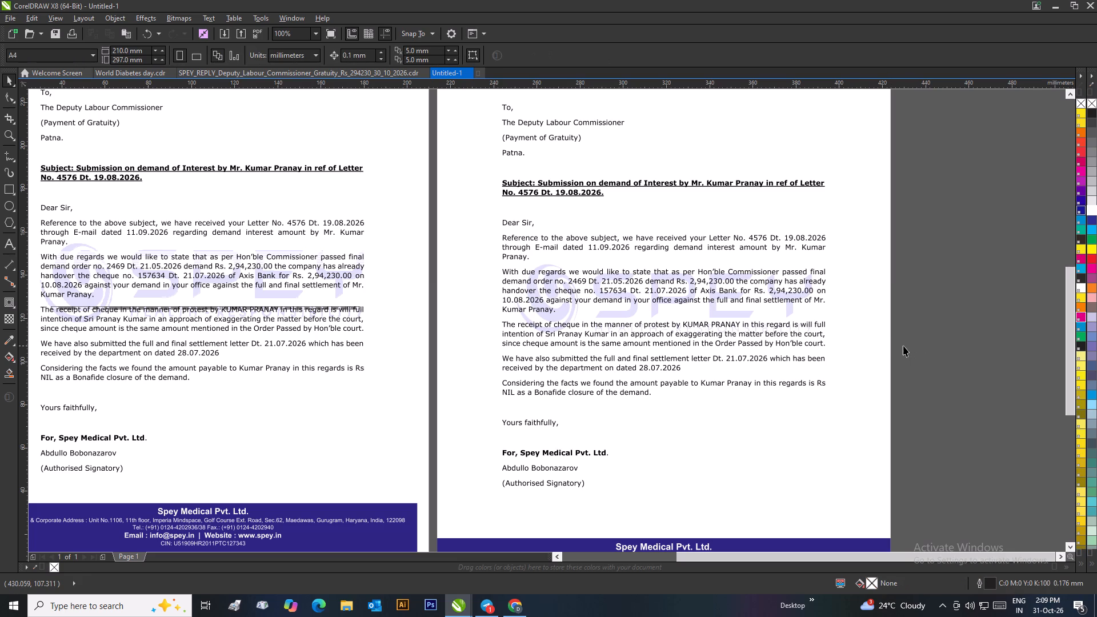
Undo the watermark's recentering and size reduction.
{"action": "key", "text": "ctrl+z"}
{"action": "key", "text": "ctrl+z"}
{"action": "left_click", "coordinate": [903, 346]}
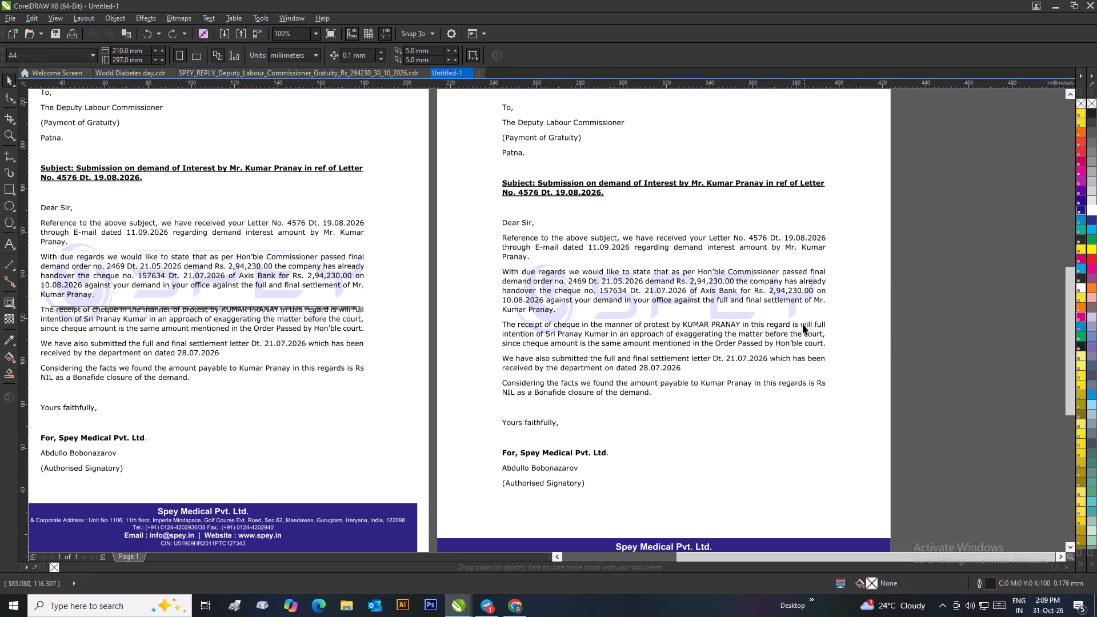
Enlarge the watermark to about 148 × 34 mm and center it horizontally on the rebuilt letter's page background.
{"action": "left_click", "coordinate": [795, 315]}
{"action": "left_click_drag", "start_coordinate": [820, 335], "coordinate": [828, 347]}
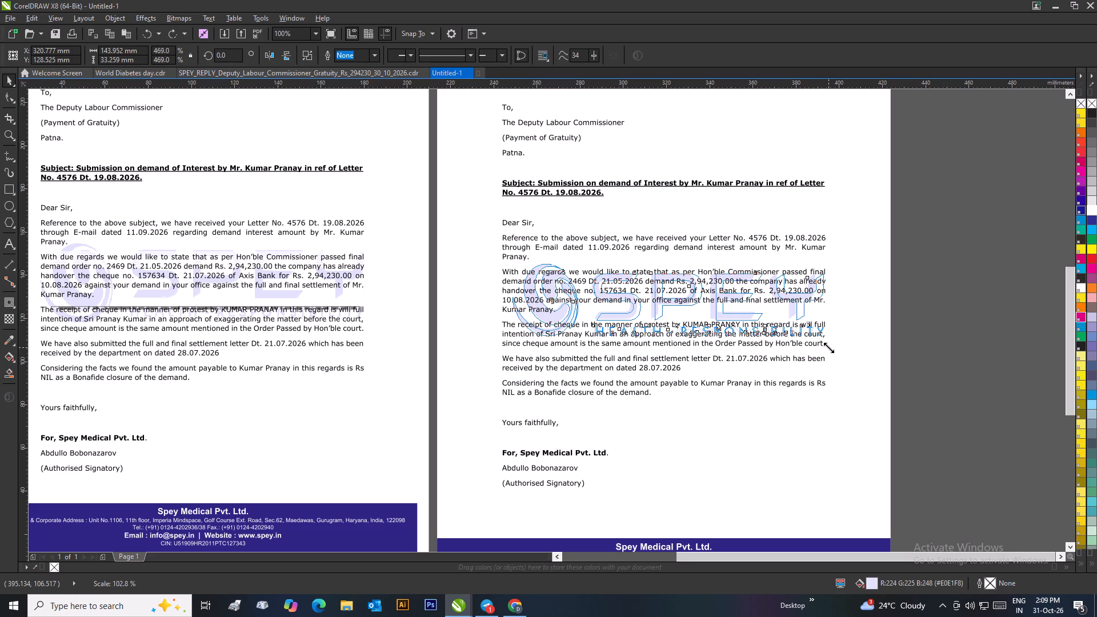
{"action": "left_click_drag", "start_coordinate": [828, 347], "coordinate": [829, 348]}
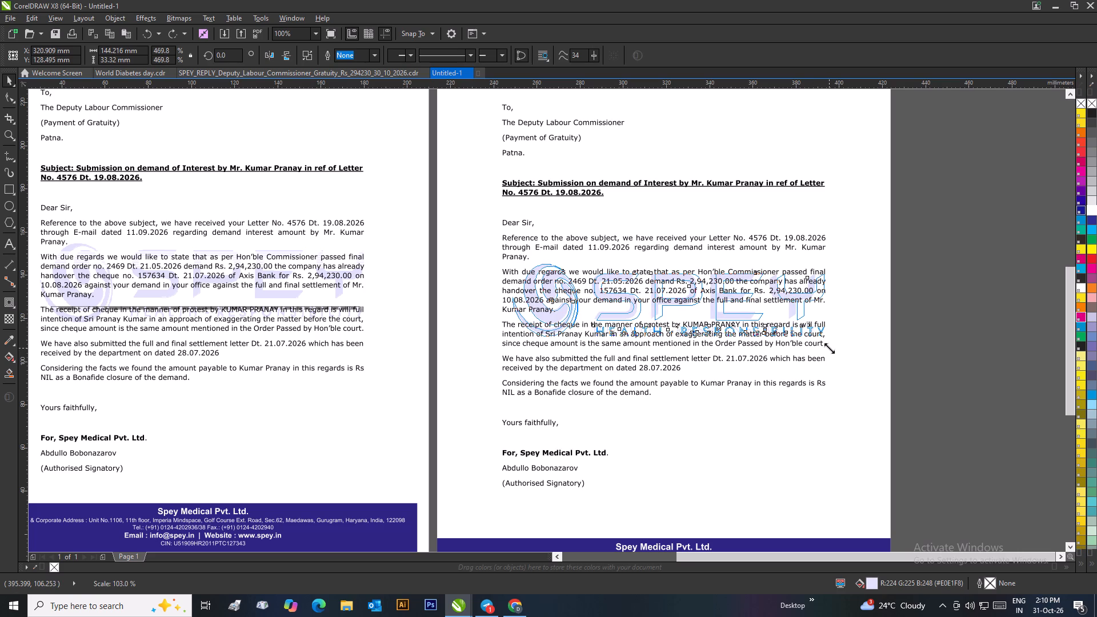
{"action": "left_click_drag", "start_coordinate": [829, 348], "coordinate": [828, 348]}
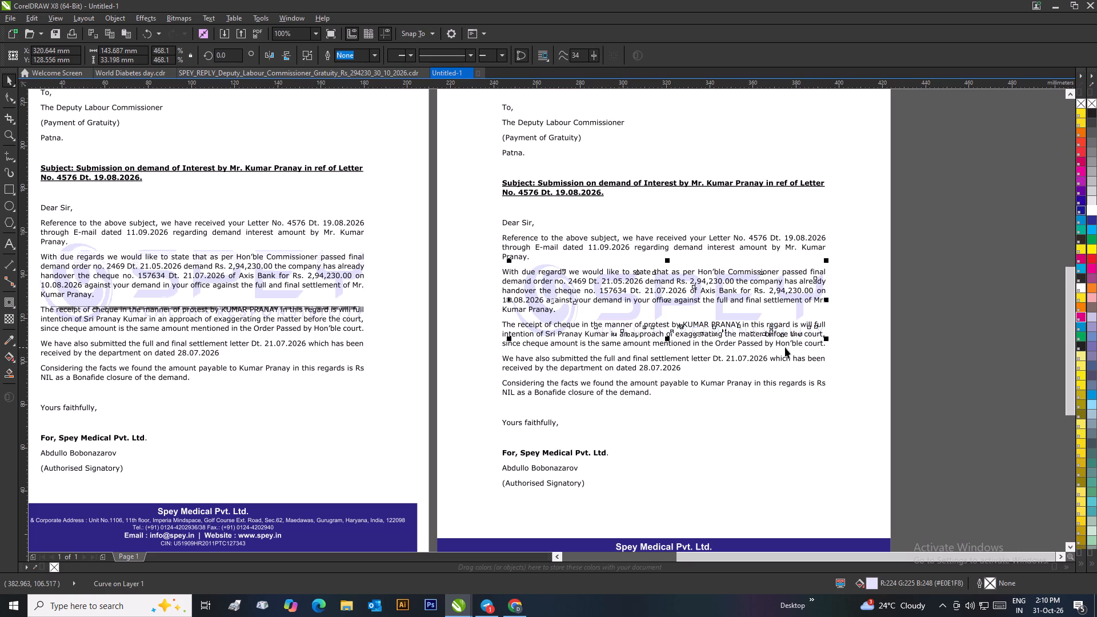
{"action": "left_click_drag", "start_coordinate": [509, 259], "coordinate": [498, 256]}
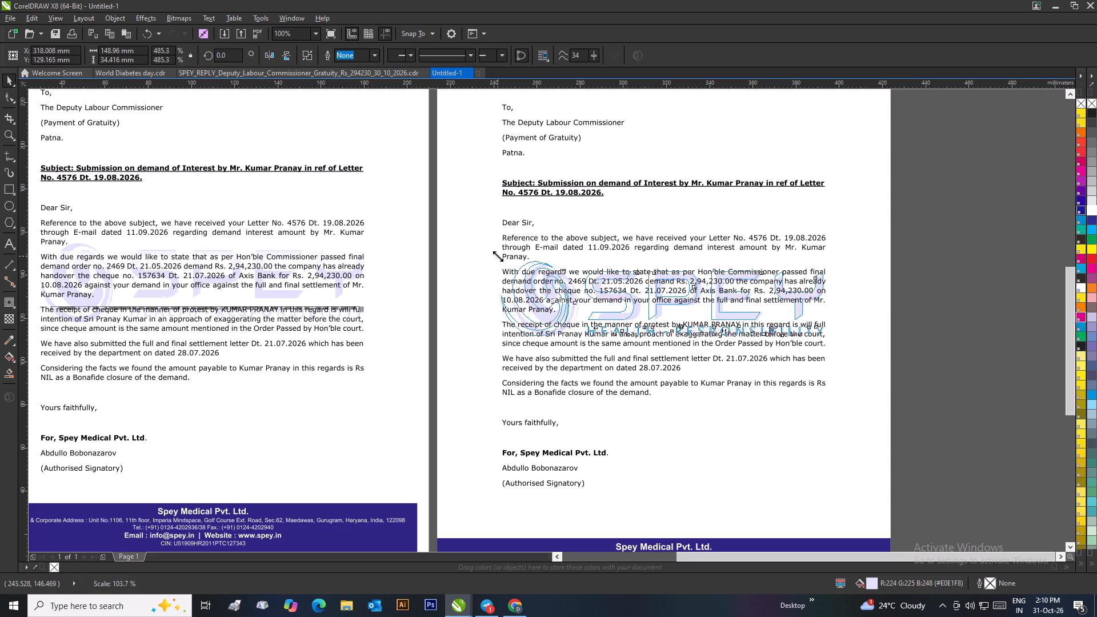
{"action": "left_click_drag", "start_coordinate": [498, 256], "coordinate": [501, 257]}
{"action": "left_click", "coordinate": [864, 336], "text": "shift"}
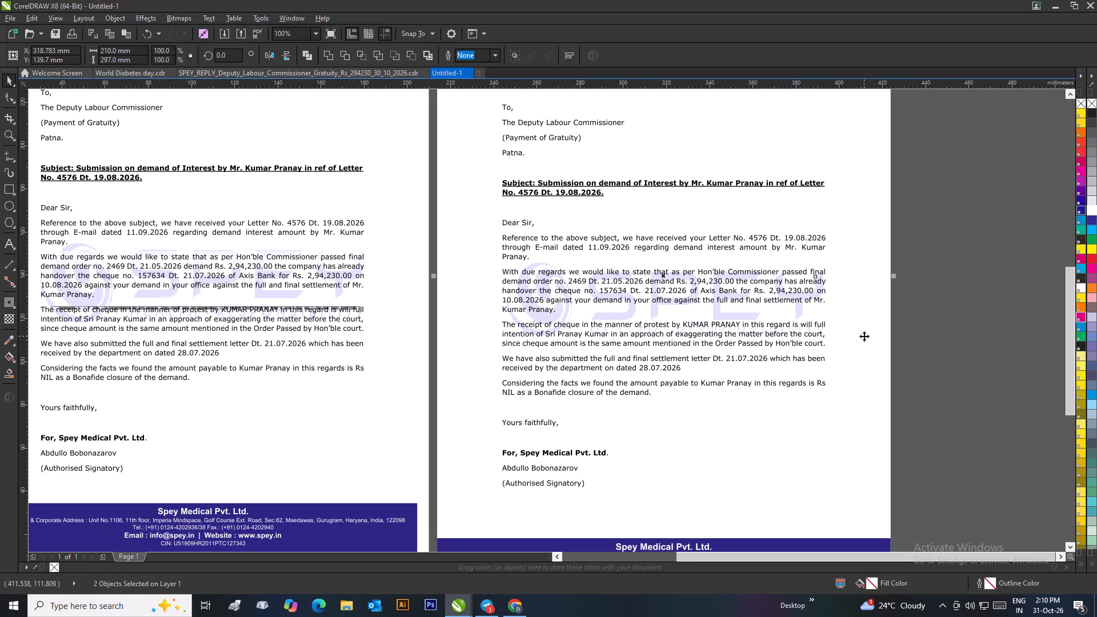
{"action": "key", "text": "c"}
{"action": "left_click", "coordinate": [927, 334]}
{"action": "scroll", "coordinate": [868, 332], "scroll_direction": "down", "scroll_amount": 1}
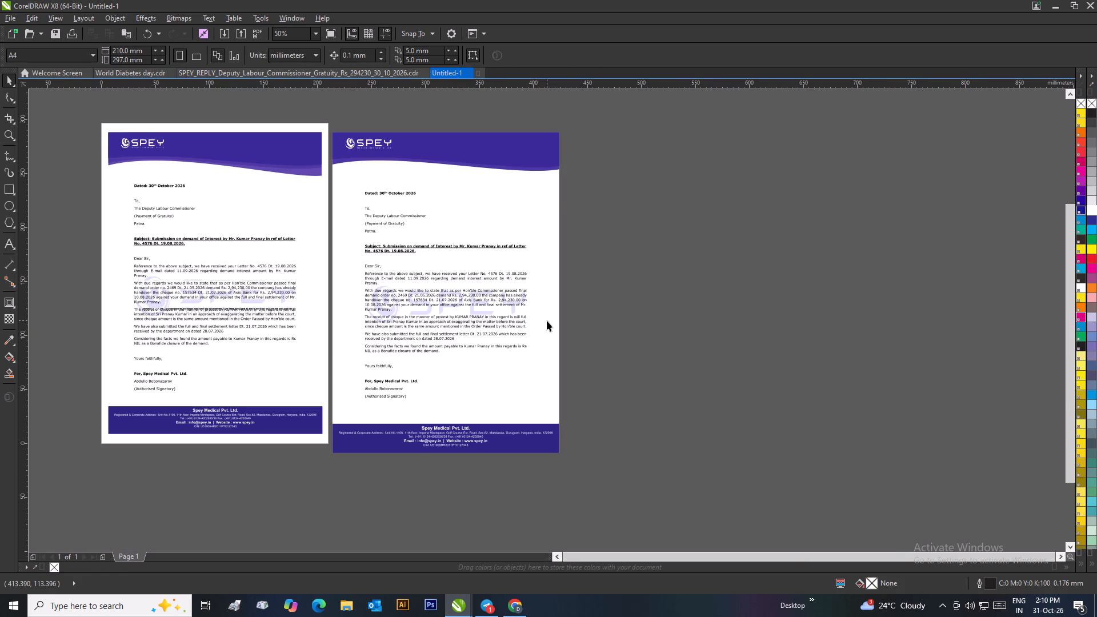
Place the complete rebuilt letter on the A4 page in place of the original letter.
{"action": "left_click_drag", "start_coordinate": [571, 114], "coordinate": [358, 476]}
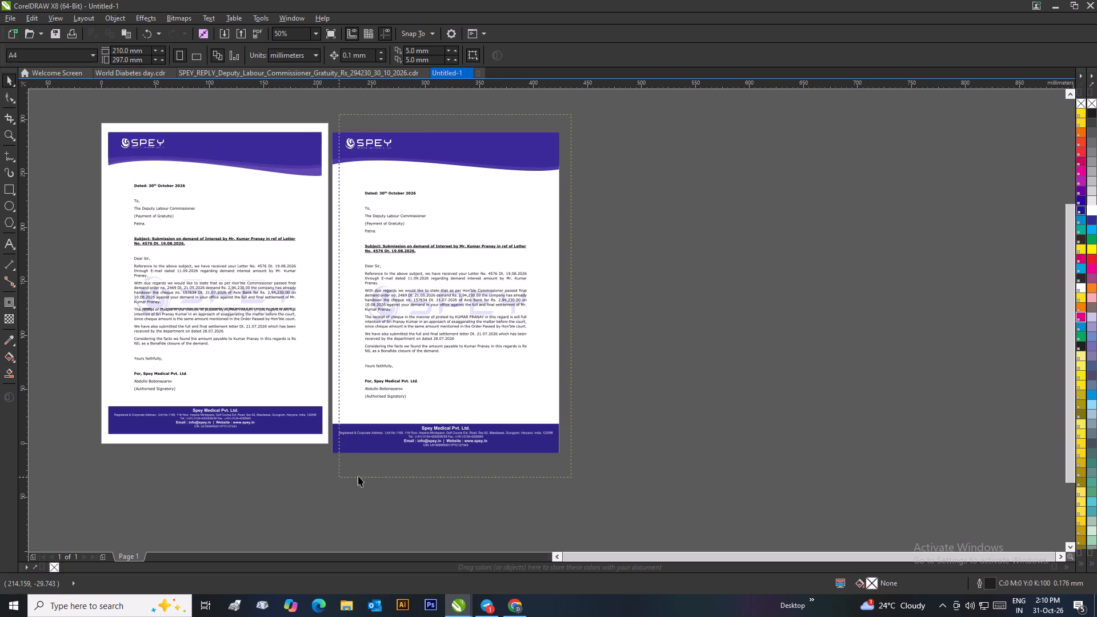
{"action": "left_click_drag", "start_coordinate": [358, 476], "coordinate": [614, 429]}
Group all the objects of the rebuilt letter beside the A4 page.
{"action": "scroll", "coordinate": [448, 323], "scroll_direction": "up", "scroll_amount": 4}
{"action": "scroll", "coordinate": [509, 236], "scroll_direction": "down", "scroll_amount": 1}
{"action": "scroll", "coordinate": [526, 221], "scroll_direction": "up", "scroll_amount": 1}
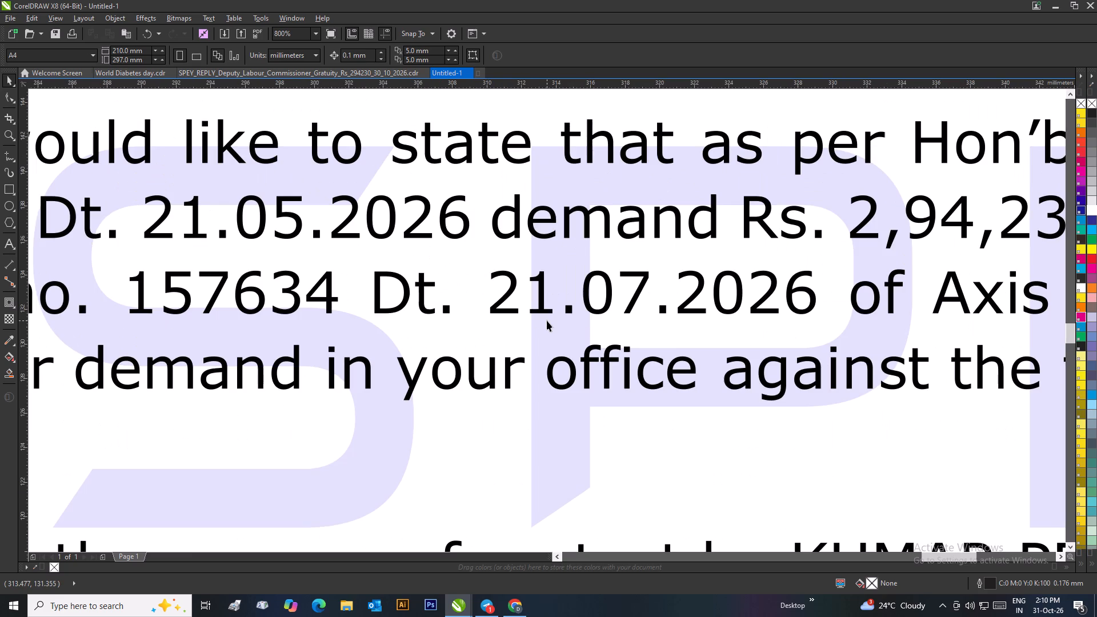
{"action": "scroll", "coordinate": [547, 320], "scroll_direction": "down", "scroll_amount": 4}
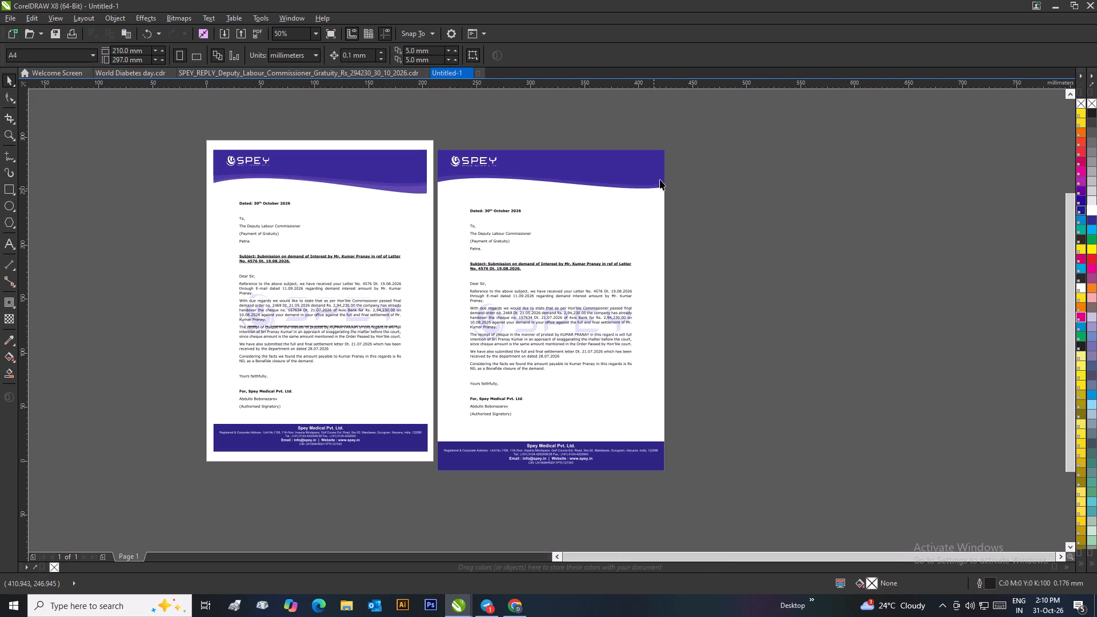
{"action": "left_click_drag", "start_coordinate": [681, 137], "coordinate": [431, 493]}
{"action": "key", "text": "ctrl+g"}
Delete the original letter from the A4 page and center the grouped rebuilt letter on the page.
{"action": "left_click", "coordinate": [683, 388]}
{"action": "left_click_drag", "start_coordinate": [193, 119], "coordinate": [435, 510]}
{"action": "key", "text": "Delete"}
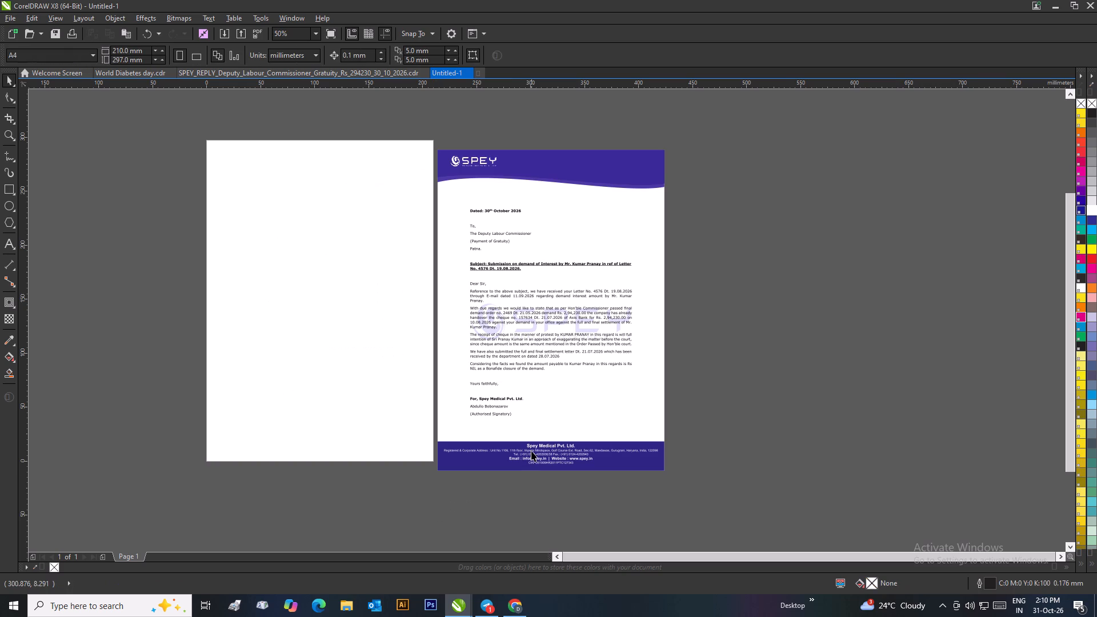
{"action": "left_click", "coordinate": [606, 186]}
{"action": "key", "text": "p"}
{"action": "left_click_drag", "start_coordinate": [706, 242], "coordinate": [705, 248]}
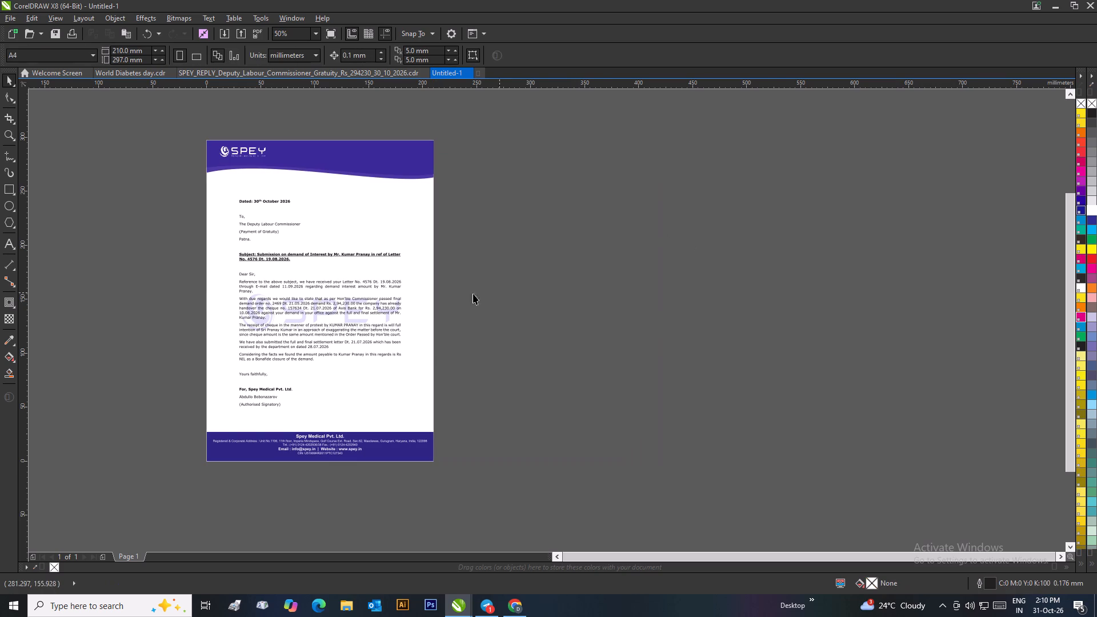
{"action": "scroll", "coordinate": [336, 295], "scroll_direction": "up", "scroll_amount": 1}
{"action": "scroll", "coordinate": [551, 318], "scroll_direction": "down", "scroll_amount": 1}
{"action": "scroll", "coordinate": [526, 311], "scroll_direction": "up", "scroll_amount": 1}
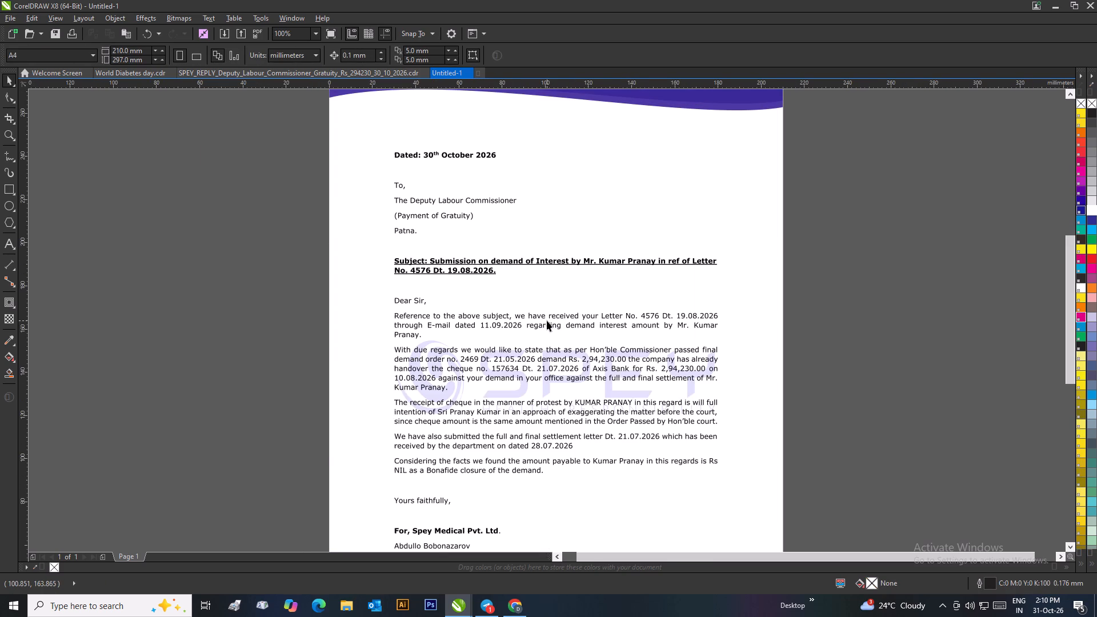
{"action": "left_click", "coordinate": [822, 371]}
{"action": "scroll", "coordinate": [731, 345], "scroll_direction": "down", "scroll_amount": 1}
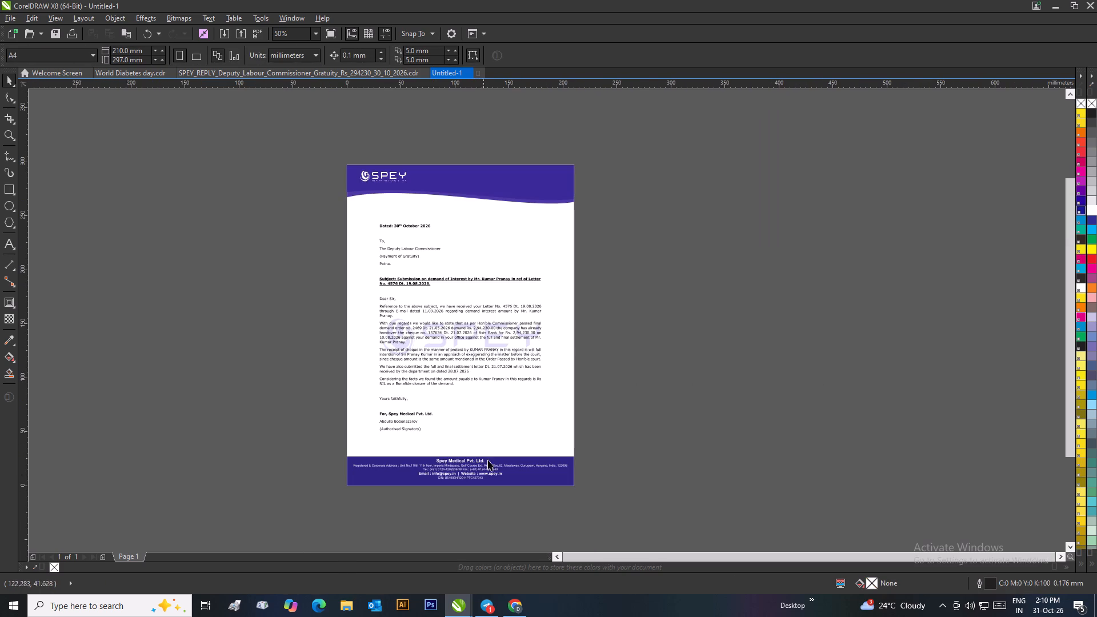
Open the Birthday New template drawing from the social media Post JPG folder.
{"action": "key", "text": "ctrl+o"}
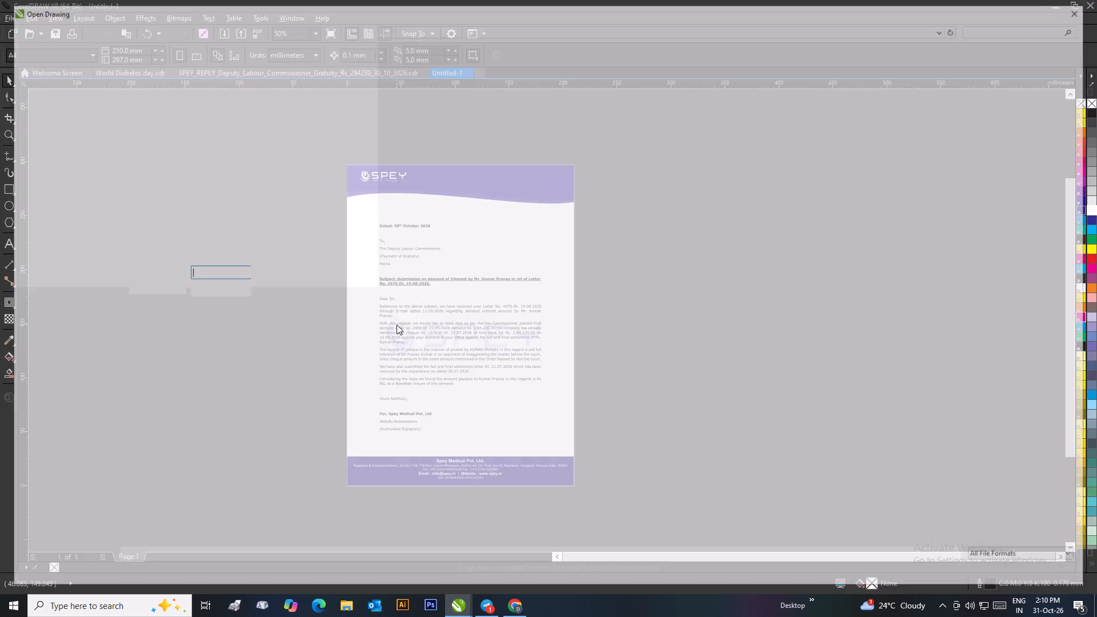
{"action": "scroll", "coordinate": [416, 349], "scroll_direction": "down", "scroll_amount": 4}
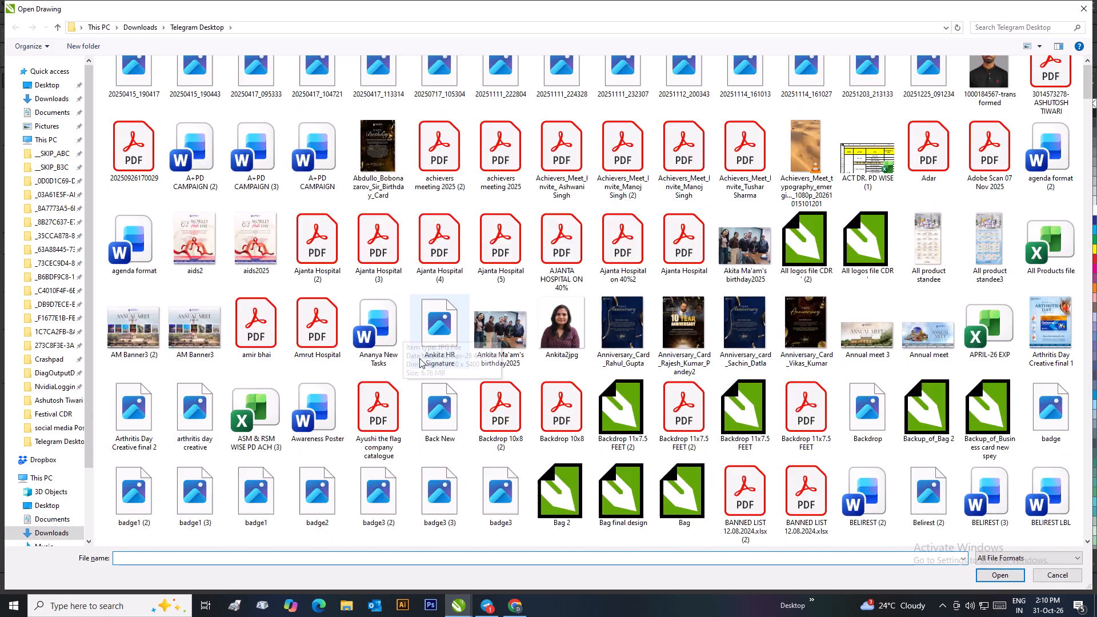
{"action": "scroll", "coordinate": [430, 355], "scroll_direction": "up", "scroll_amount": 3}
{"action": "scroll", "coordinate": [430, 356], "scroll_direction": "down", "scroll_amount": 3}
{"action": "scroll", "coordinate": [488, 350], "scroll_direction": "up", "scroll_amount": 5}
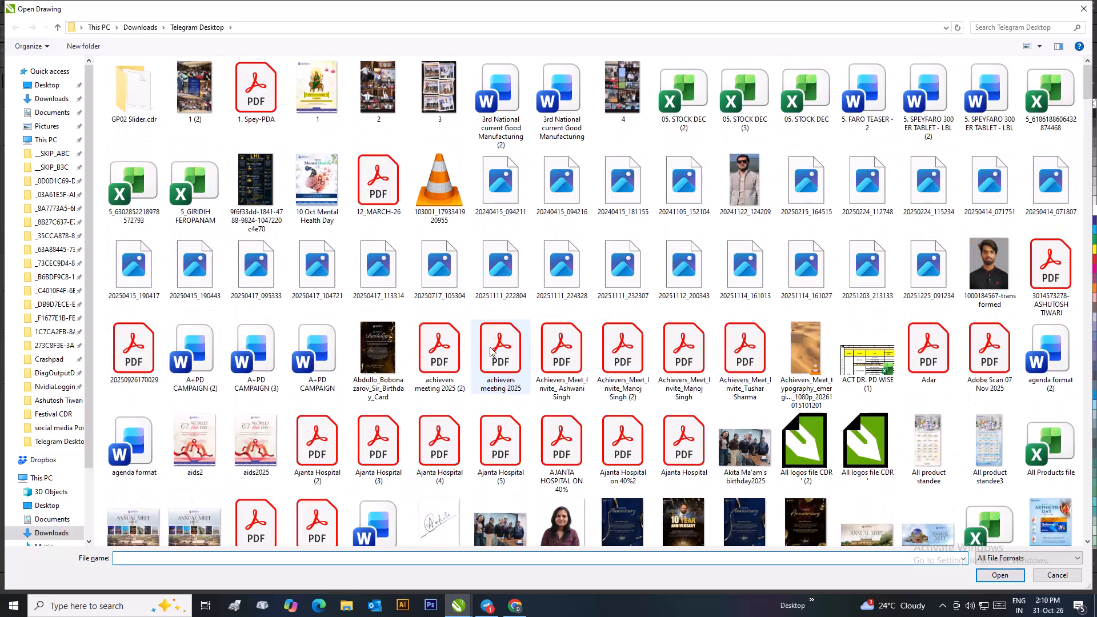
{"action": "scroll", "coordinate": [519, 185], "scroll_direction": "up", "scroll_amount": 4}
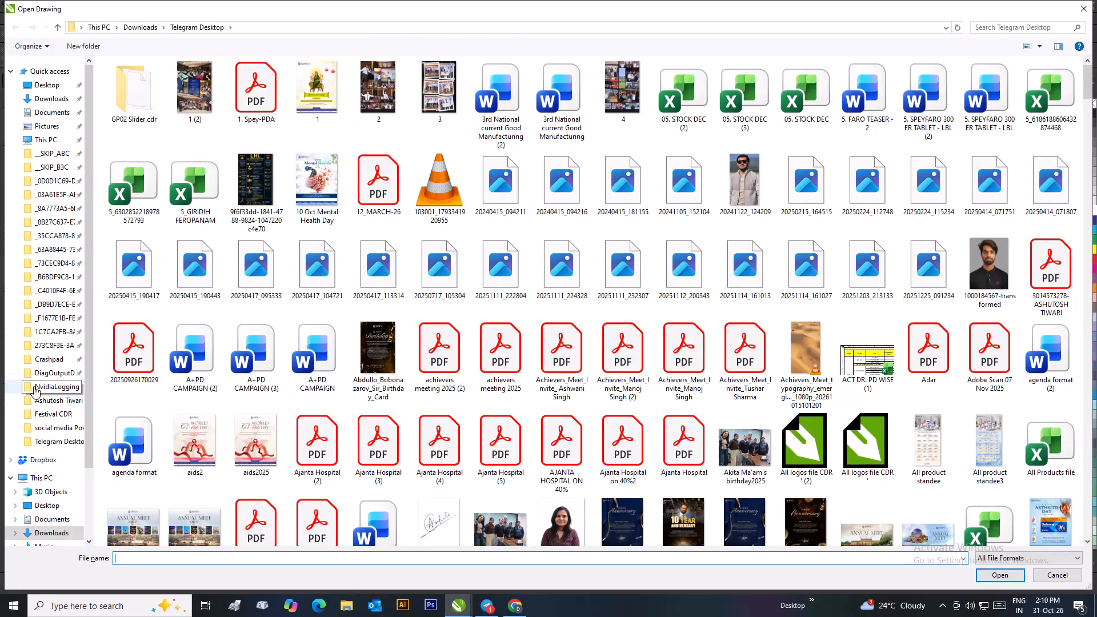
{"action": "left_click", "coordinate": [54, 396]}
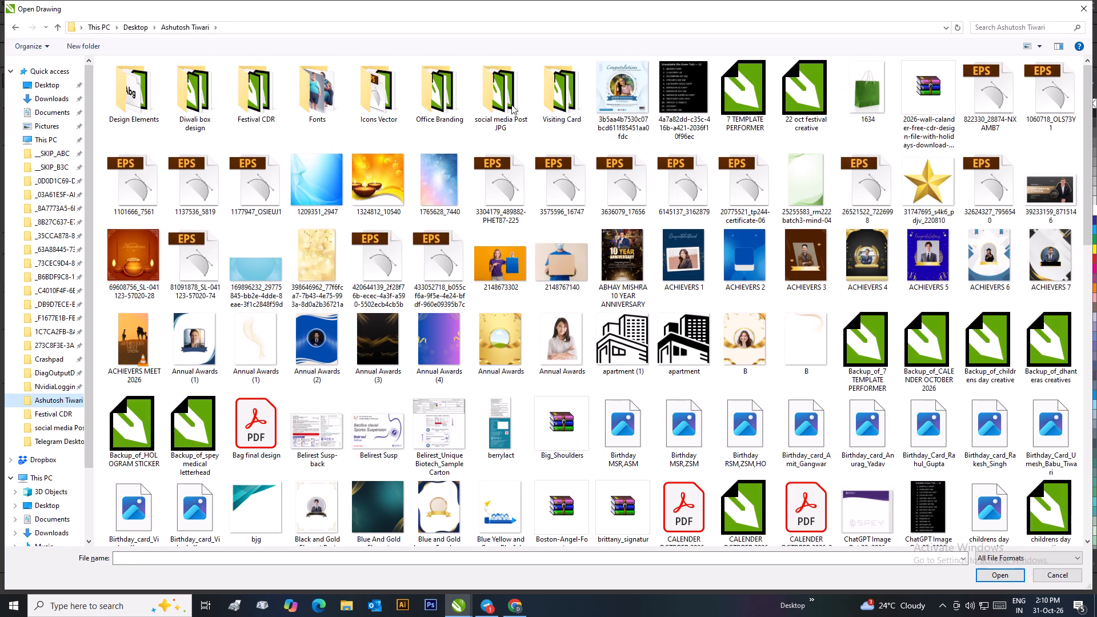
{"action": "double_click", "coordinate": [512, 95]}
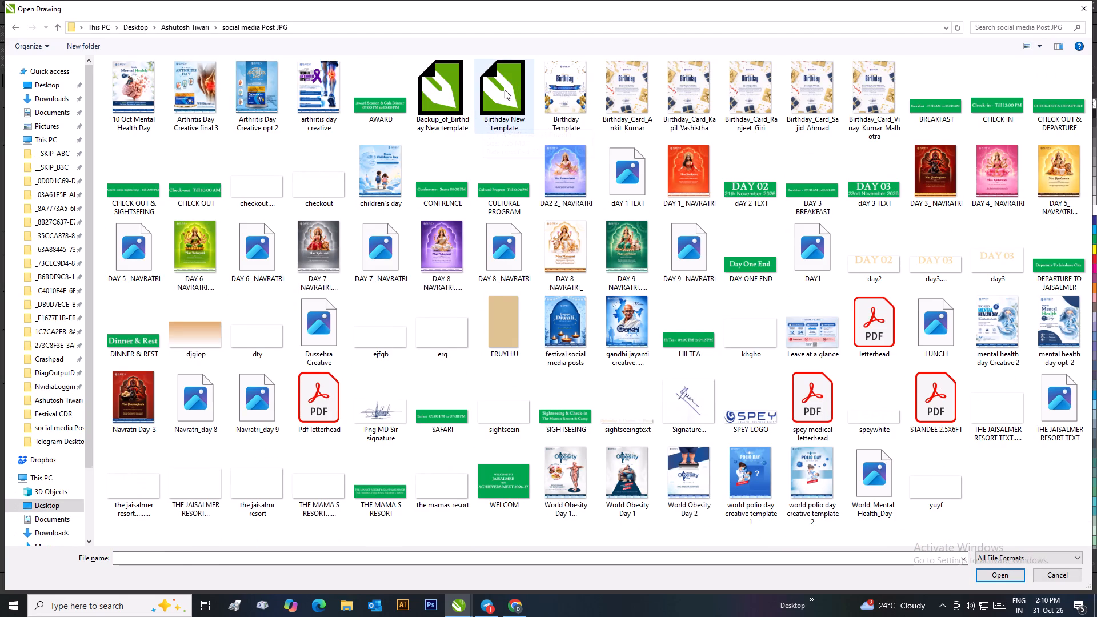
{"action": "double_click", "coordinate": [505, 90]}
{"action": "double_click", "coordinate": [505, 90]}
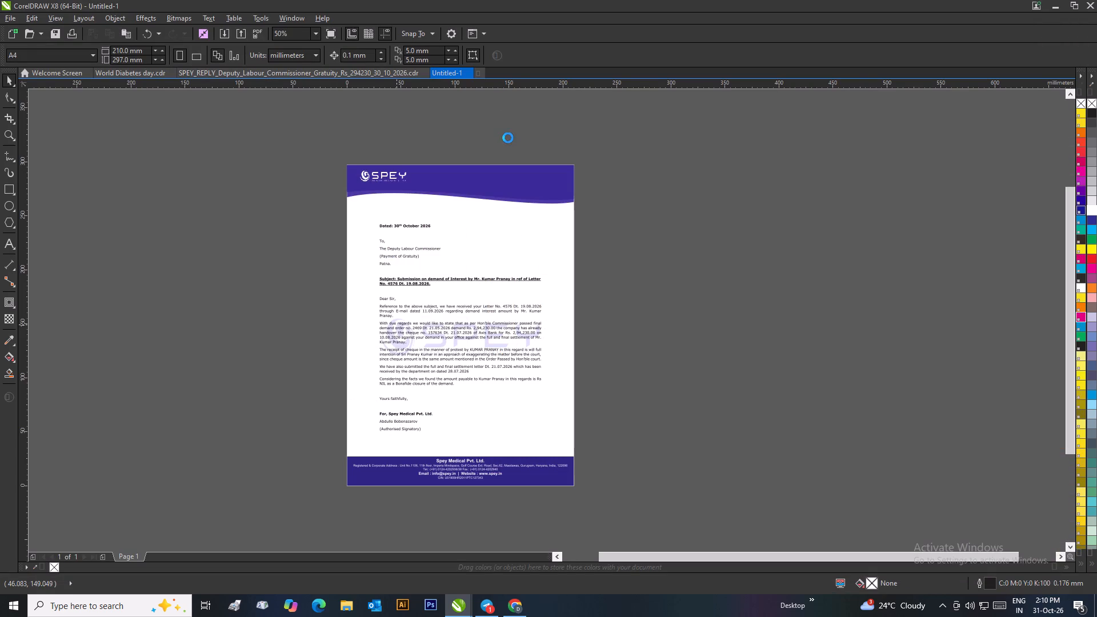
Ungroup all objects of the gold birthday card that carries the Managing Director's signature.
{"action": "scroll", "coordinate": [494, 163], "scroll_direction": "down", "scroll_amount": 3}
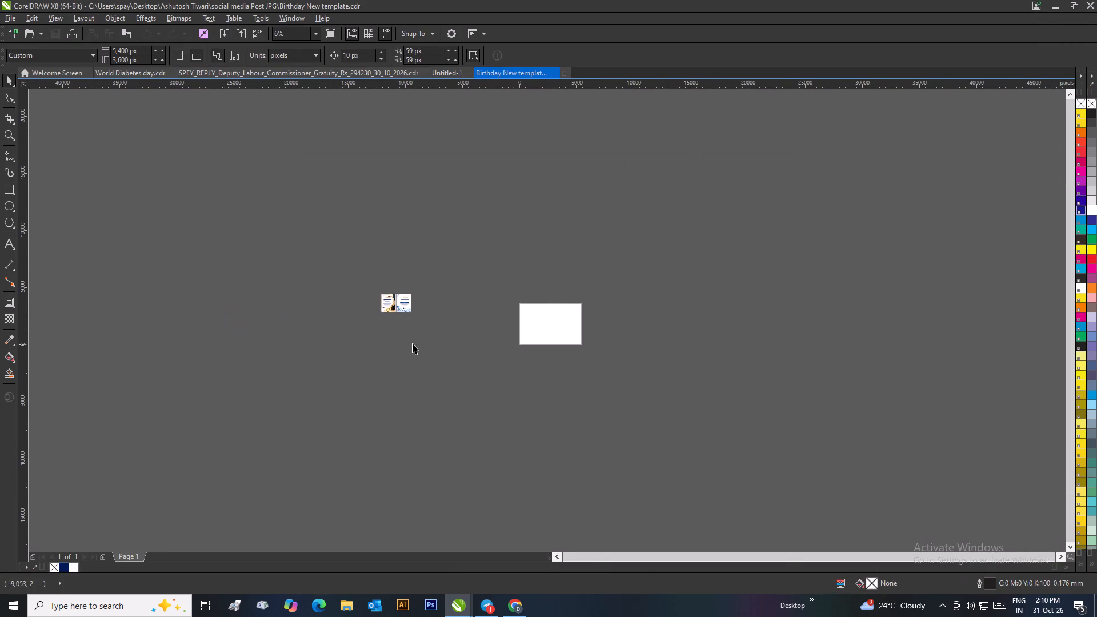
{"action": "scroll", "coordinate": [358, 299], "scroll_direction": "up", "scroll_amount": 4}
{"action": "scroll", "coordinate": [644, 396], "scroll_direction": "up", "scroll_amount": 2}
{"action": "scroll", "coordinate": [449, 195], "scroll_direction": "up", "scroll_amount": 2}
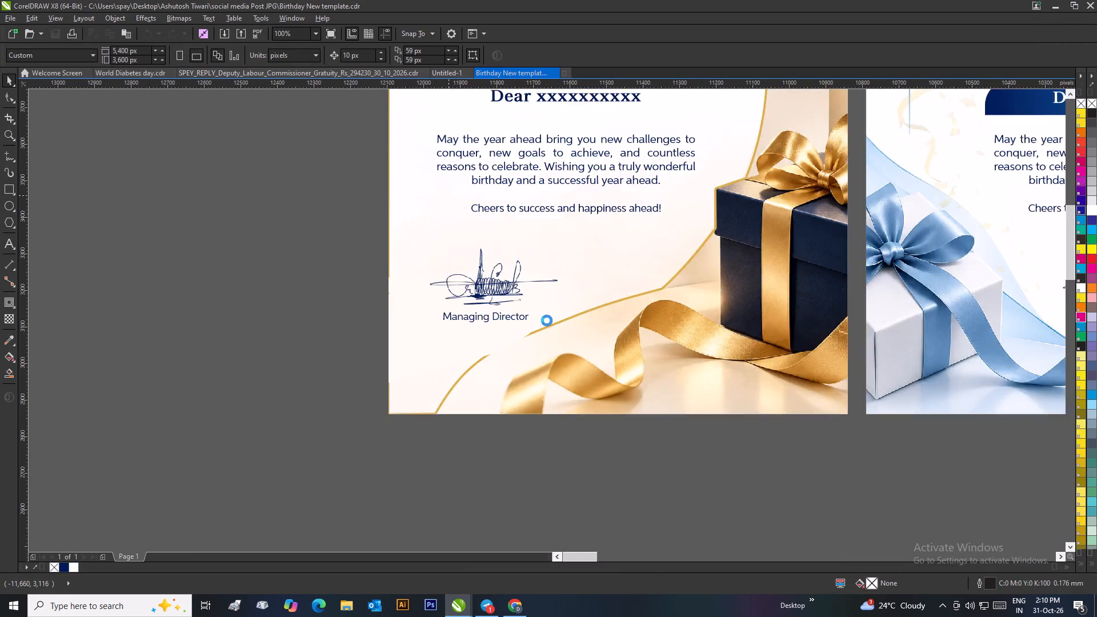
{"action": "left_click", "coordinate": [473, 286]}
{"action": "scroll", "coordinate": [473, 276], "scroll_direction": "down", "scroll_amount": 2}
{"action": "scroll", "coordinate": [547, 320], "scroll_direction": "up", "scroll_amount": 1}
{"action": "right_click", "coordinate": [545, 315]}
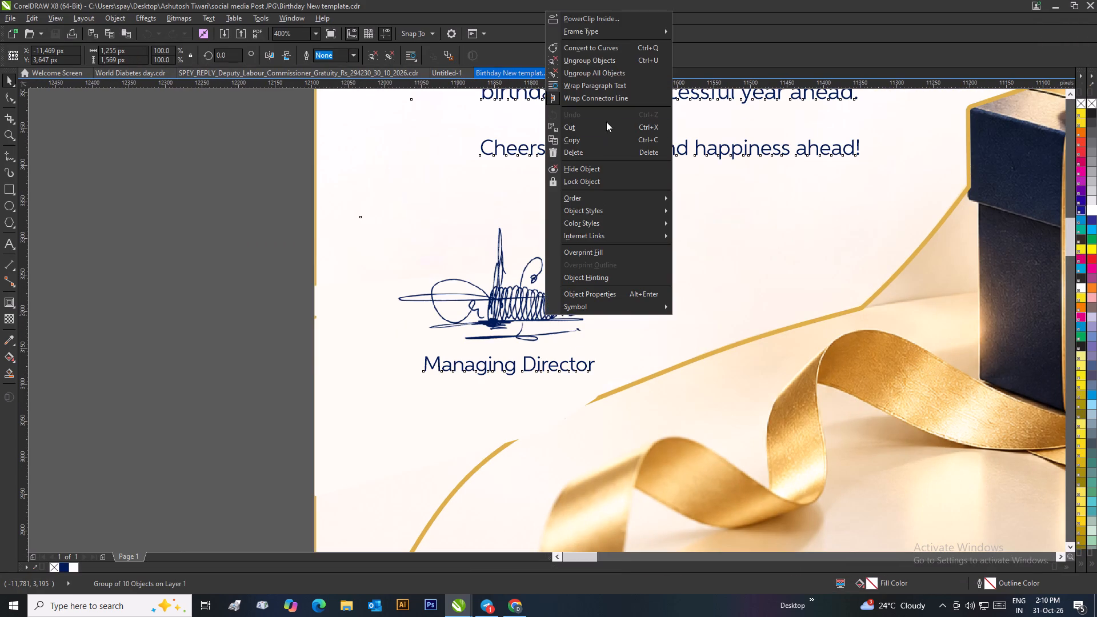
{"action": "left_click", "coordinate": [603, 70]}
Move the Managing Director's signature bitmap off the gold birthday card onto the empty workspace beside it.
{"action": "left_click", "coordinate": [224, 206]}
{"action": "left_click_drag", "start_coordinate": [511, 311], "coordinate": [205, 269]}
{"action": "right_click", "coordinate": [207, 269]}
{"action": "left_click", "coordinate": [235, 406]}
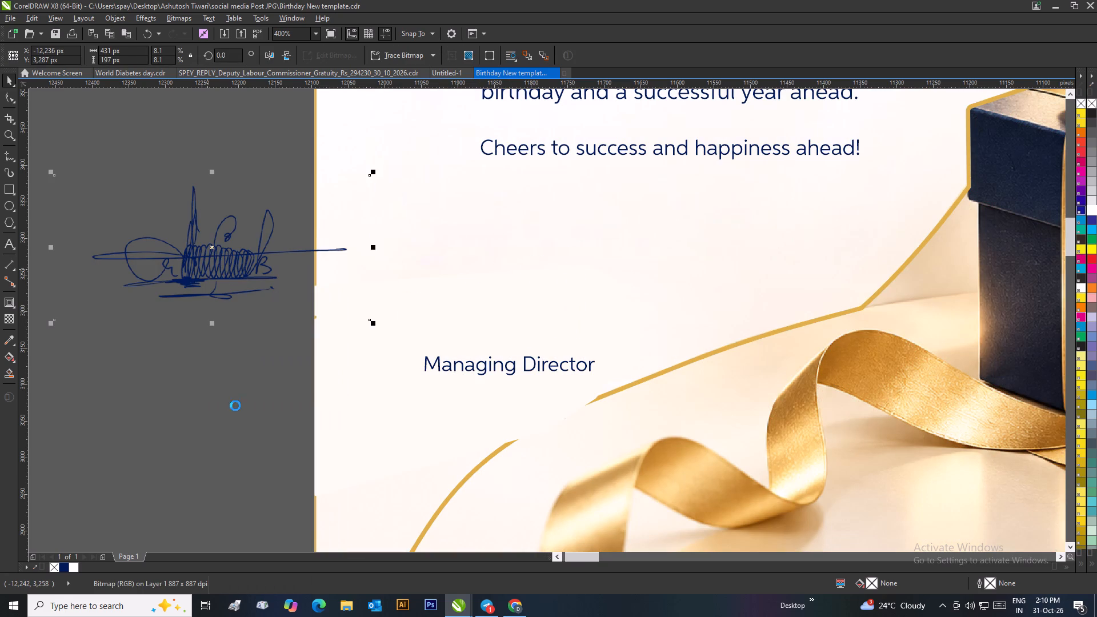
Paste the signature into the untitled letter document and place it above the footer, opposite the authorised signatory text.
{"action": "left_click", "coordinate": [452, 73]}
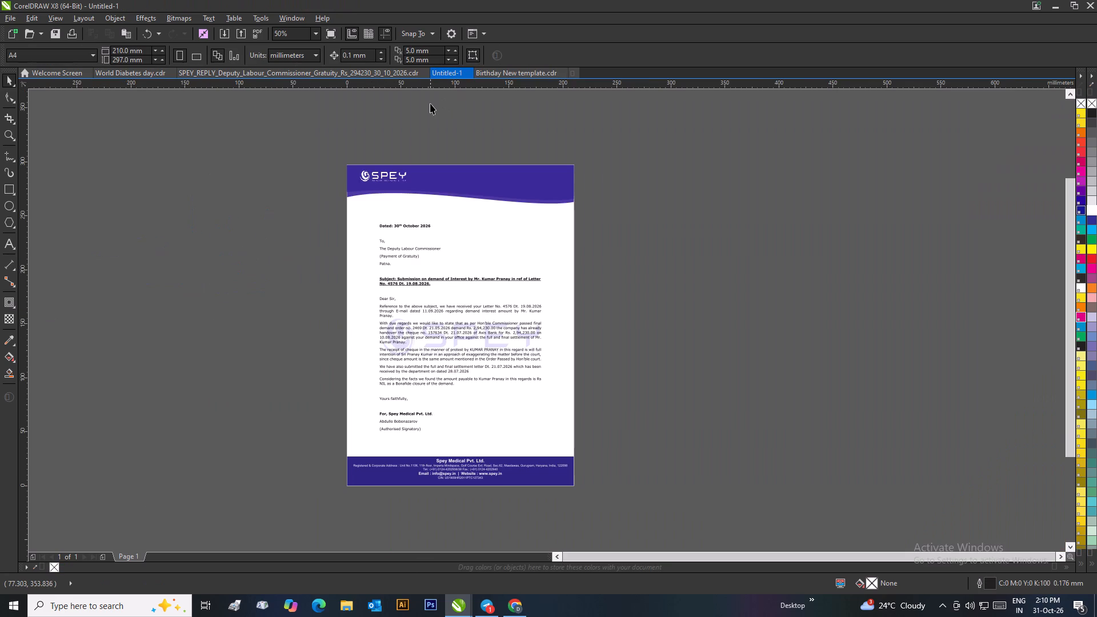
{"action": "key", "text": "ctrl+v"}
{"action": "scroll", "coordinate": [437, 194], "scroll_direction": "down", "scroll_amount": 2}
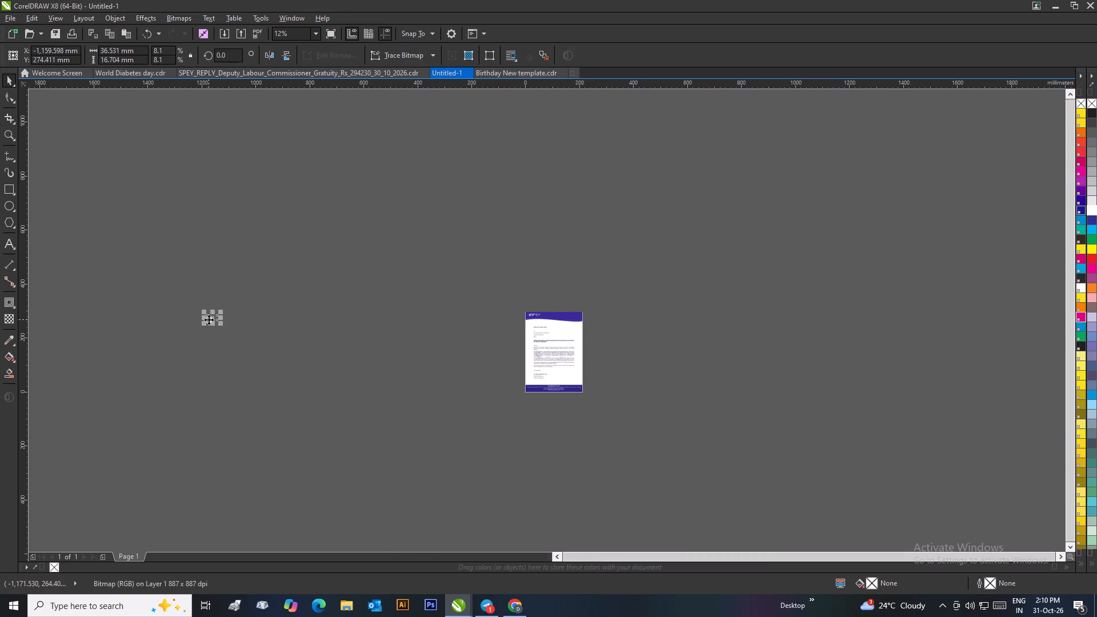
{"action": "left_click_drag", "start_coordinate": [209, 319], "coordinate": [583, 384]}
{"action": "scroll", "coordinate": [580, 384], "scroll_direction": "up", "scroll_amount": 3}
{"action": "left_click_drag", "start_coordinate": [589, 314], "coordinate": [461, 287]}
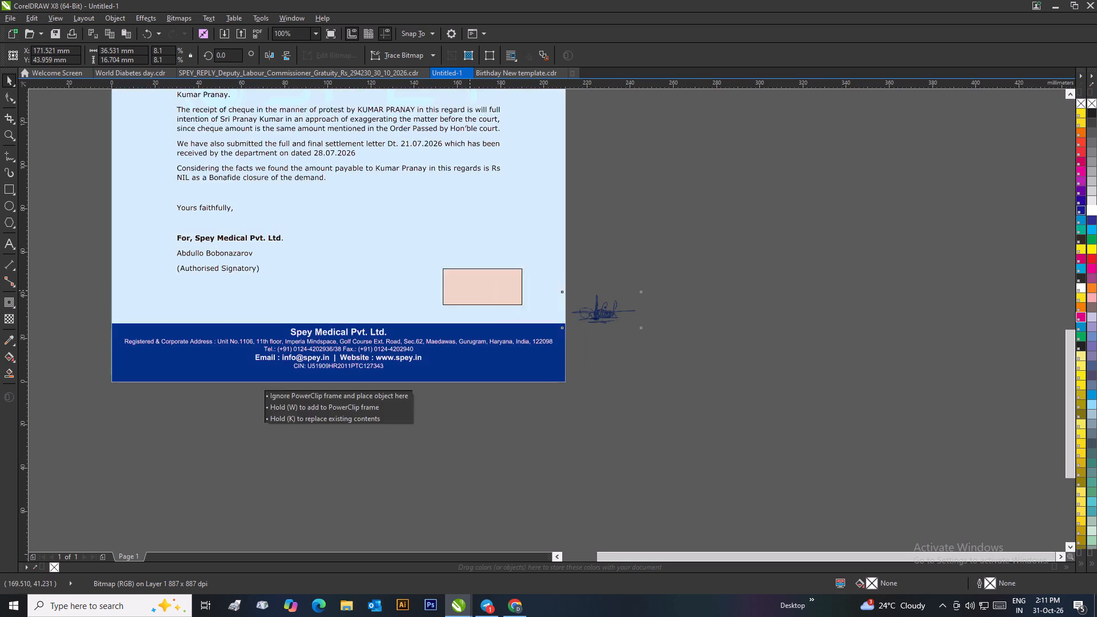
{"action": "left_click_drag", "start_coordinate": [461, 287], "coordinate": [433, 279]}
Enlarge the pasted signature and reposition it in the blank area opposite the authorised signatory text.
{"action": "left_click_drag", "start_coordinate": [489, 298], "coordinate": [520, 312]}
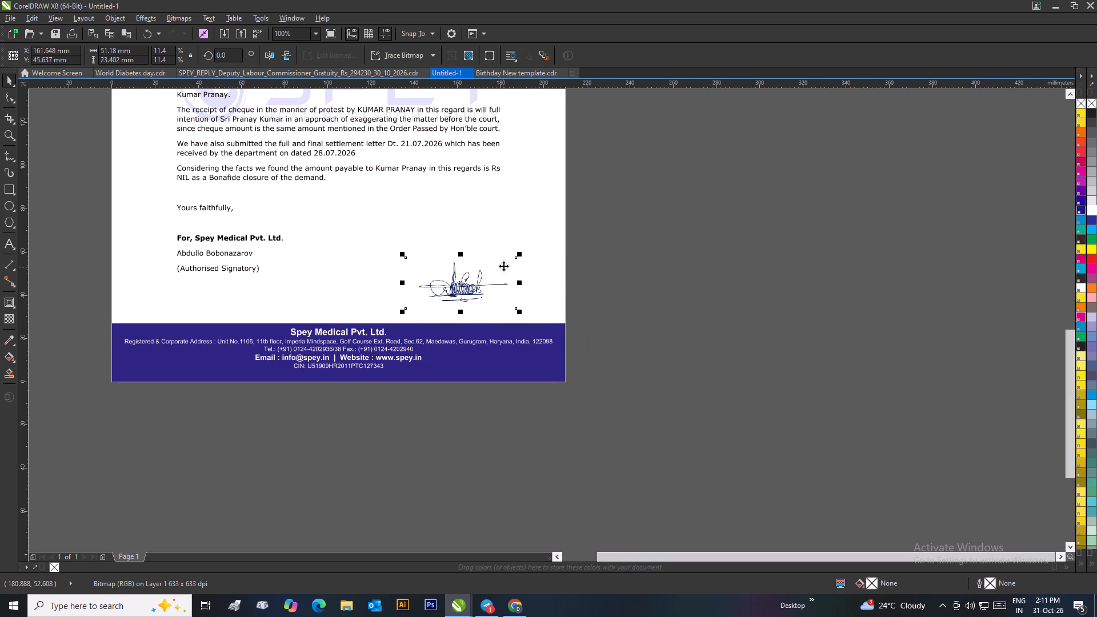
{"action": "left_click_drag", "start_coordinate": [519, 254], "coordinate": [558, 234]}
{"action": "left_click_drag", "start_coordinate": [483, 280], "coordinate": [467, 276]}
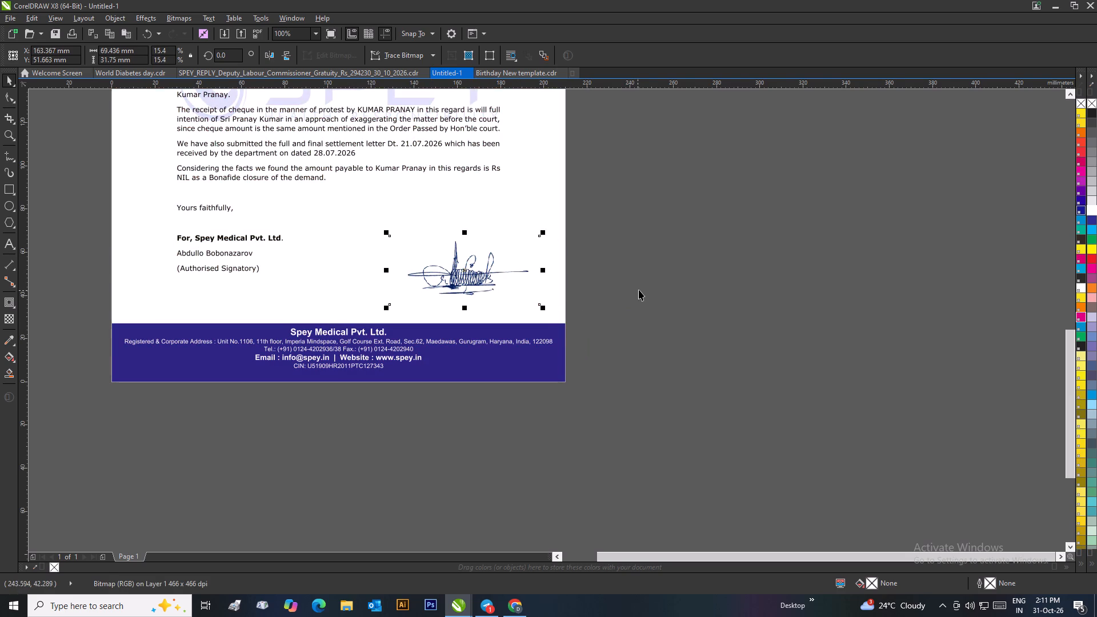
Fine-tune the signature opposite the authorised signatory text, resizing it to about 70.6 by 32.3 mm and nudging it above the footer.
{"action": "left_click", "coordinate": [639, 290]}
{"action": "scroll", "coordinate": [611, 290], "scroll_direction": "down", "scroll_amount": 1}
{"action": "scroll", "coordinate": [473, 319], "scroll_direction": "up", "scroll_amount": 1}
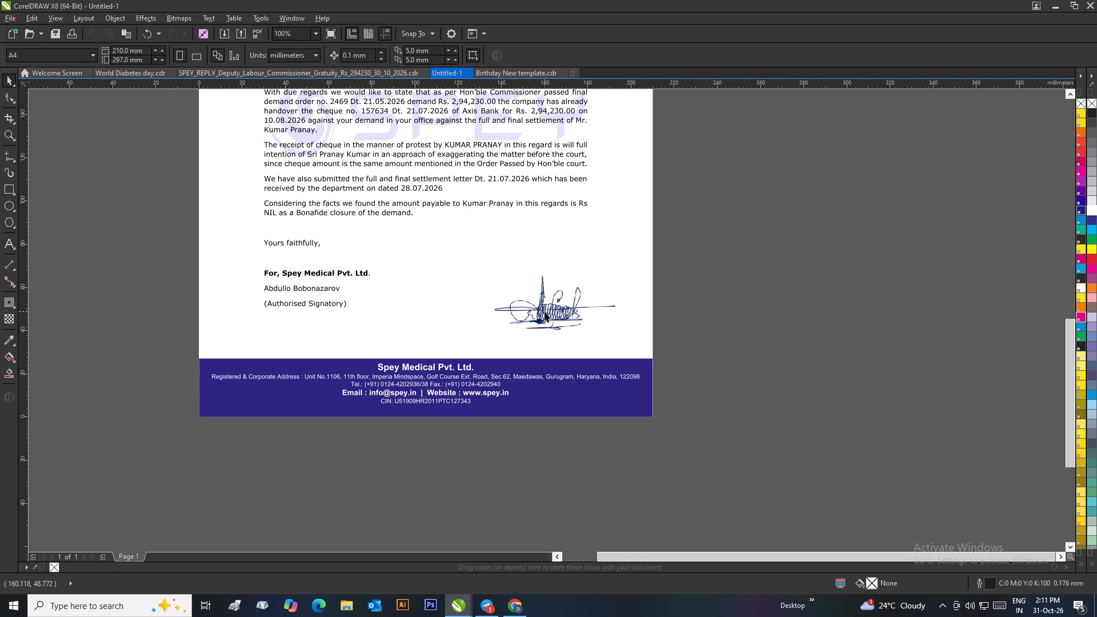
{"action": "left_click", "coordinate": [545, 311]}
{"action": "left_click_drag", "start_coordinate": [562, 310], "coordinate": [548, 309]}
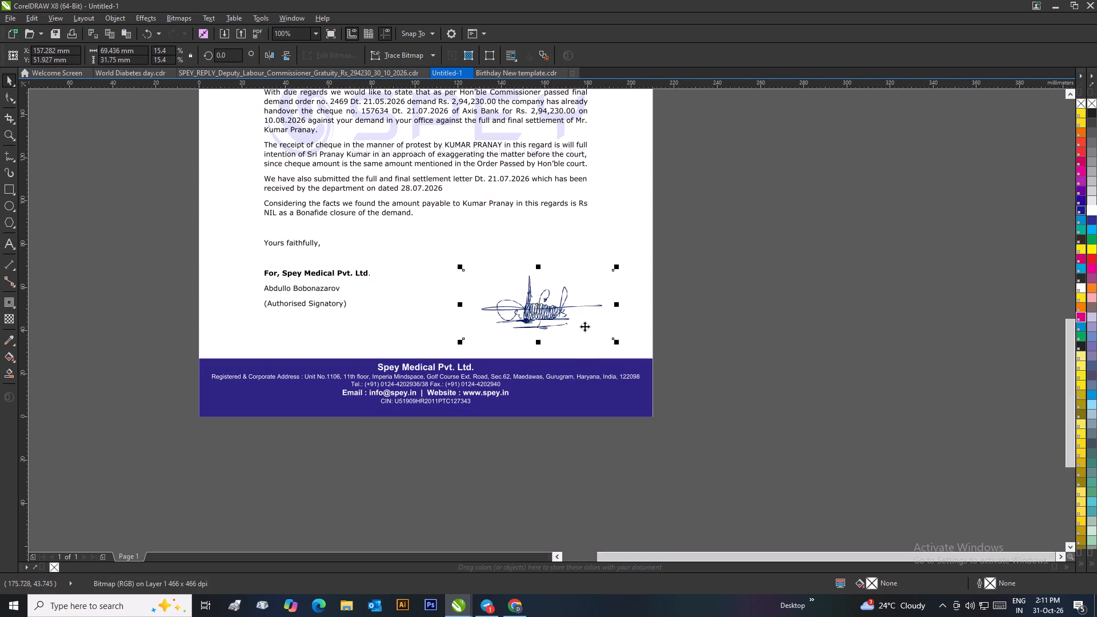
{"action": "left_click_drag", "start_coordinate": [617, 346], "coordinate": [599, 356]}
{"action": "left_click_drag", "start_coordinate": [539, 308], "coordinate": [546, 308]}
{"action": "left_click_drag", "start_coordinate": [606, 337], "coordinate": [627, 348]}
{"action": "left_click_drag", "start_coordinate": [559, 319], "coordinate": [563, 318]}
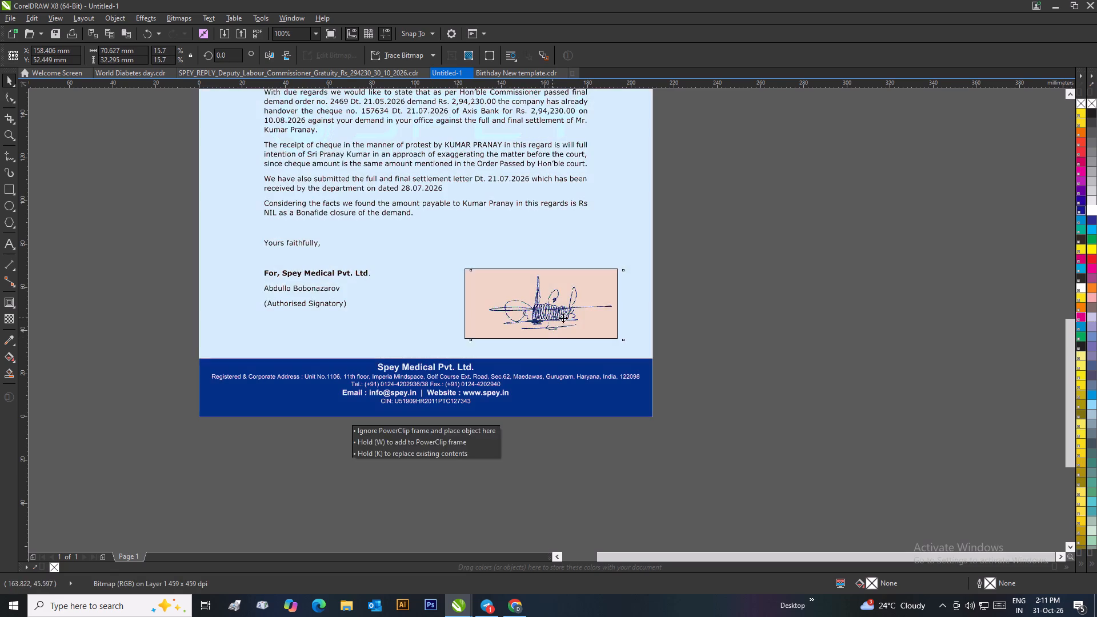
{"action": "left_click_drag", "start_coordinate": [563, 318], "coordinate": [552, 318]}
{"action": "left_click", "coordinate": [704, 332]}
{"action": "scroll", "coordinate": [701, 332], "scroll_direction": "down", "scroll_amount": 1}
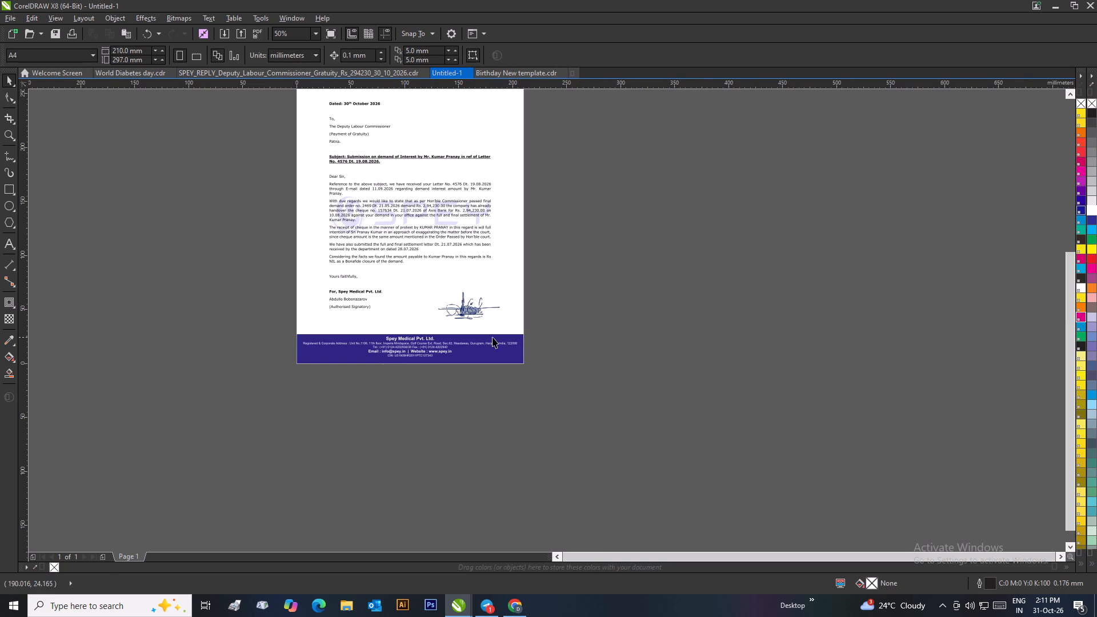
{"action": "scroll", "coordinate": [364, 309], "scroll_direction": "up", "scroll_amount": 1}
{"action": "scroll", "coordinate": [542, 321], "scroll_direction": "down", "scroll_amount": 1}
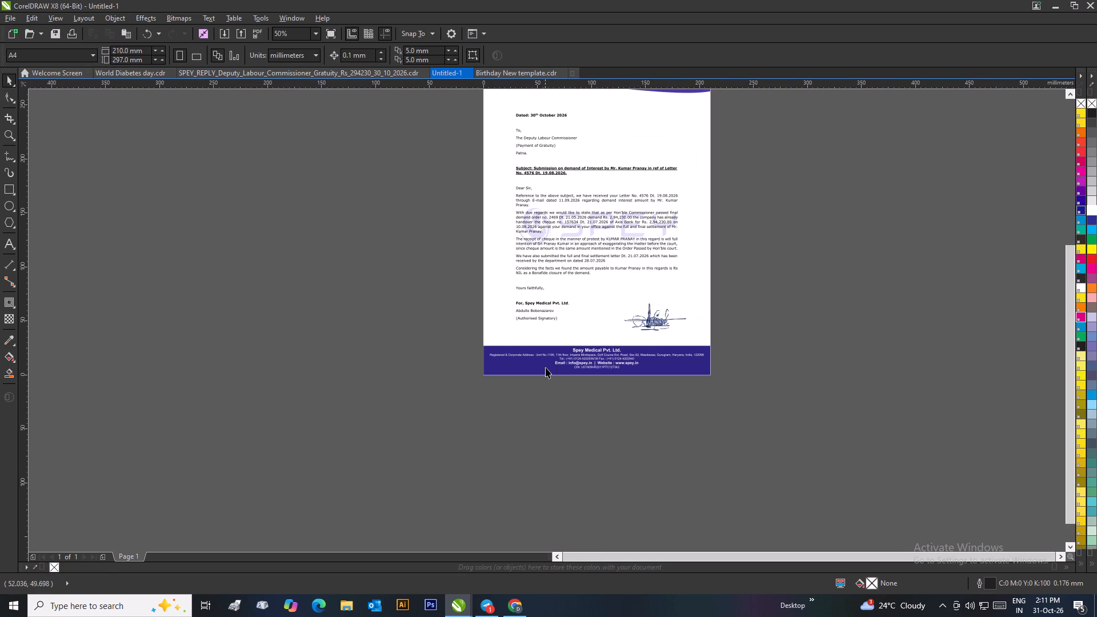
Switch to Canva in Chrome, close the World Diabetes Day design and create a blank Instagram Post (4:5) design.
{"action": "left_click", "coordinate": [514, 609]}
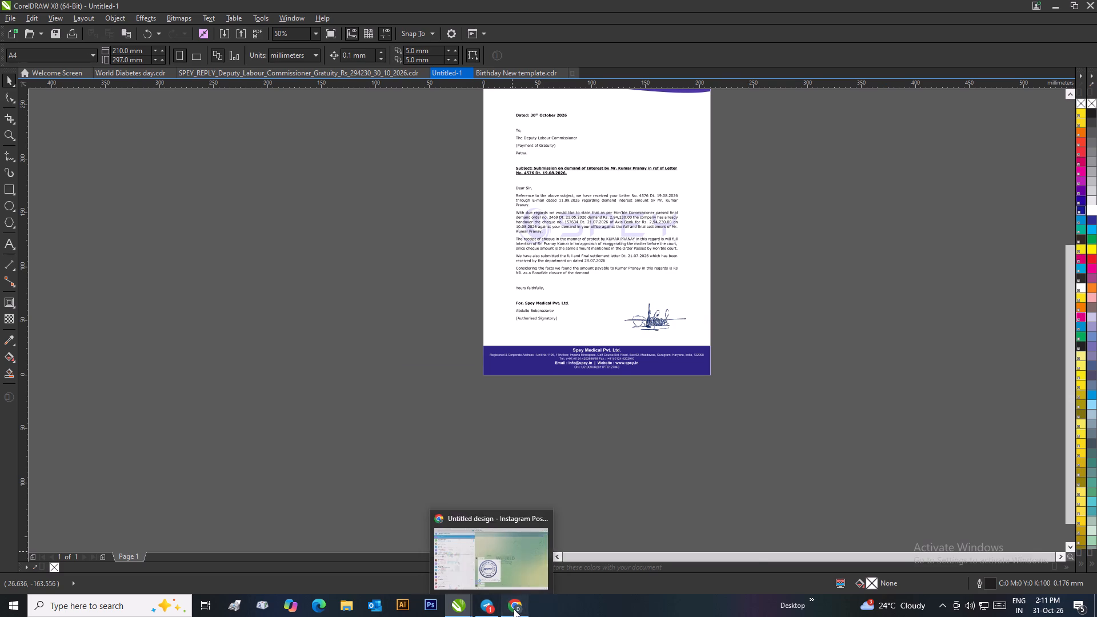
{"action": "left_click", "coordinate": [238, 114]}
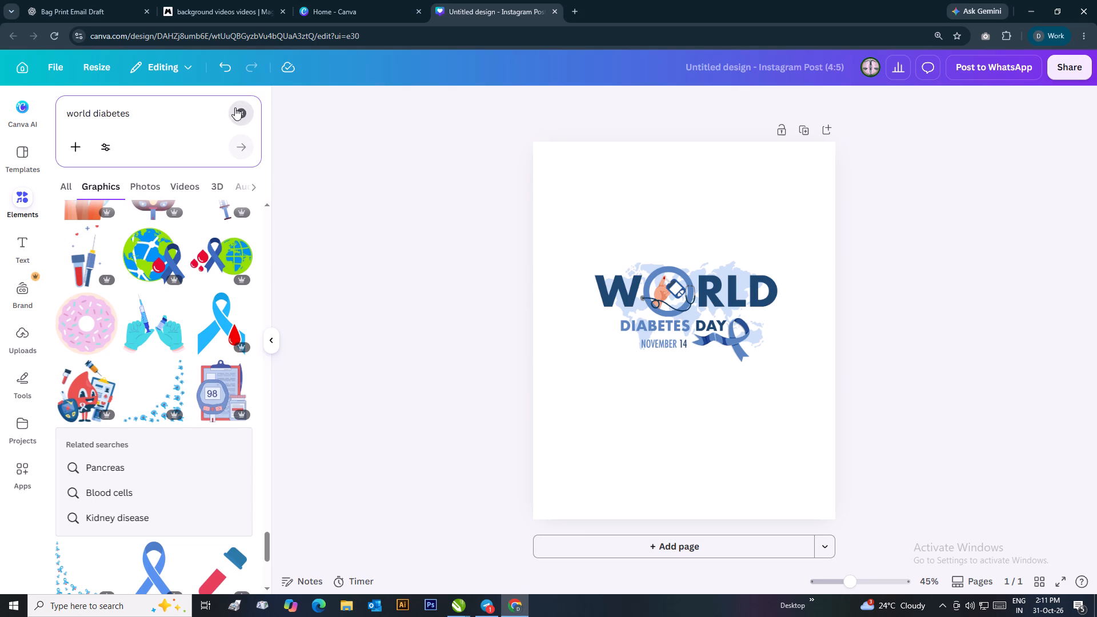
{"action": "left_click", "coordinate": [555, 9]}
{"action": "left_click", "coordinate": [366, 2]}
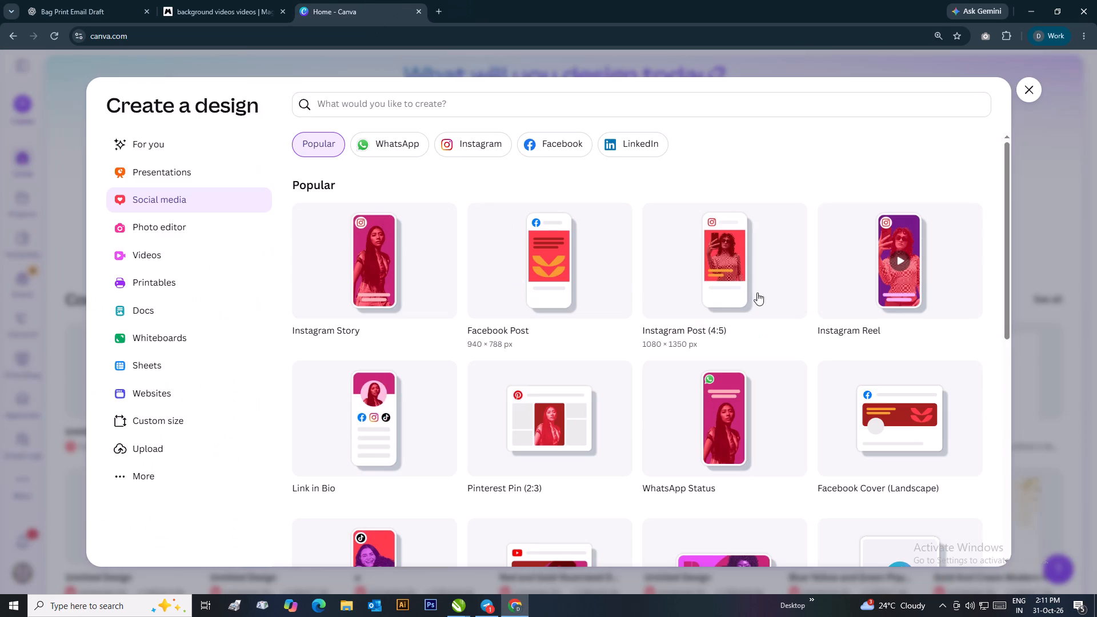
{"action": "left_click", "coordinate": [758, 293]}
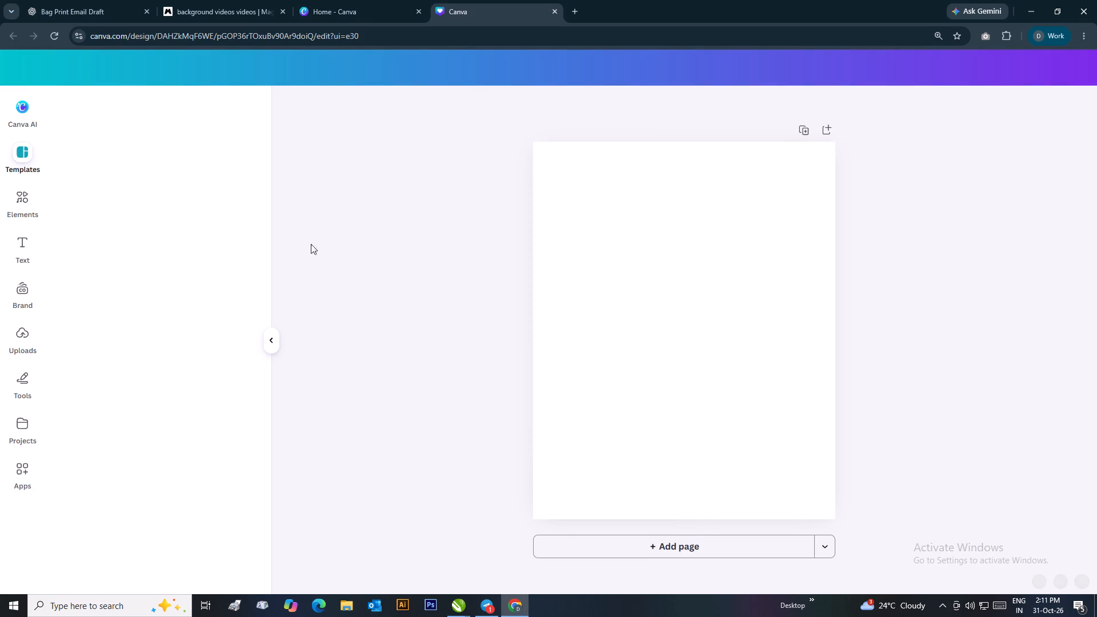
Upload the recent file photo_2026-10-31_12-53-44, the round SPEY company stamp, and place it on the blank page.
{"action": "left_click", "coordinate": [21, 337]}
{"action": "left_click", "coordinate": [129, 141]}
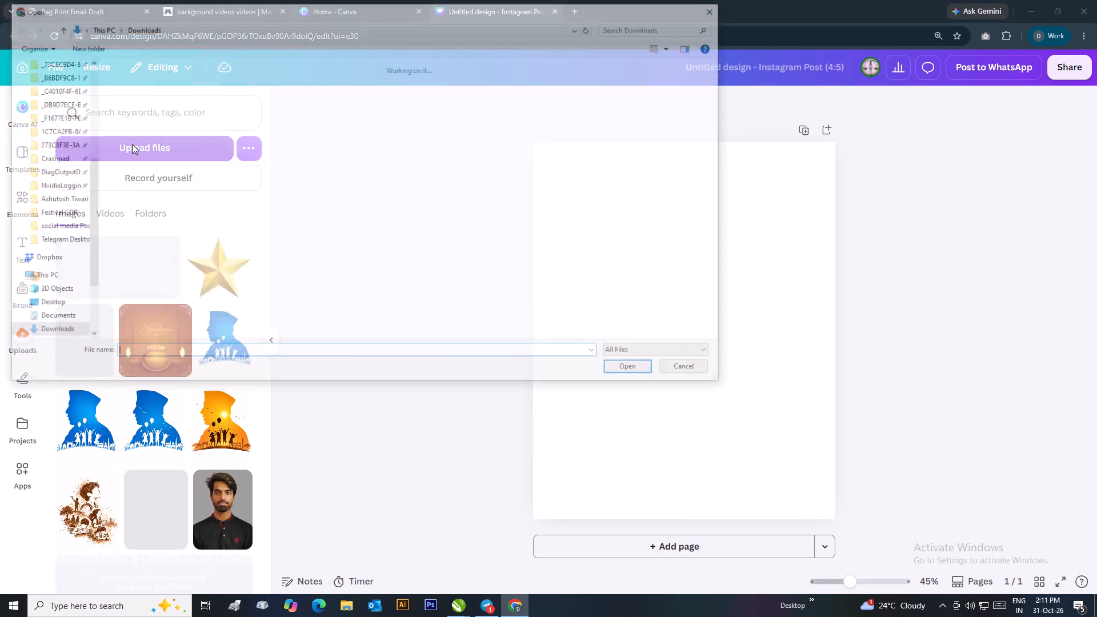
{"action": "scroll", "coordinate": [67, 130], "scroll_direction": "up", "scroll_amount": 4}
{"action": "scroll", "coordinate": [45, 64], "scroll_direction": "up", "scroll_amount": 10}
{"action": "left_click", "coordinate": [54, 71]}
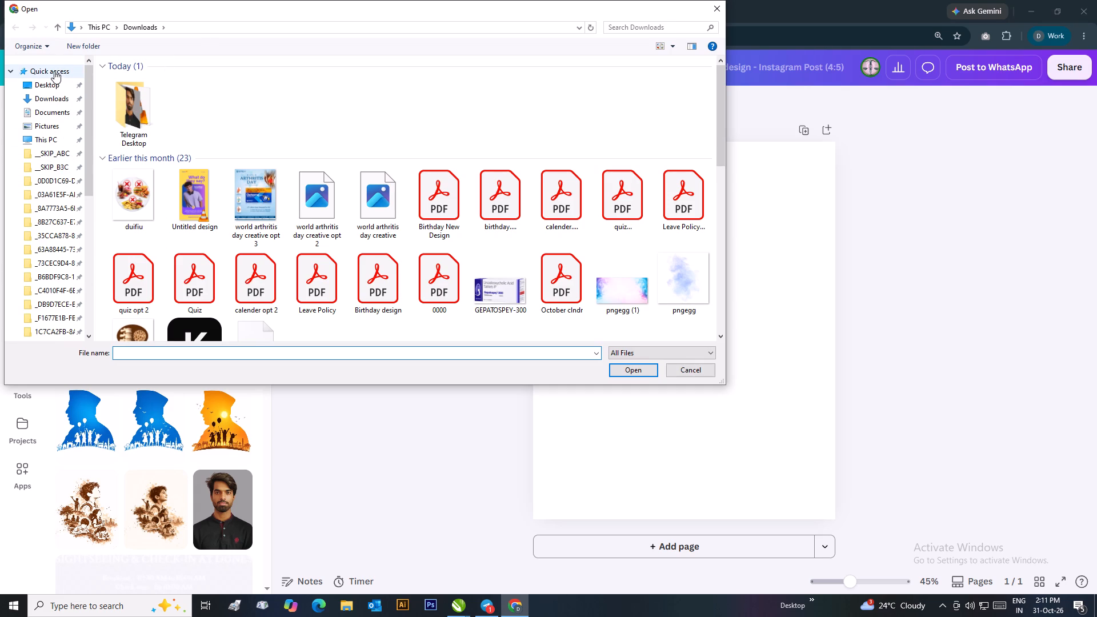
{"action": "scroll", "coordinate": [162, 282], "scroll_direction": "down", "scroll_amount": 2}
{"action": "left_click", "coordinate": [158, 289]}
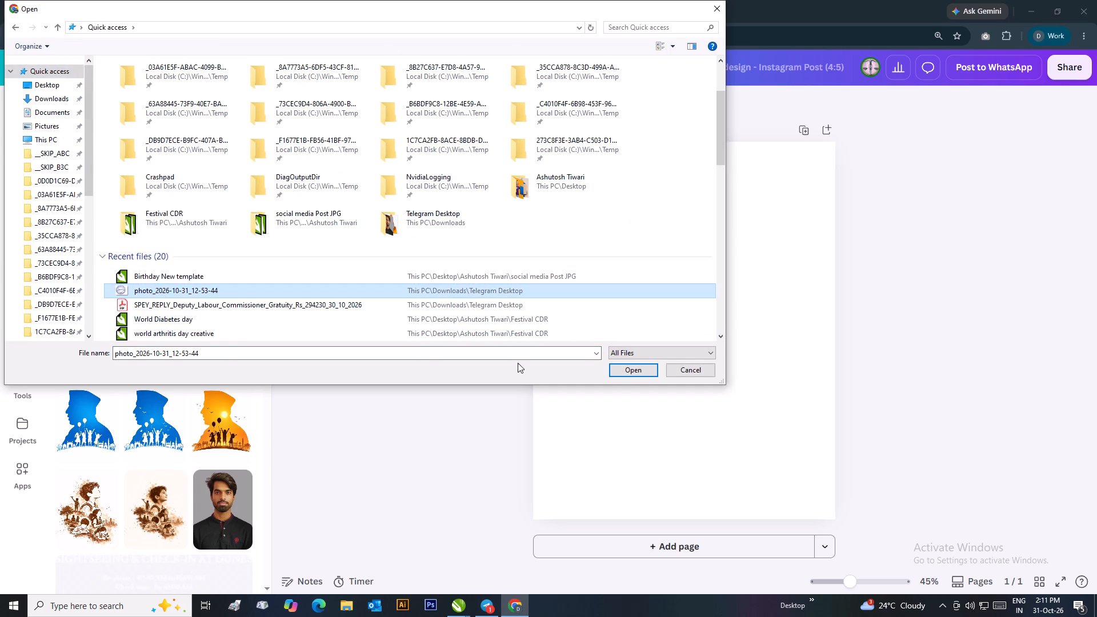
{"action": "left_click", "coordinate": [620, 376]}
{"action": "left_click", "coordinate": [91, 257]}
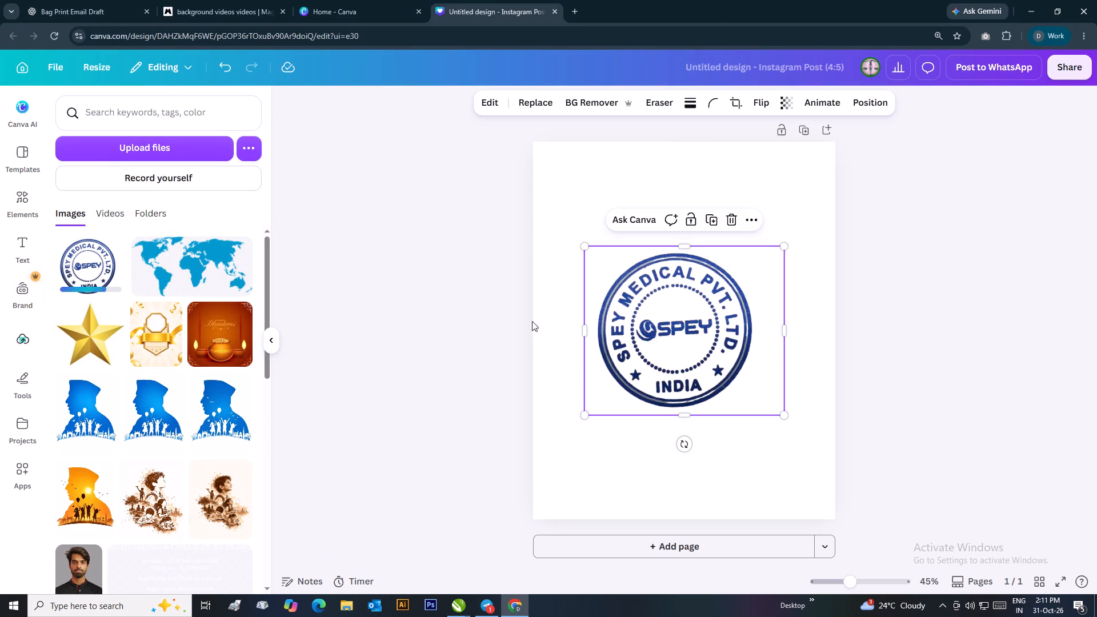
In Canva, move the round Spey Medical stamp image up the design page and enlarge it.
{"action": "left_click_drag", "start_coordinate": [674, 334], "coordinate": [640, 281]}
{"action": "left_click_drag", "start_coordinate": [752, 364], "coordinate": [798, 412]}
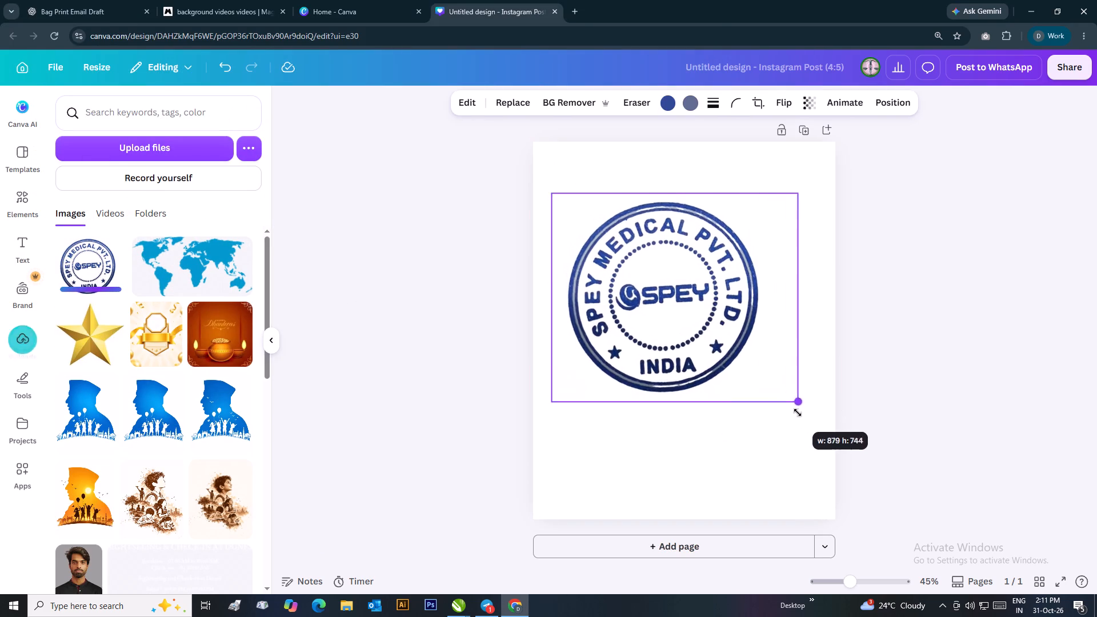
{"action": "left_click_drag", "start_coordinate": [798, 412], "coordinate": [807, 418]}
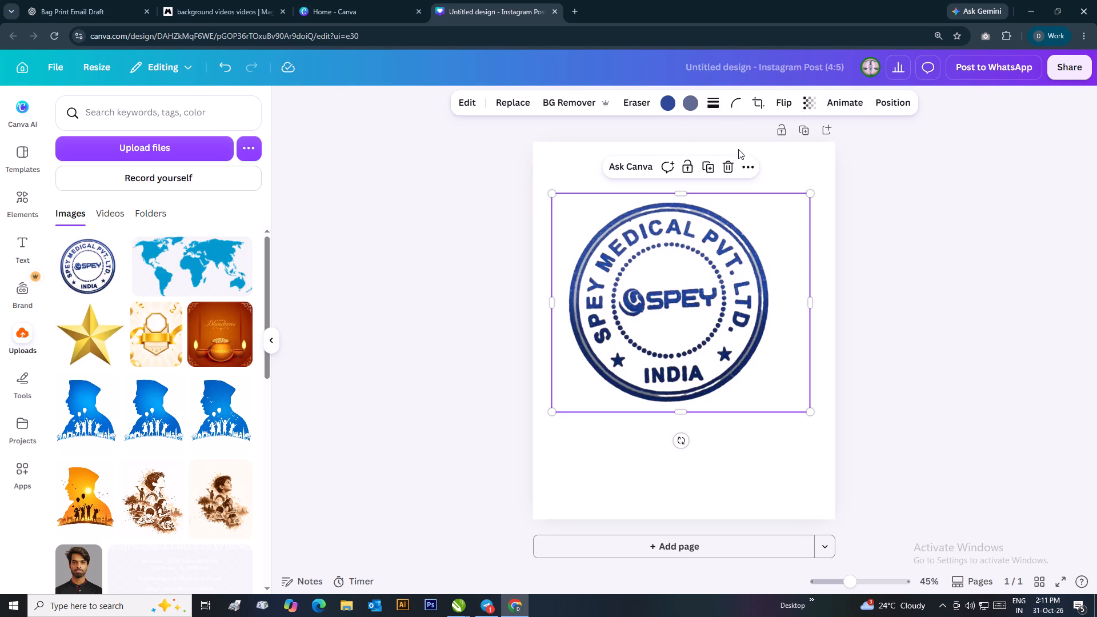
Remove the background from the Spey Medical stamp image.
{"action": "left_click", "coordinate": [572, 103]}
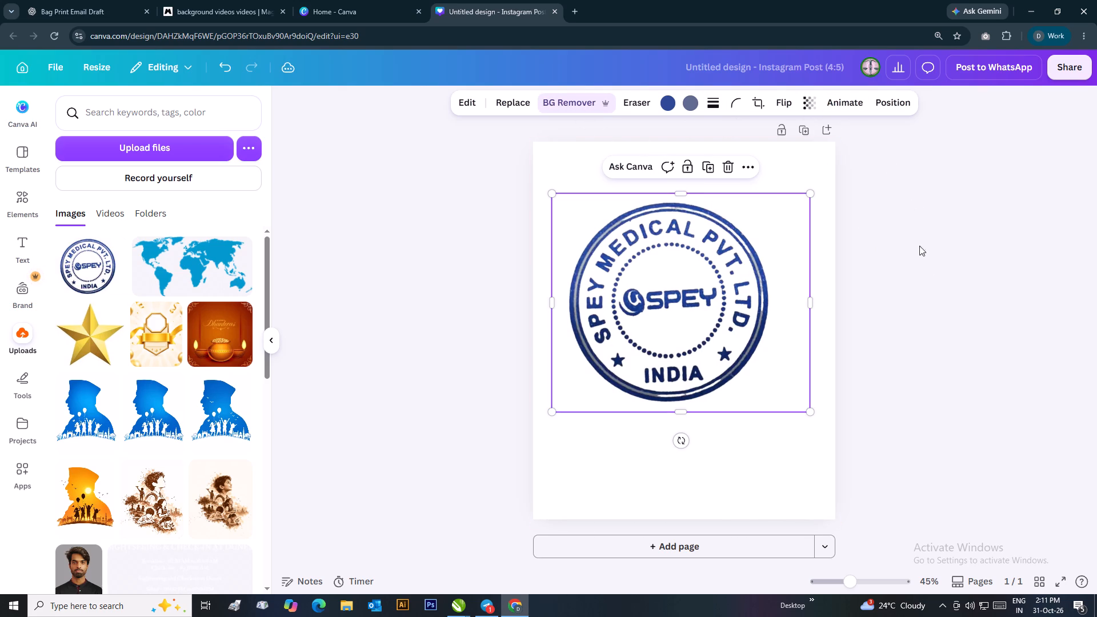
{"action": "left_click", "coordinate": [896, 276]}
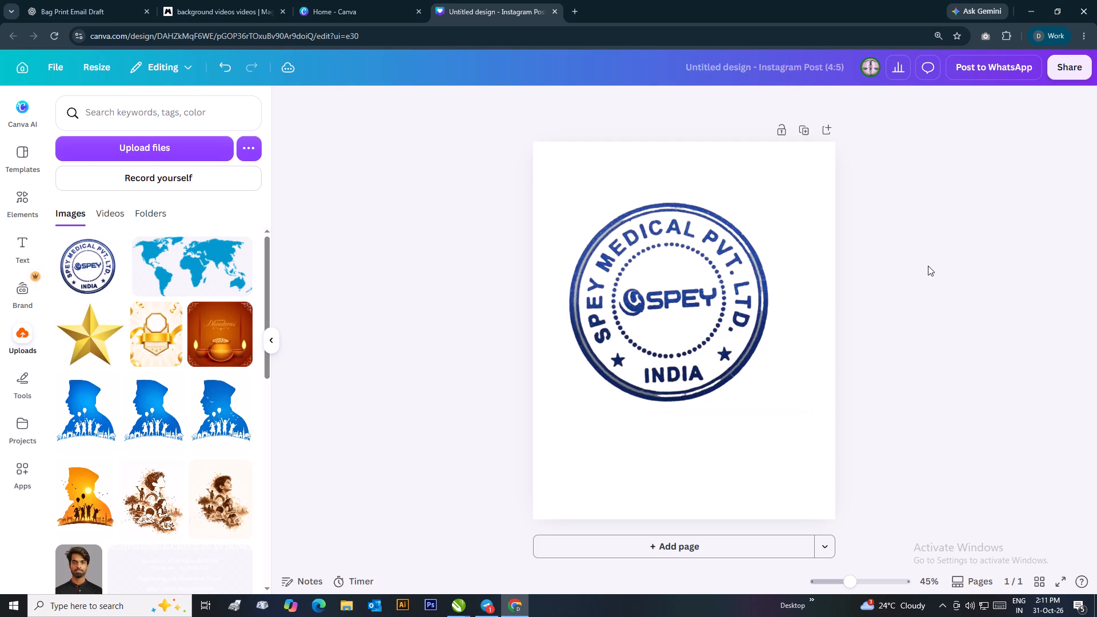
{"action": "left_click", "coordinate": [935, 269]}
{"action": "left_click", "coordinate": [754, 264]}
{"action": "left_click", "coordinate": [896, 219]}
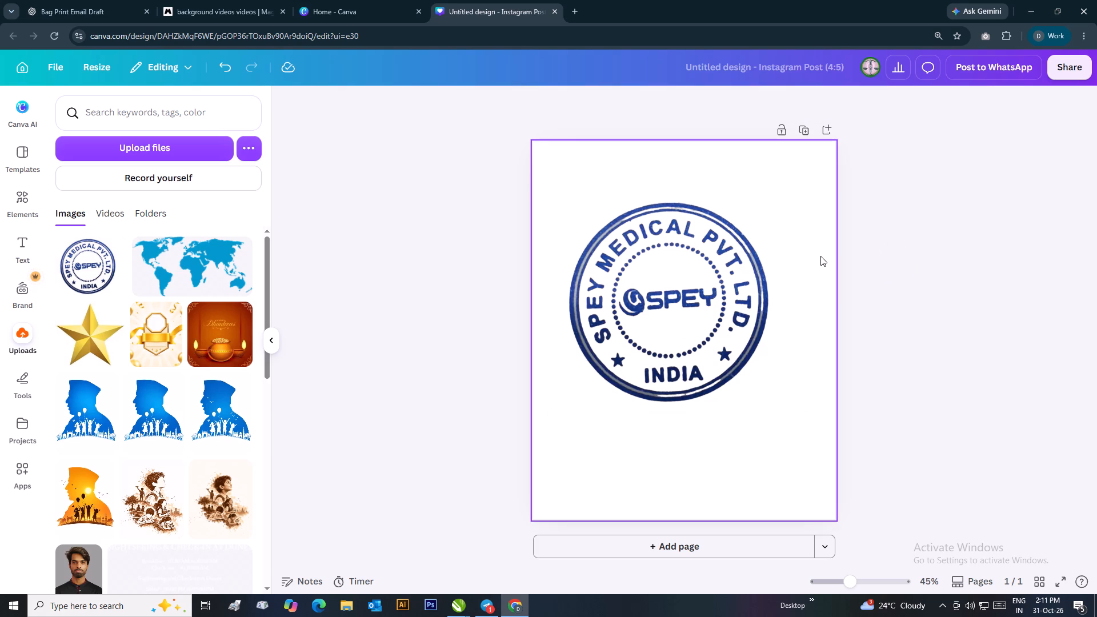
{"action": "left_click", "coordinate": [879, 308]}
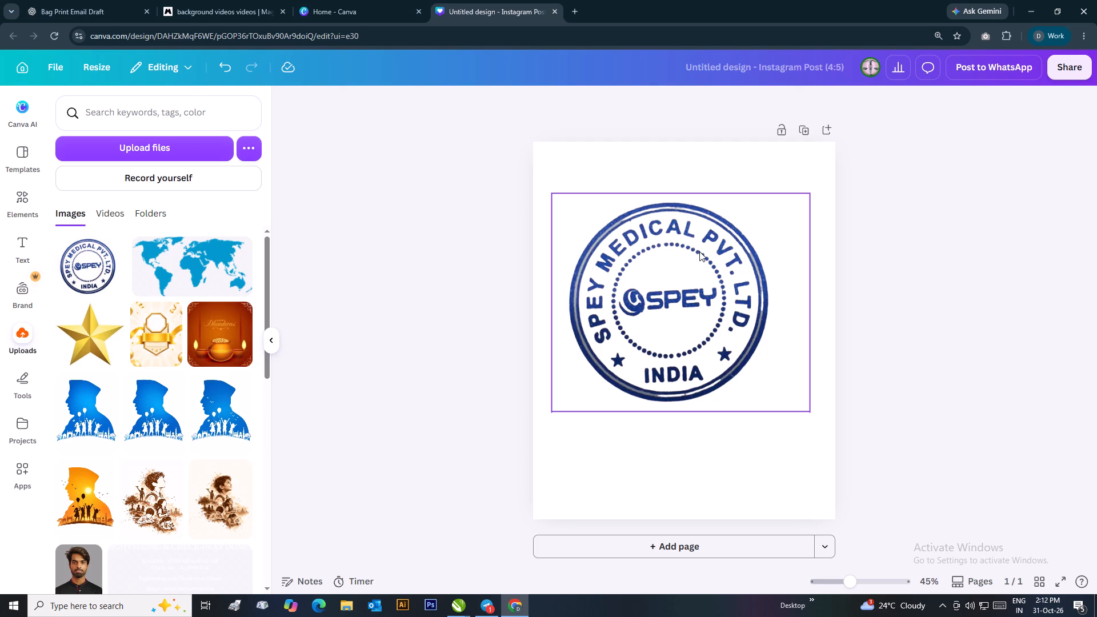
Shift the stamp image slightly toward the center of the design page.
{"action": "right_click", "coordinate": [709, 238]}
{"action": "left_click", "coordinate": [934, 202]}
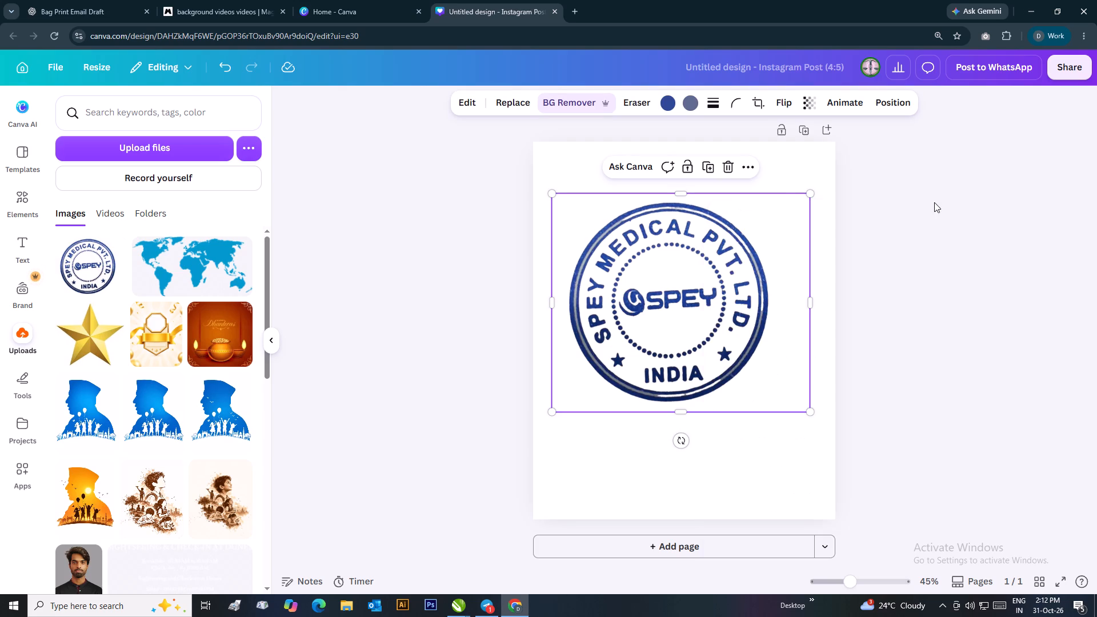
{"action": "left_click_drag", "start_coordinate": [748, 253], "coordinate": [757, 266]}
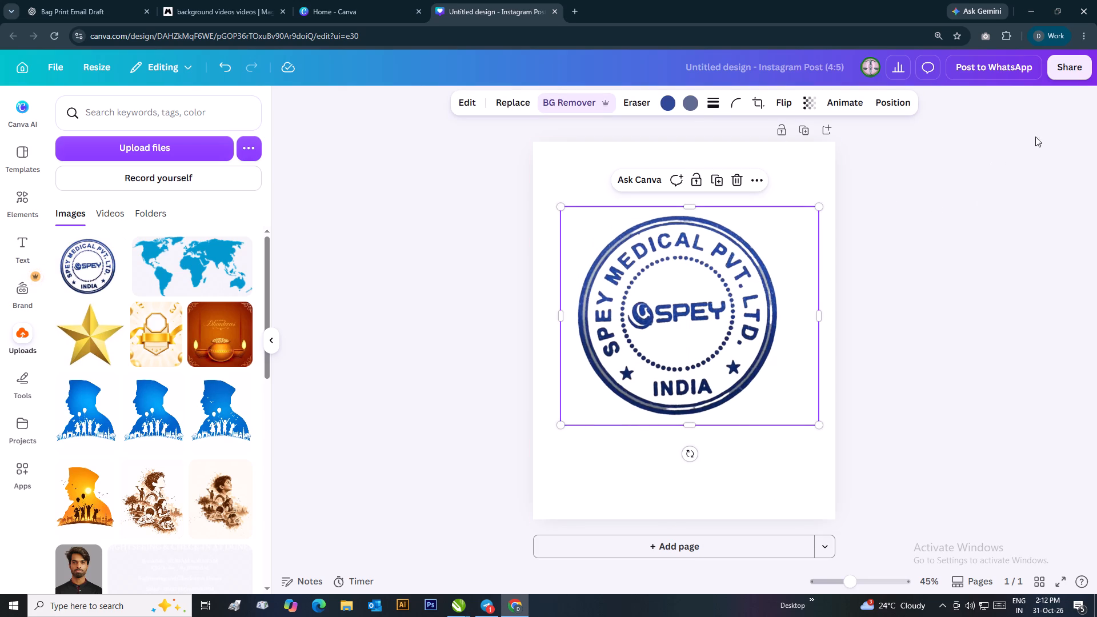
Download the stamp design as a PNG with transparent background at the largest size and save it in the desktop folder.
{"action": "left_click", "coordinate": [1075, 70]}
{"action": "left_click", "coordinate": [866, 359]}
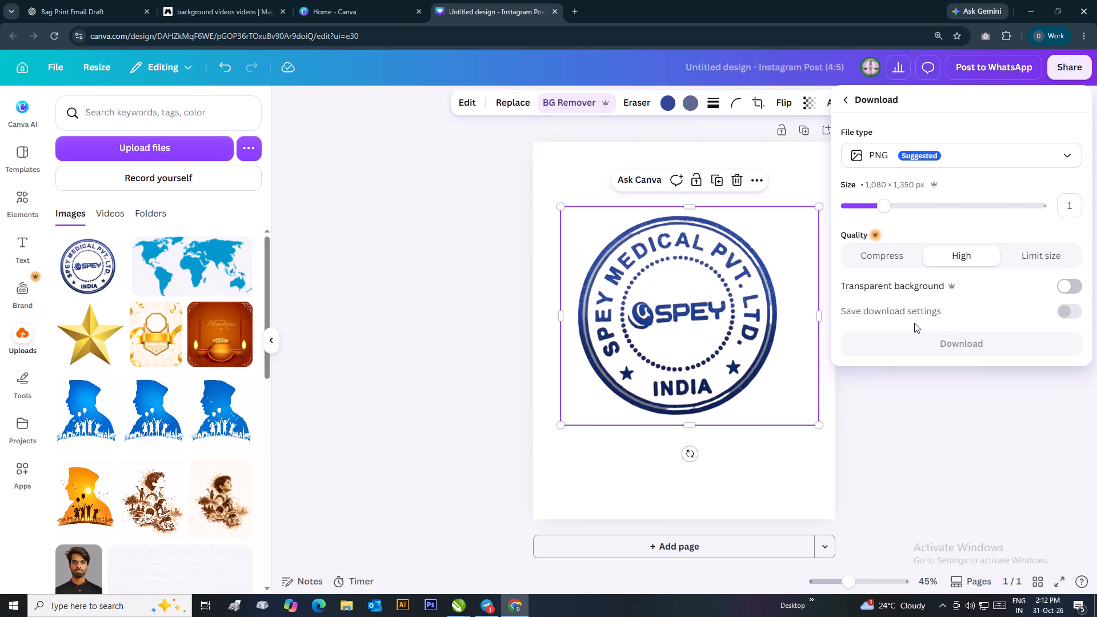
{"action": "left_click", "coordinate": [1060, 287]}
{"action": "left_click_drag", "start_coordinate": [890, 205], "coordinate": [1014, 216]}
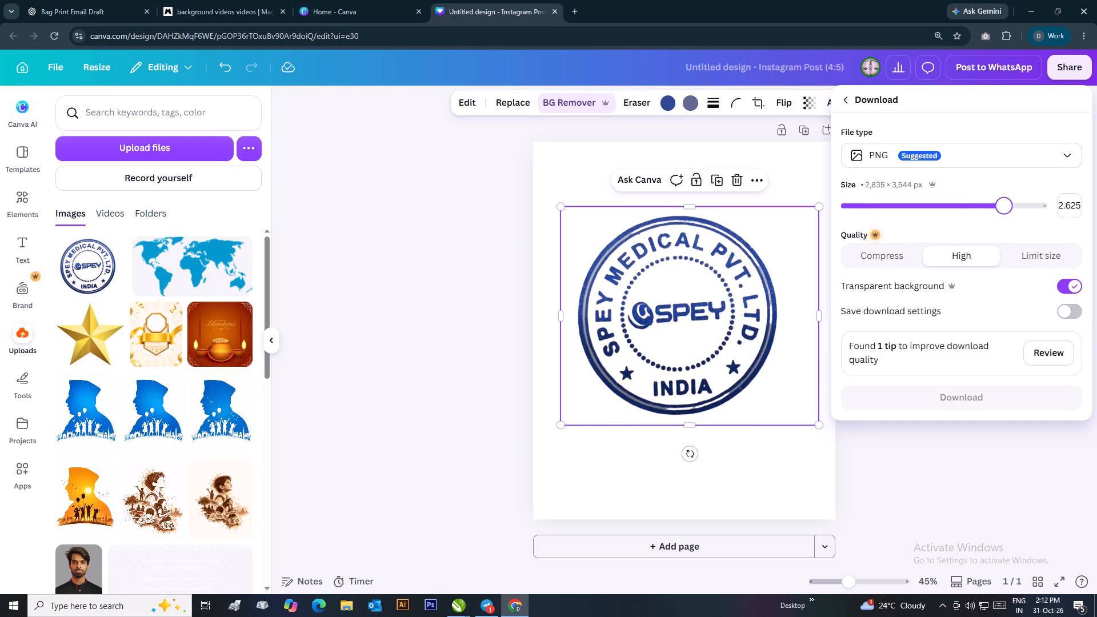
{"action": "left_click_drag", "start_coordinate": [1014, 216], "coordinate": [1051, 217]}
{"action": "left_click", "coordinate": [906, 401]}
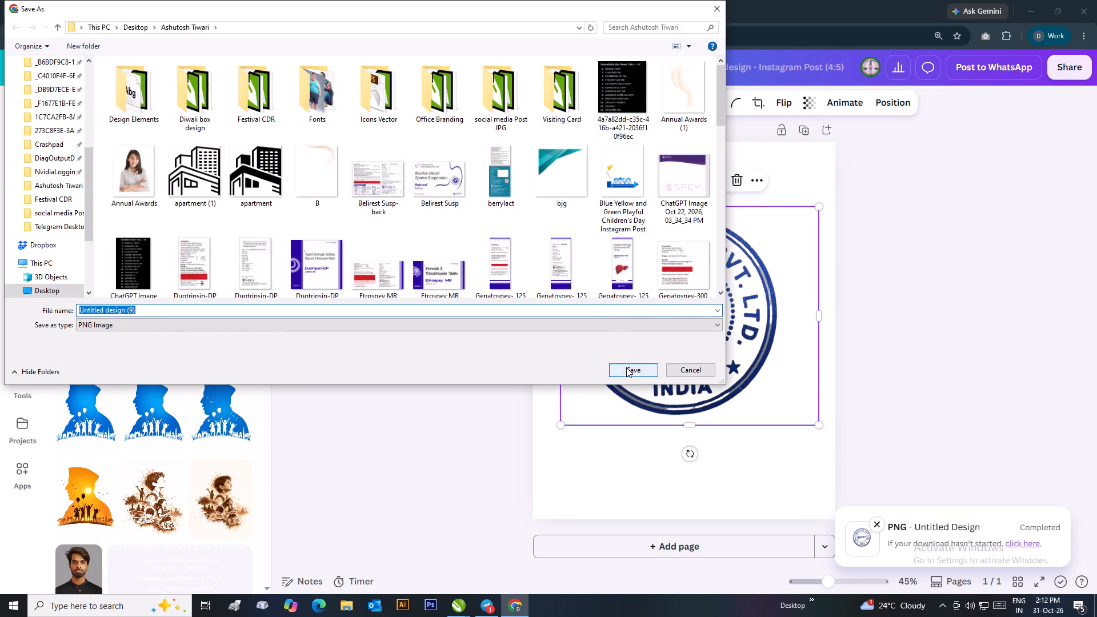
{"action": "left_click", "coordinate": [626, 367]}
Import the downloaded stamp PNG into the CorelDRAW letter document and place it clear of the page, beside the letter.
{"action": "left_click_drag", "start_coordinate": [898, 67], "coordinate": [461, 609]}
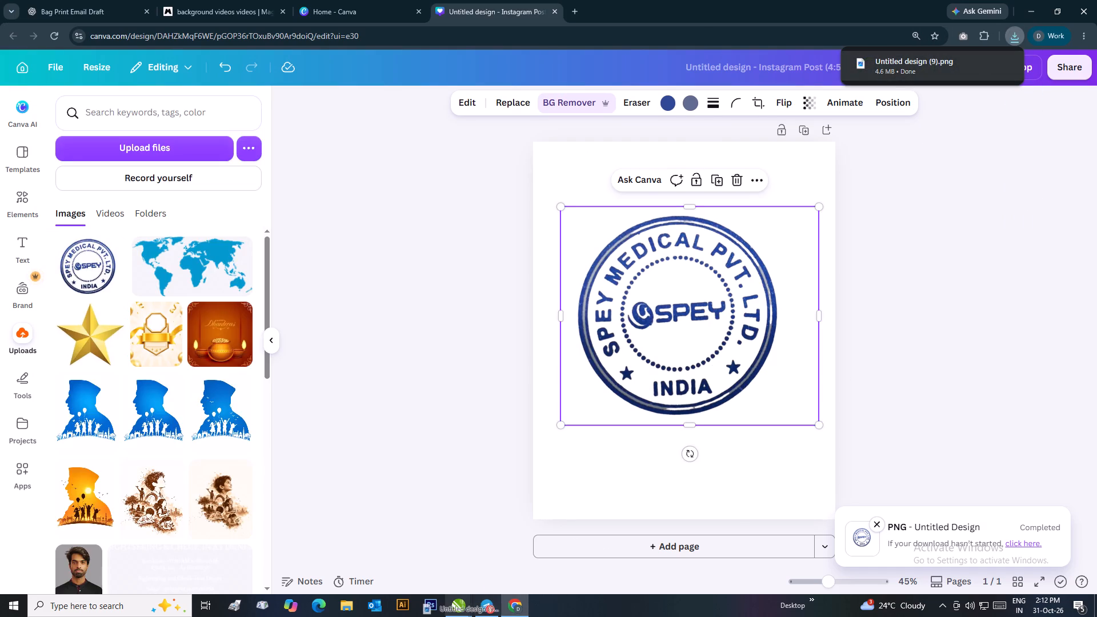
{"action": "left_click_drag", "start_coordinate": [461, 609], "coordinate": [431, 338]}
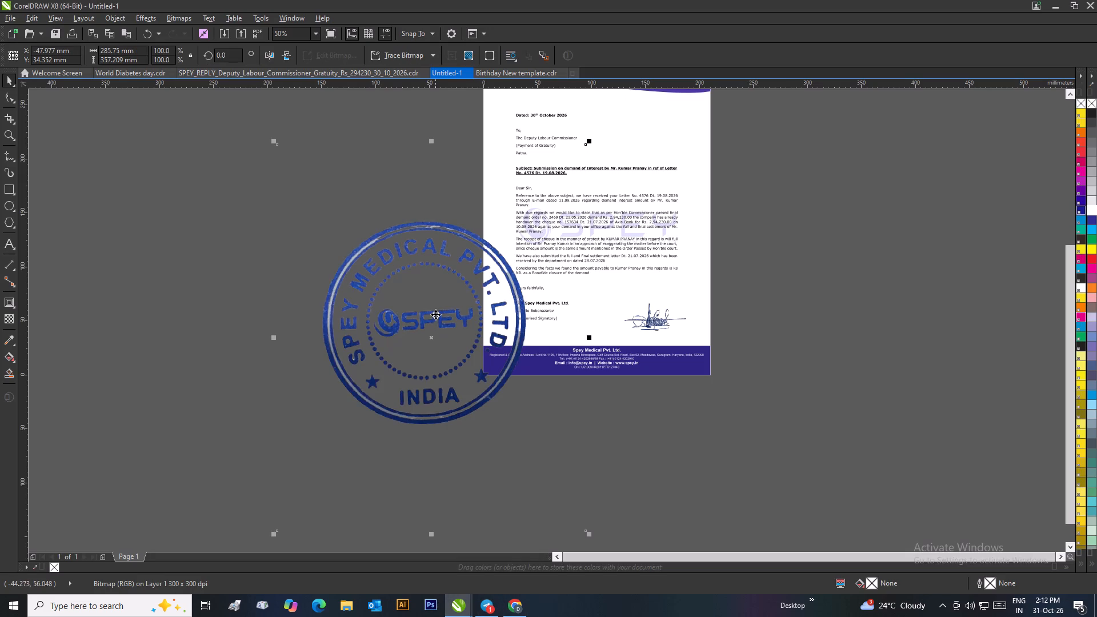
{"action": "left_click_drag", "start_coordinate": [435, 314], "coordinate": [320, 315]}
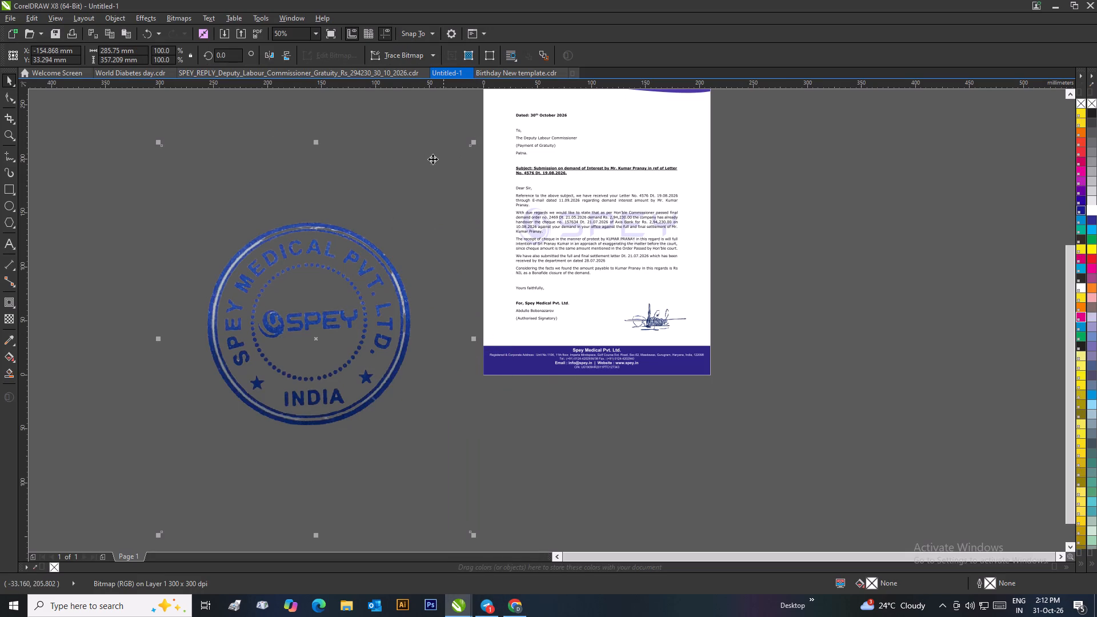
Crop the imported stamp bitmap close around its outer ring, to about 191 by 192 mm.
{"action": "left_click", "coordinate": [9, 115]}
{"action": "left_click_drag", "start_coordinate": [191, 218], "coordinate": [380, 399]}
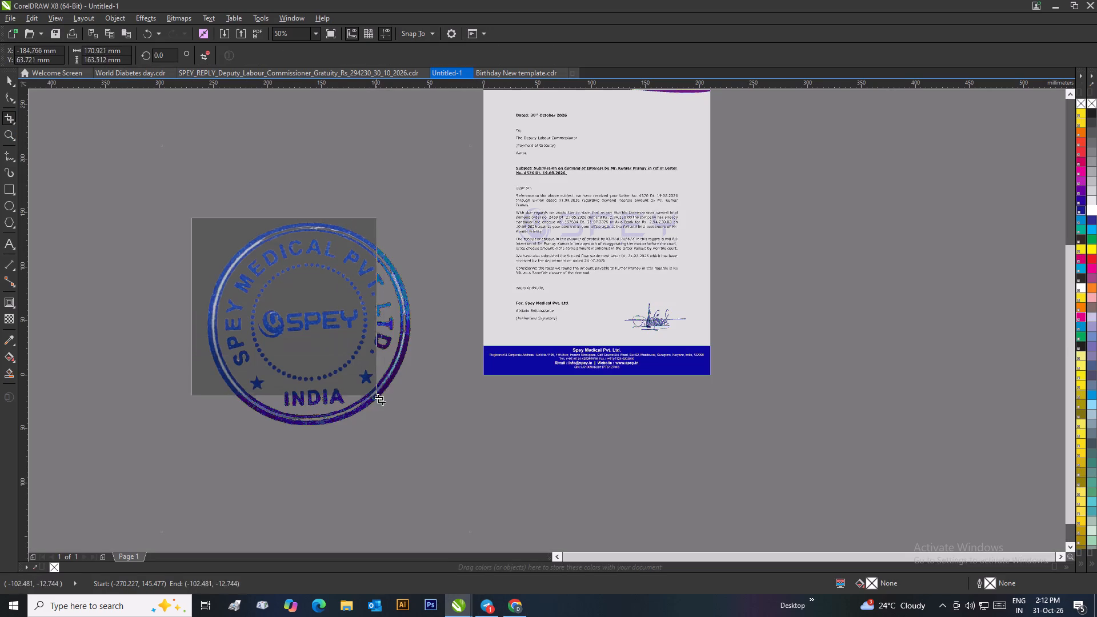
{"action": "left_click_drag", "start_coordinate": [380, 399], "coordinate": [415, 425]}
{"action": "left_click_drag", "start_coordinate": [414, 319], "coordinate": [412, 331]}
{"action": "left_click_drag", "start_coordinate": [191, 320], "coordinate": [199, 327]}
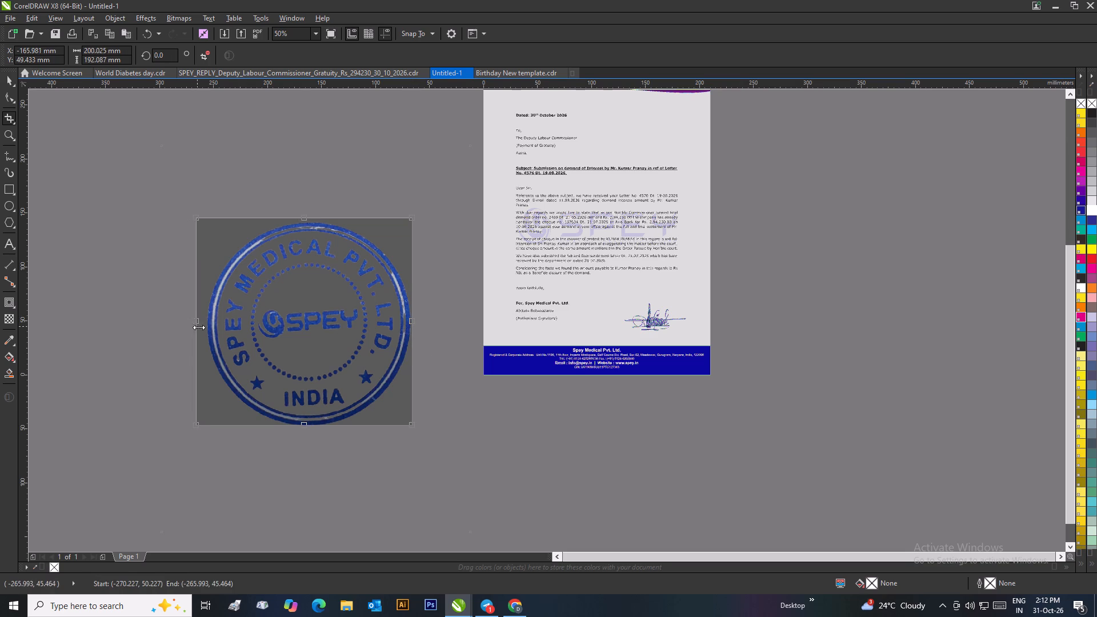
{"action": "left_click_drag", "start_coordinate": [199, 327], "coordinate": [206, 335]}
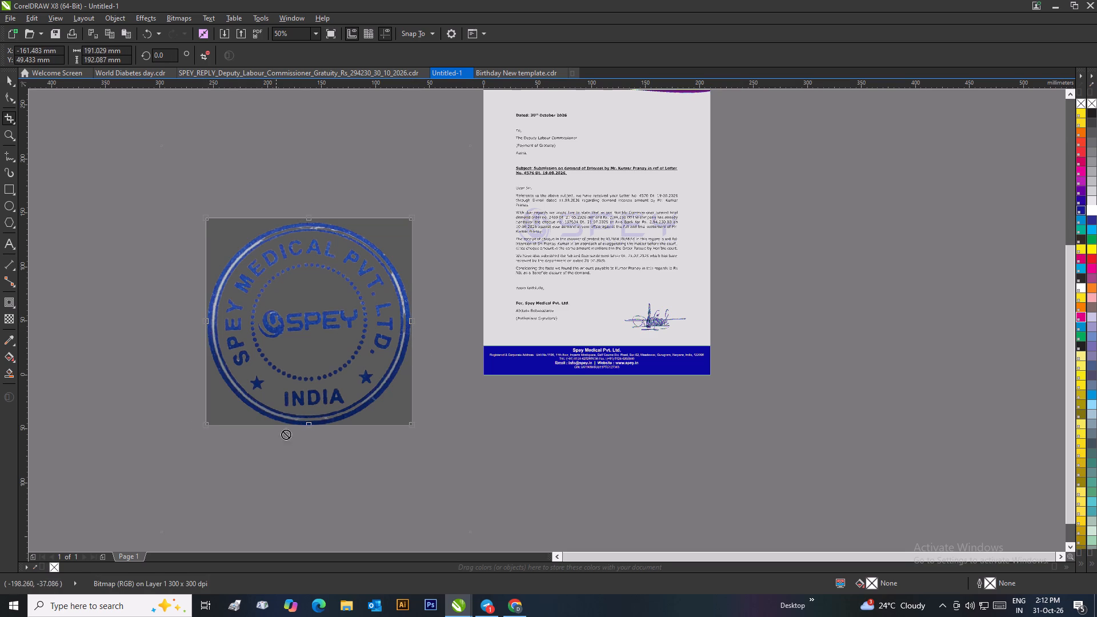
{"action": "scroll", "coordinate": [307, 432], "scroll_direction": "down", "scroll_amount": 1}
{"action": "scroll", "coordinate": [547, 320], "scroll_direction": "up", "scroll_amount": 2}
{"action": "scroll", "coordinate": [572, 311], "scroll_direction": "down", "scroll_amount": 1}
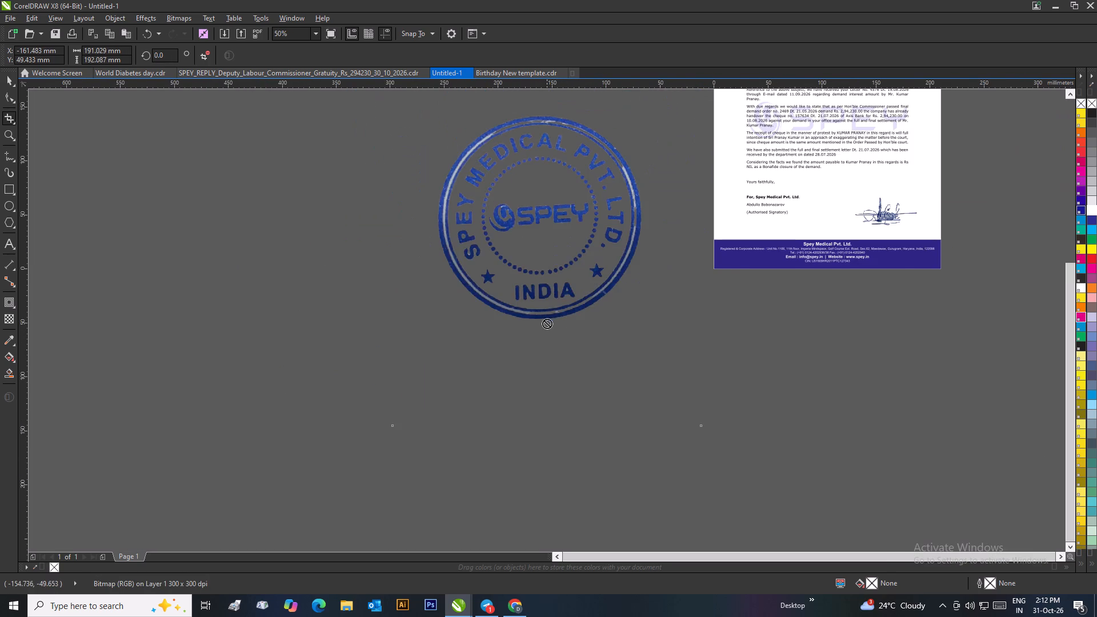
{"action": "scroll", "coordinate": [547, 322], "scroll_direction": "down", "scroll_amount": 1}
{"action": "left_click", "coordinate": [547, 324]}
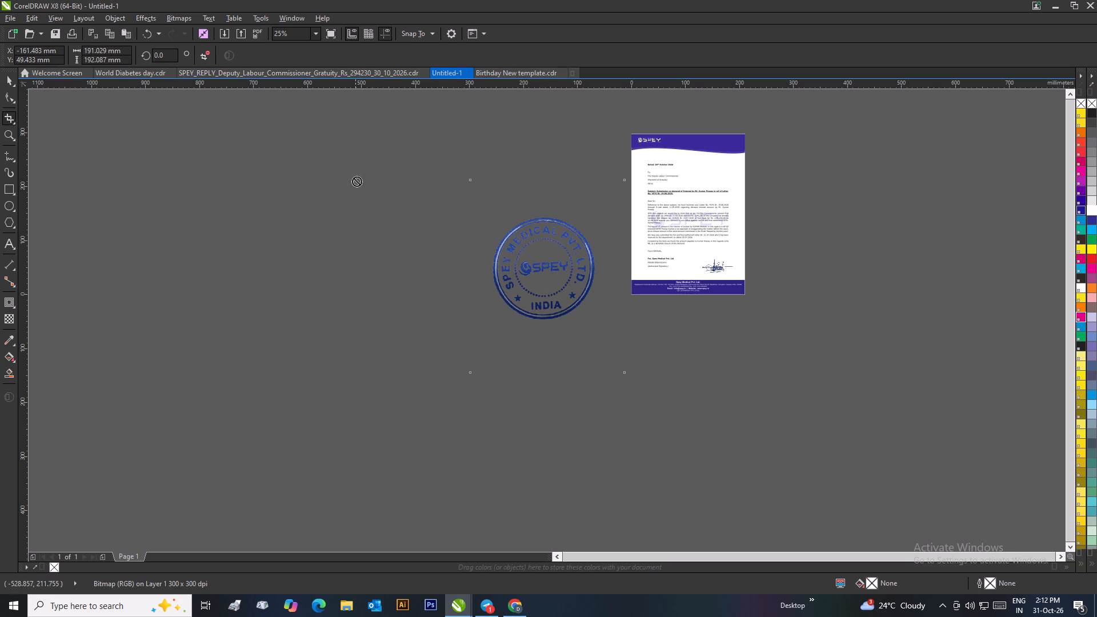
{"action": "scroll", "coordinate": [516, 225], "scroll_direction": "down", "scroll_amount": 2}
{"action": "scroll", "coordinate": [559, 330], "scroll_direction": "down", "scroll_amount": 1}
{"action": "scroll", "coordinate": [547, 320], "scroll_direction": "up", "scroll_amount": 1}
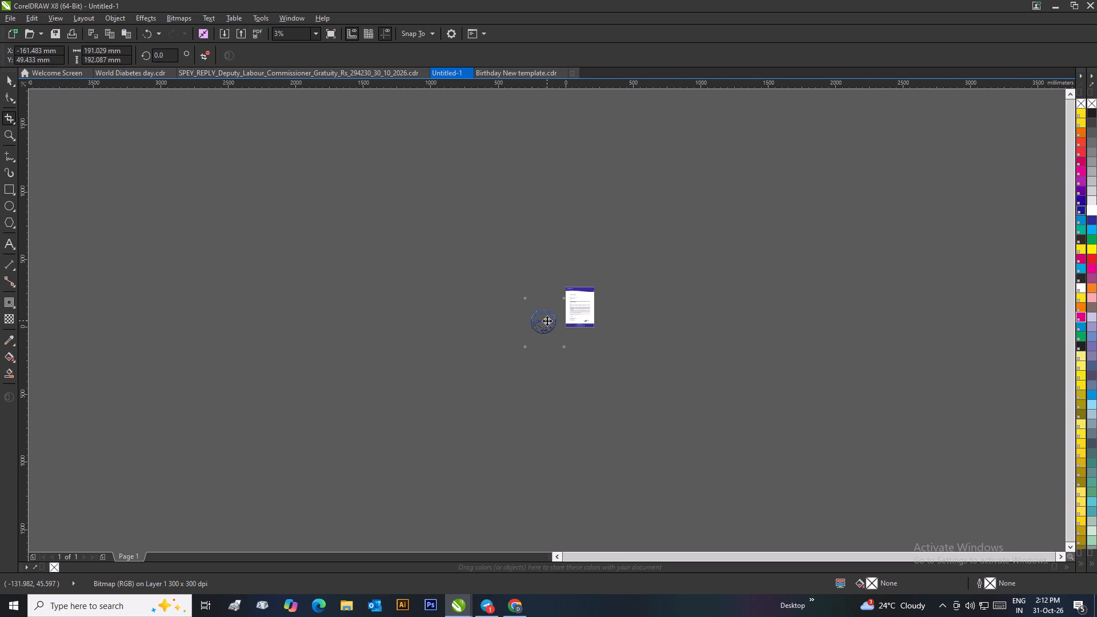
{"action": "scroll", "coordinate": [547, 320], "scroll_direction": "up", "scroll_amount": 2}
{"action": "left_click", "coordinate": [542, 320]}
{"action": "left_click", "coordinate": [489, 253]}
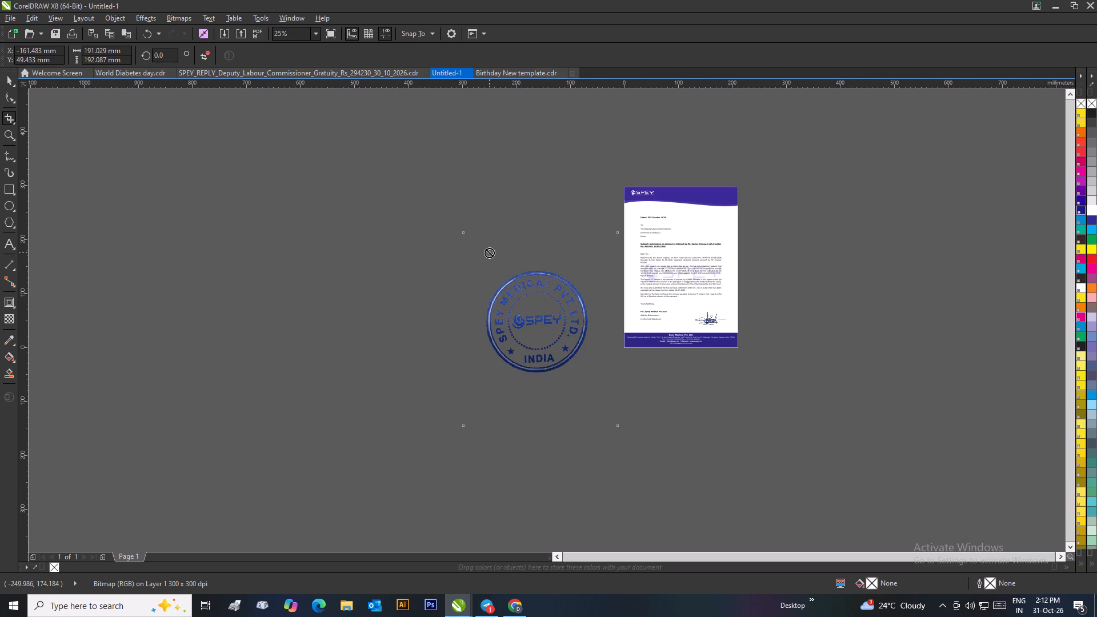
{"action": "double_click", "coordinate": [465, 237]}
{"action": "double_click", "coordinate": [569, 338]}
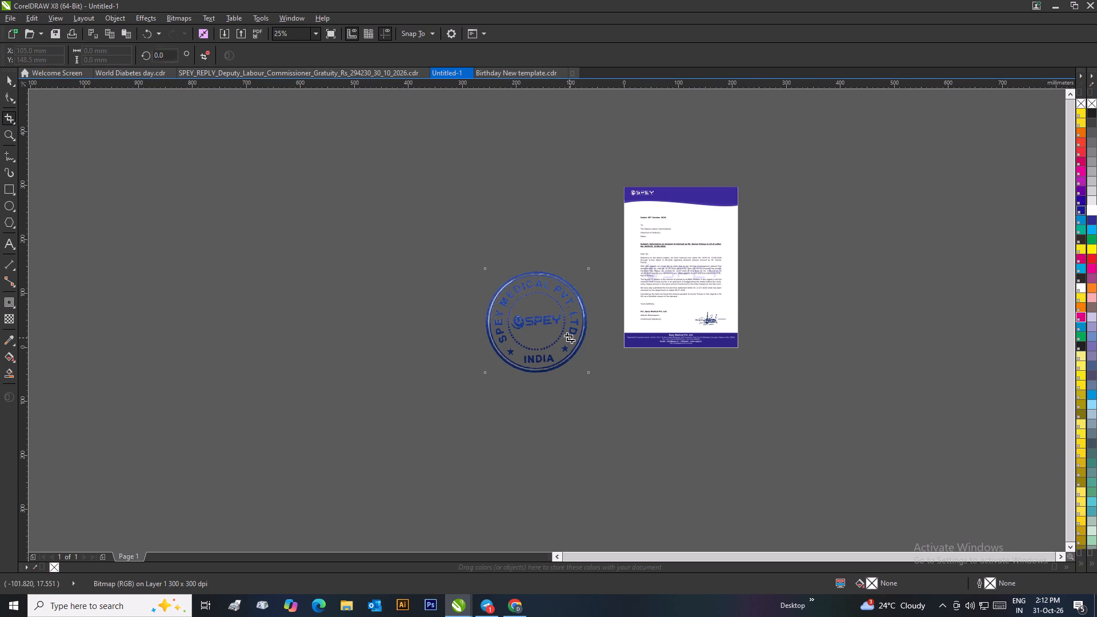
Move the cropped stamp onto the lower part of the letter and scale it down proportionally to about 29.5 mm wide.
{"action": "left_click", "coordinate": [14, 75]}
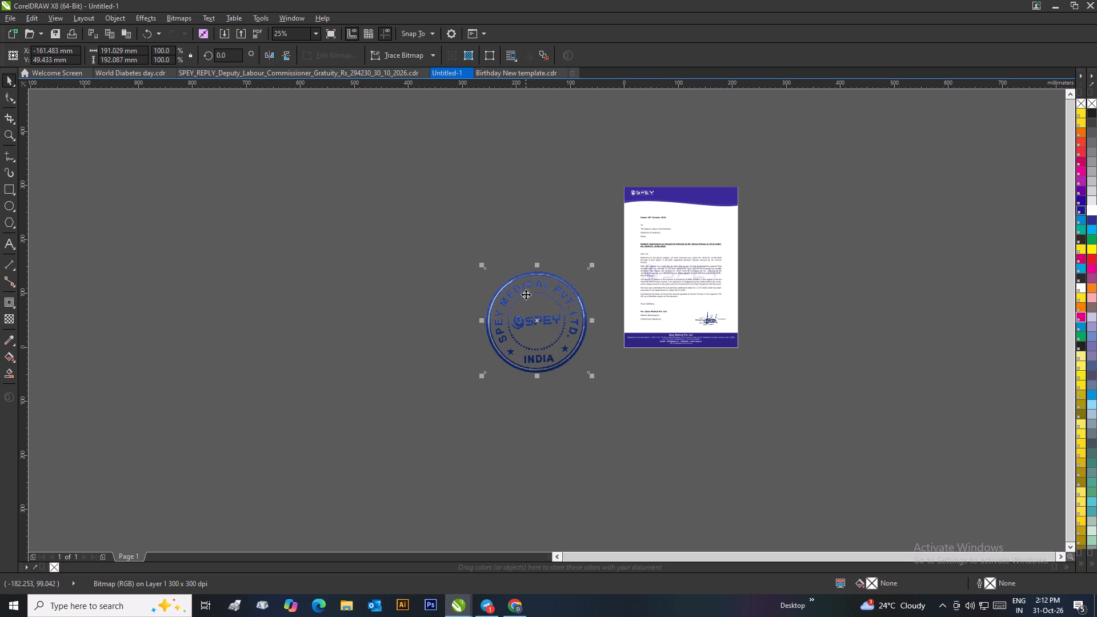
{"action": "left_click_drag", "start_coordinate": [526, 294], "coordinate": [660, 285]}
{"action": "left_click_drag", "start_coordinate": [728, 255], "coordinate": [681, 323]}
{"action": "scroll", "coordinate": [650, 342], "scroll_direction": "up", "scroll_amount": 2}
{"action": "left_click_drag", "start_coordinate": [493, 313], "coordinate": [539, 222]}
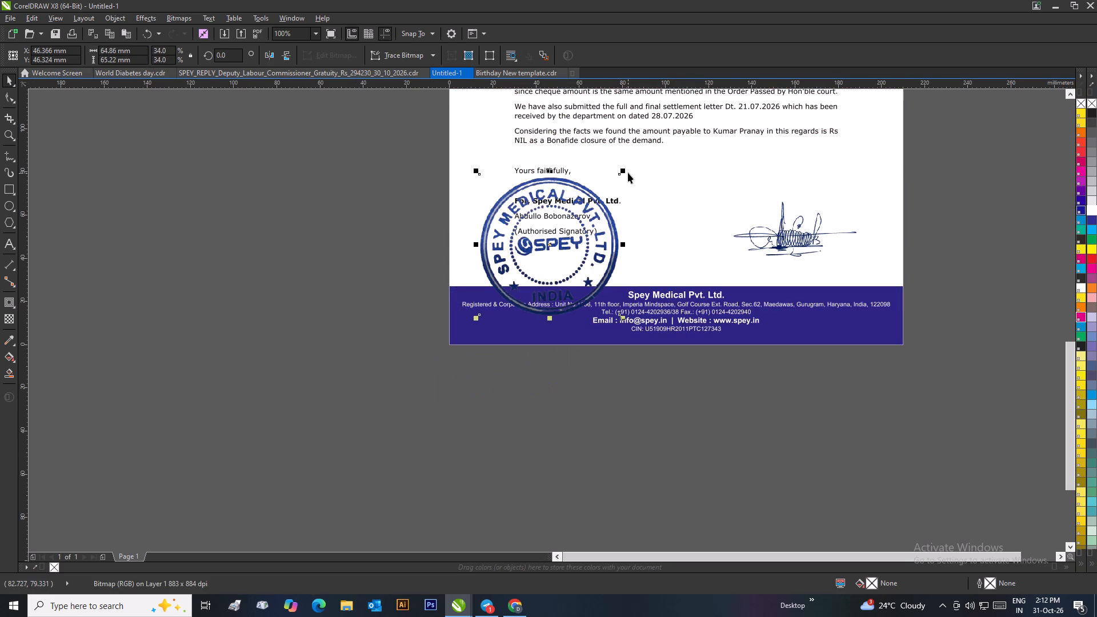
{"action": "left_click_drag", "start_coordinate": [622, 172], "coordinate": [564, 249]}
Place the stamp over the company name and authorised signatory lines, centered at about X 48.5 mm, Y 58.7 mm.
{"action": "left_click_drag", "start_coordinate": [514, 281], "coordinate": [554, 228]}
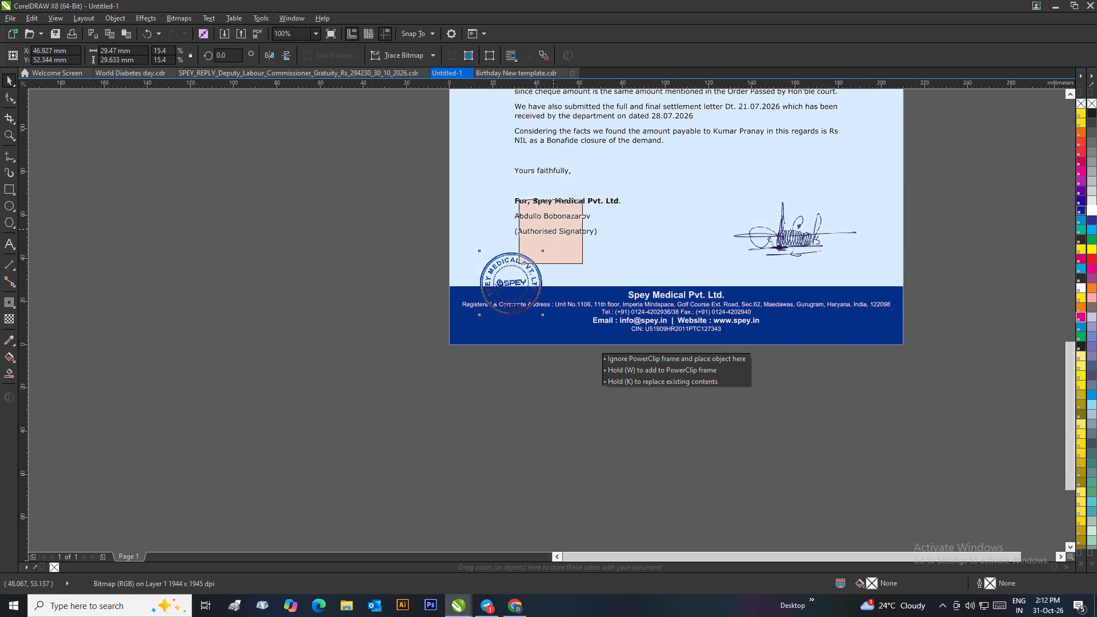
{"action": "left_click_drag", "start_coordinate": [554, 228], "coordinate": [564, 215]}
{"action": "left_click_drag", "start_coordinate": [562, 219], "coordinate": [583, 218]}
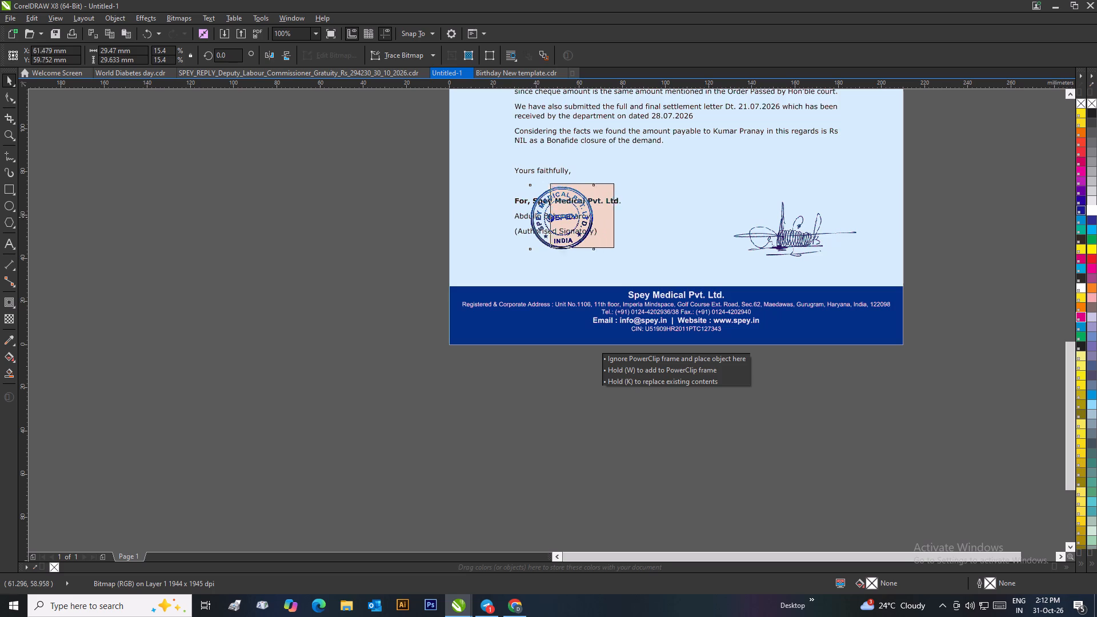
{"action": "left_click_drag", "start_coordinate": [583, 218], "coordinate": [554, 219]}
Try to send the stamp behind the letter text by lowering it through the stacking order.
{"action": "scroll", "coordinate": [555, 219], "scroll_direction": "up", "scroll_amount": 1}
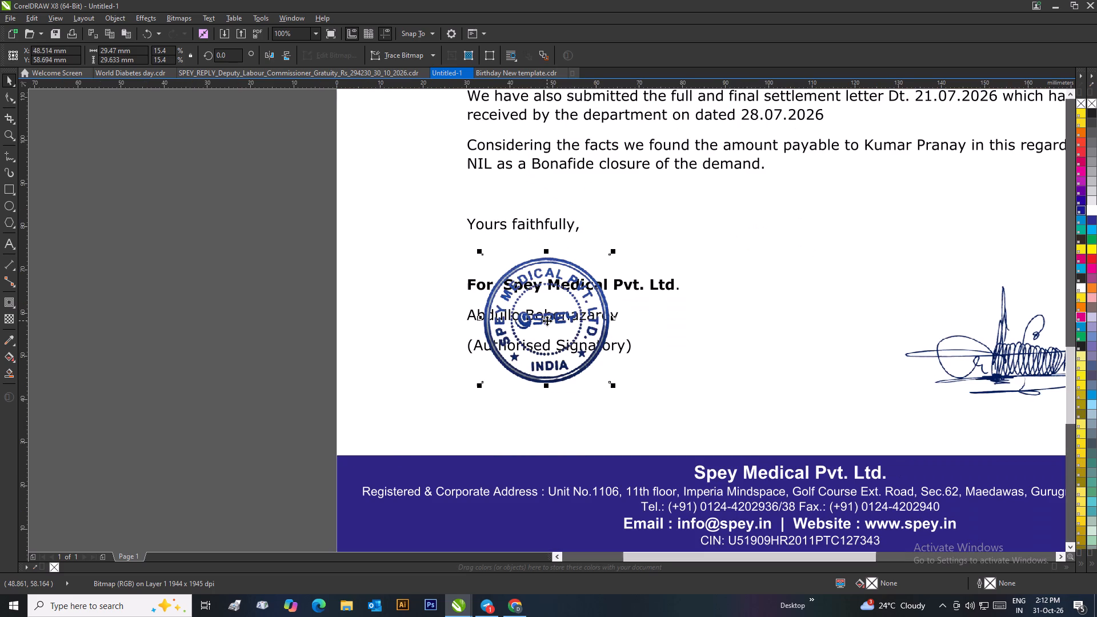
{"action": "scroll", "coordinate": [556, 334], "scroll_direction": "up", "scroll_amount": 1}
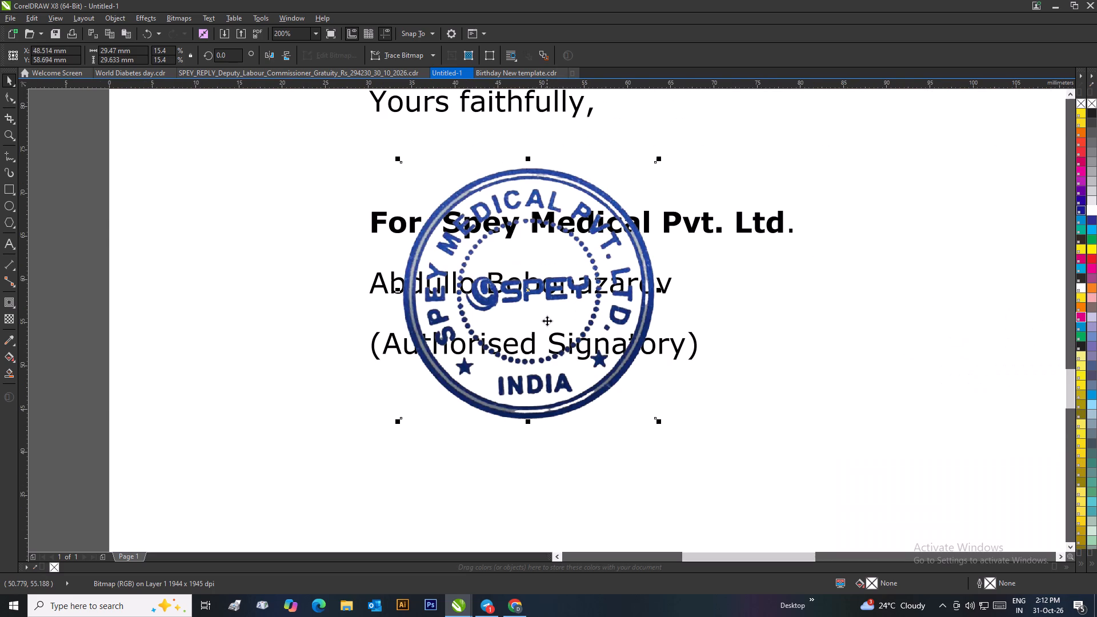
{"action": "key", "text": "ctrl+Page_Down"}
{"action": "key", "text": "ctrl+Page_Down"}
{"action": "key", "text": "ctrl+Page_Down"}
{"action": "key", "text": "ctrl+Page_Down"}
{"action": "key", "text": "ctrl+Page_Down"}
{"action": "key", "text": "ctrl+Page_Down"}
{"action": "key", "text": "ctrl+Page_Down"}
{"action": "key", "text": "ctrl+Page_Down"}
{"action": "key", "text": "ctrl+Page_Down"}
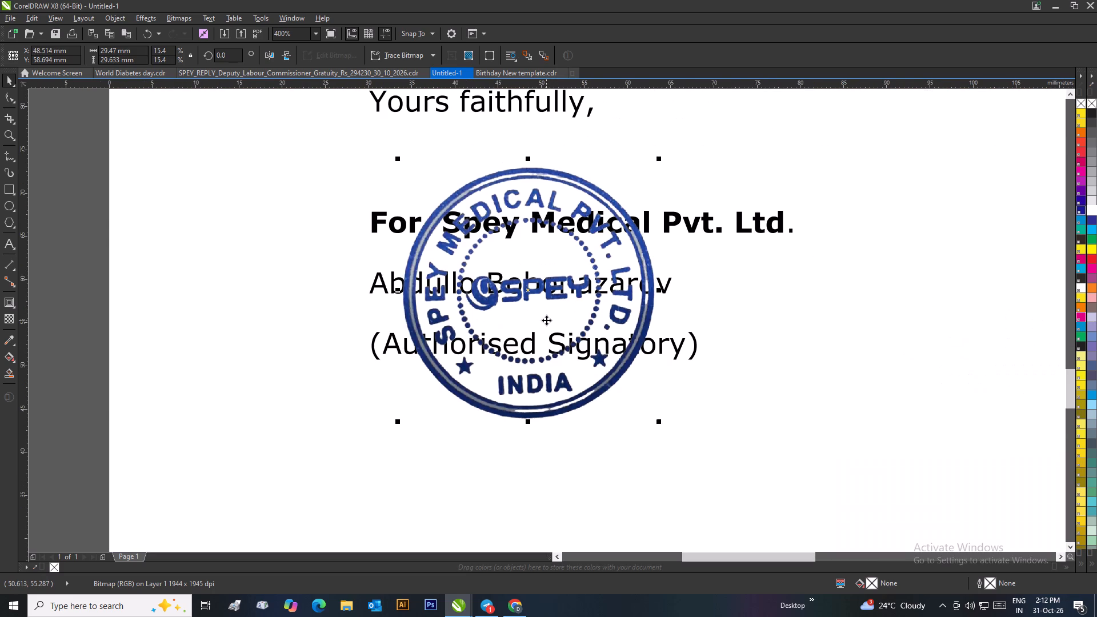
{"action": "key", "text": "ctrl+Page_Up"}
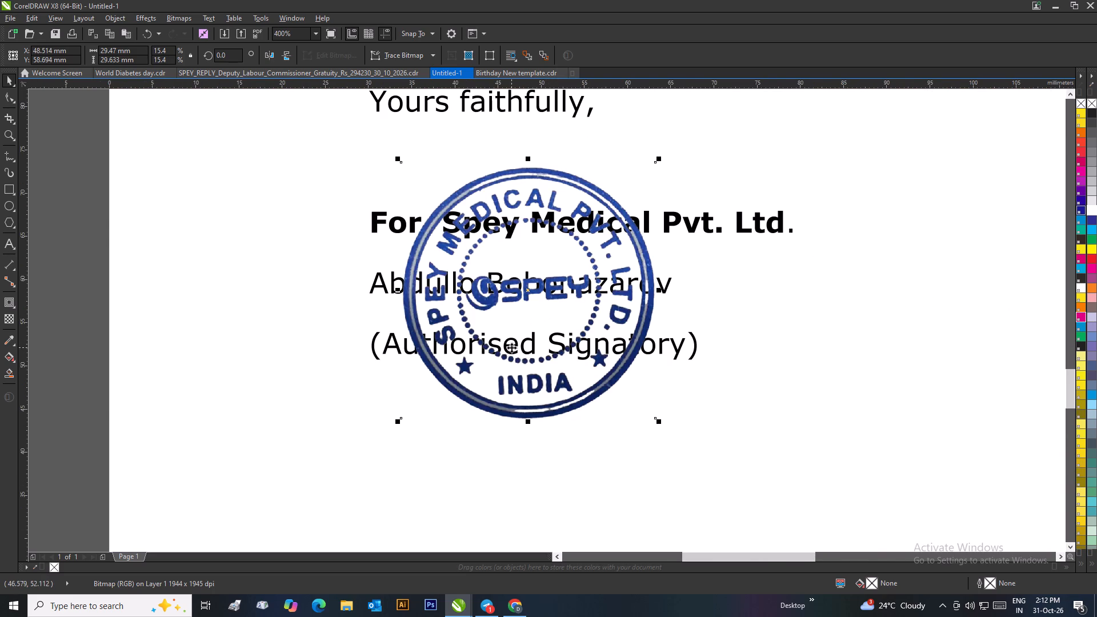
Ungroup all objects of the letter page, including nested groups.
{"action": "scroll", "coordinate": [501, 350], "scroll_direction": "down", "scroll_amount": 1}
{"action": "left_click", "coordinate": [283, 271]}
{"action": "left_click", "coordinate": [708, 283]}
{"action": "right_click", "coordinate": [708, 283]}
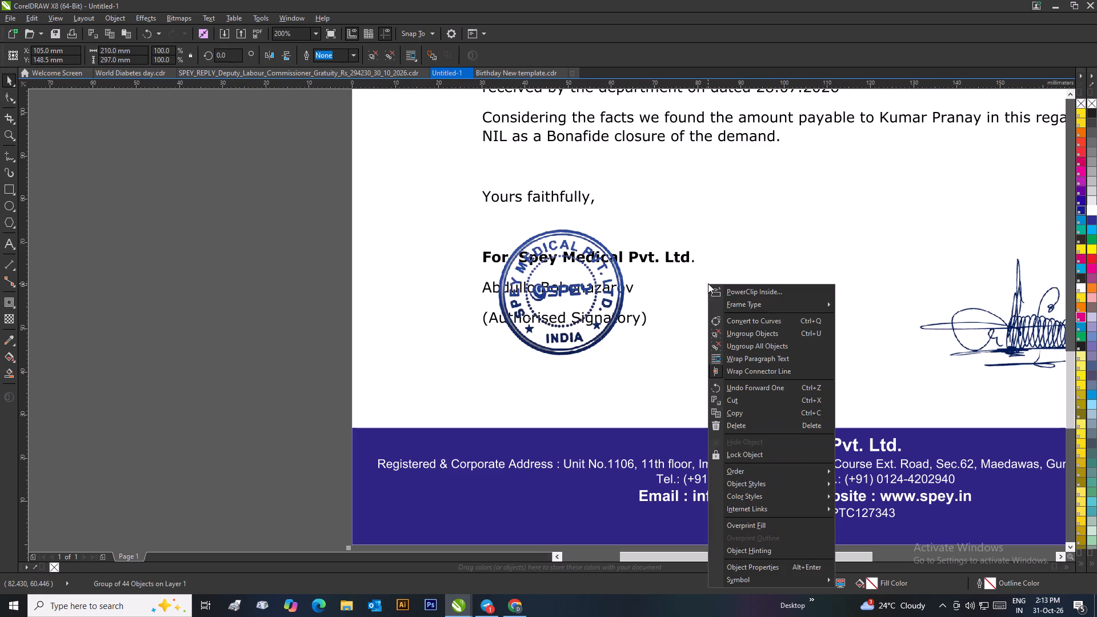
{"action": "left_click", "coordinate": [747, 343]}
{"action": "left_click", "coordinate": [266, 255]}
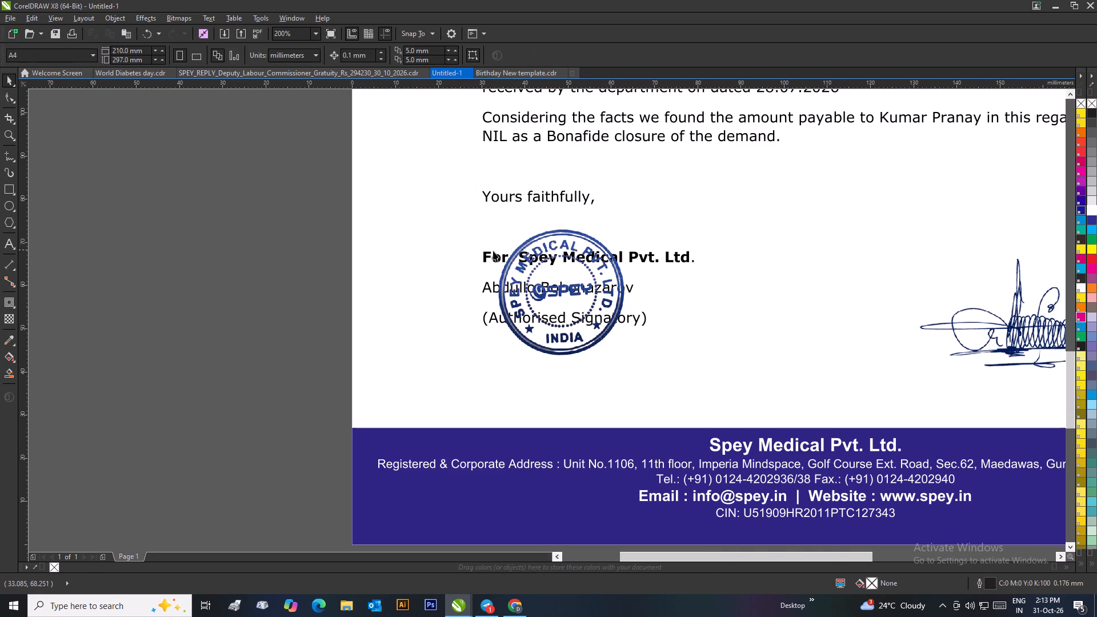
{"action": "left_click", "coordinate": [493, 257]}
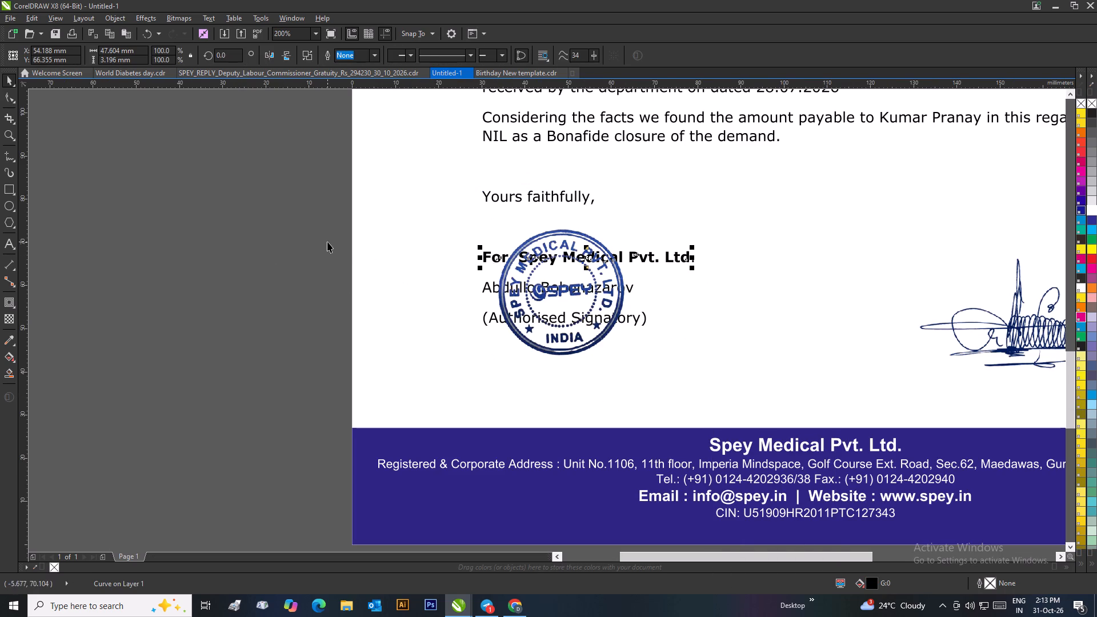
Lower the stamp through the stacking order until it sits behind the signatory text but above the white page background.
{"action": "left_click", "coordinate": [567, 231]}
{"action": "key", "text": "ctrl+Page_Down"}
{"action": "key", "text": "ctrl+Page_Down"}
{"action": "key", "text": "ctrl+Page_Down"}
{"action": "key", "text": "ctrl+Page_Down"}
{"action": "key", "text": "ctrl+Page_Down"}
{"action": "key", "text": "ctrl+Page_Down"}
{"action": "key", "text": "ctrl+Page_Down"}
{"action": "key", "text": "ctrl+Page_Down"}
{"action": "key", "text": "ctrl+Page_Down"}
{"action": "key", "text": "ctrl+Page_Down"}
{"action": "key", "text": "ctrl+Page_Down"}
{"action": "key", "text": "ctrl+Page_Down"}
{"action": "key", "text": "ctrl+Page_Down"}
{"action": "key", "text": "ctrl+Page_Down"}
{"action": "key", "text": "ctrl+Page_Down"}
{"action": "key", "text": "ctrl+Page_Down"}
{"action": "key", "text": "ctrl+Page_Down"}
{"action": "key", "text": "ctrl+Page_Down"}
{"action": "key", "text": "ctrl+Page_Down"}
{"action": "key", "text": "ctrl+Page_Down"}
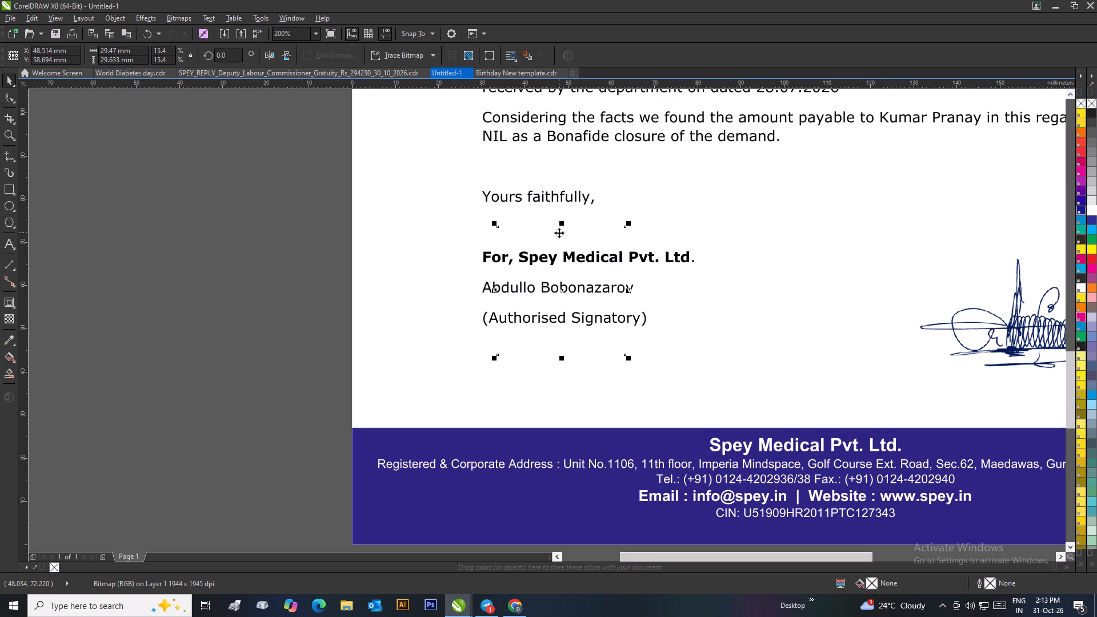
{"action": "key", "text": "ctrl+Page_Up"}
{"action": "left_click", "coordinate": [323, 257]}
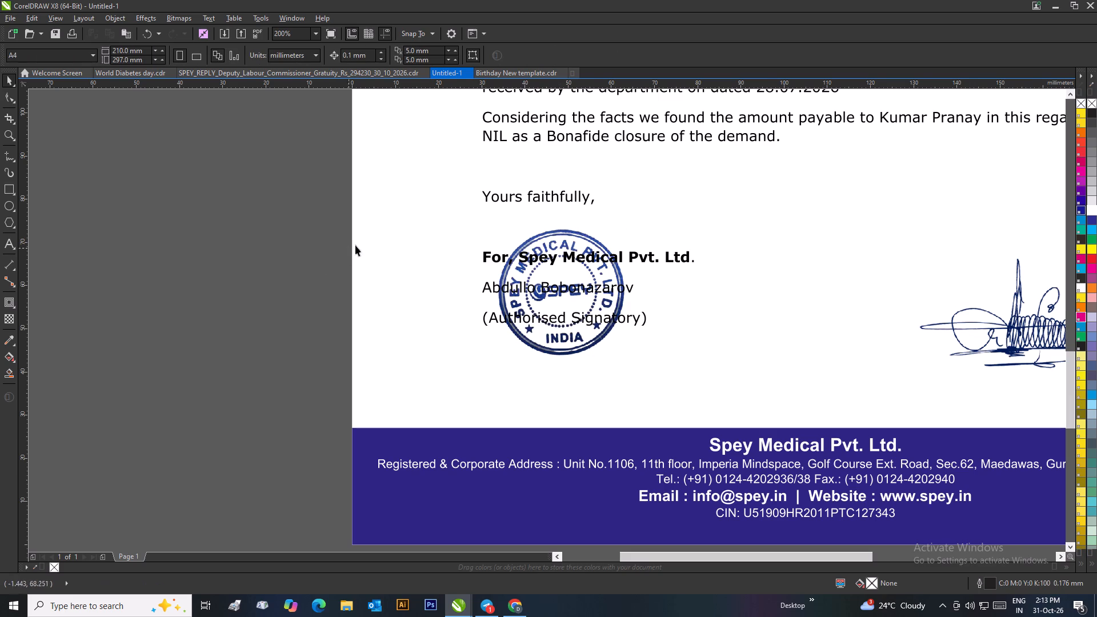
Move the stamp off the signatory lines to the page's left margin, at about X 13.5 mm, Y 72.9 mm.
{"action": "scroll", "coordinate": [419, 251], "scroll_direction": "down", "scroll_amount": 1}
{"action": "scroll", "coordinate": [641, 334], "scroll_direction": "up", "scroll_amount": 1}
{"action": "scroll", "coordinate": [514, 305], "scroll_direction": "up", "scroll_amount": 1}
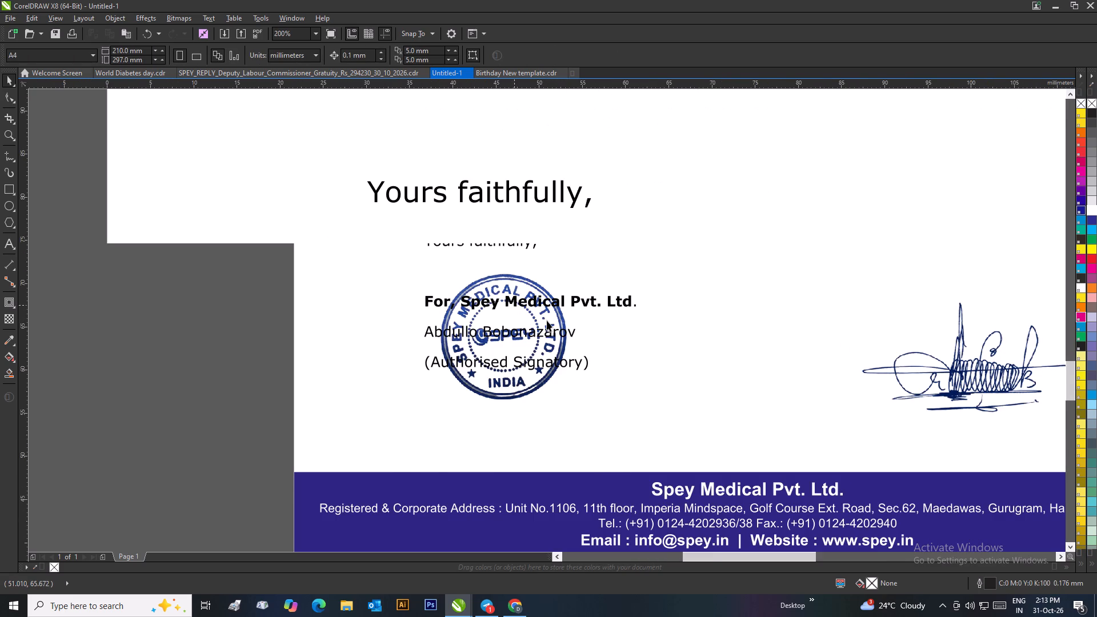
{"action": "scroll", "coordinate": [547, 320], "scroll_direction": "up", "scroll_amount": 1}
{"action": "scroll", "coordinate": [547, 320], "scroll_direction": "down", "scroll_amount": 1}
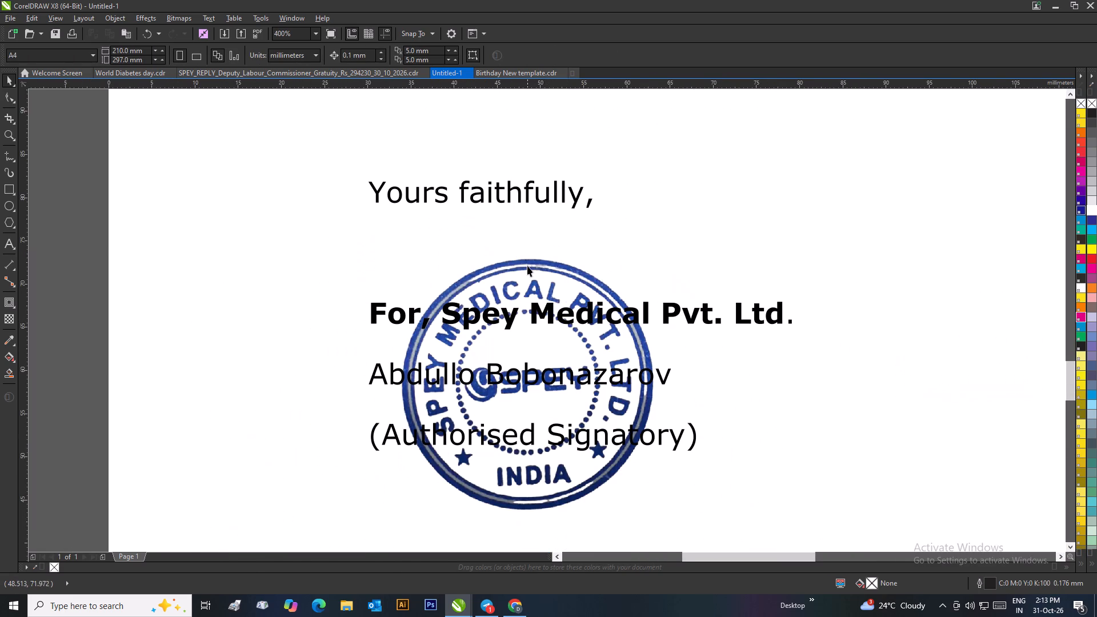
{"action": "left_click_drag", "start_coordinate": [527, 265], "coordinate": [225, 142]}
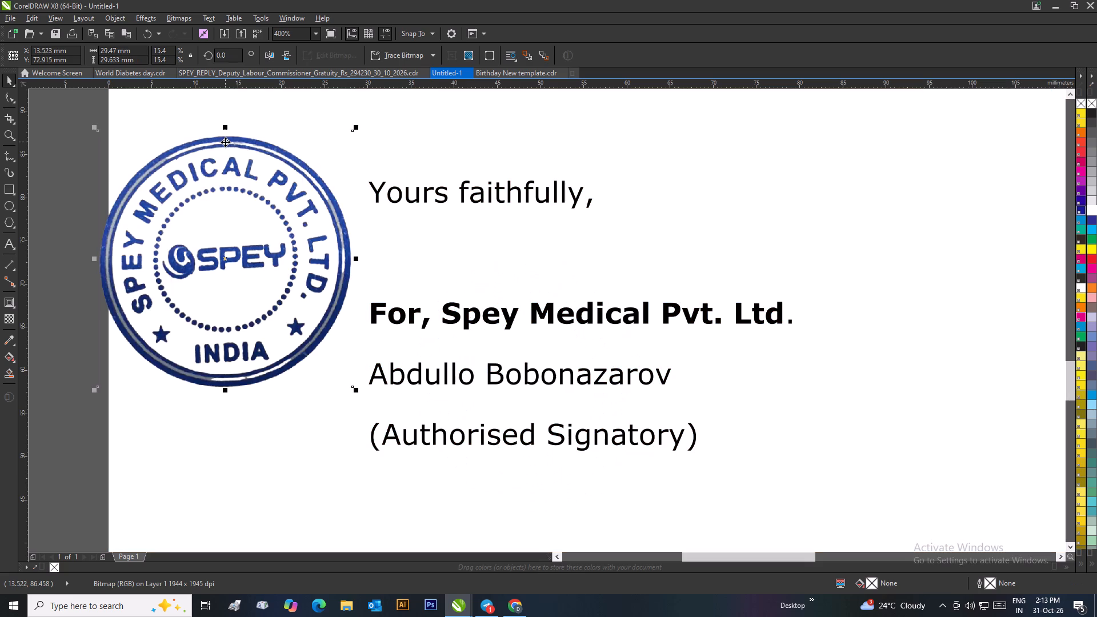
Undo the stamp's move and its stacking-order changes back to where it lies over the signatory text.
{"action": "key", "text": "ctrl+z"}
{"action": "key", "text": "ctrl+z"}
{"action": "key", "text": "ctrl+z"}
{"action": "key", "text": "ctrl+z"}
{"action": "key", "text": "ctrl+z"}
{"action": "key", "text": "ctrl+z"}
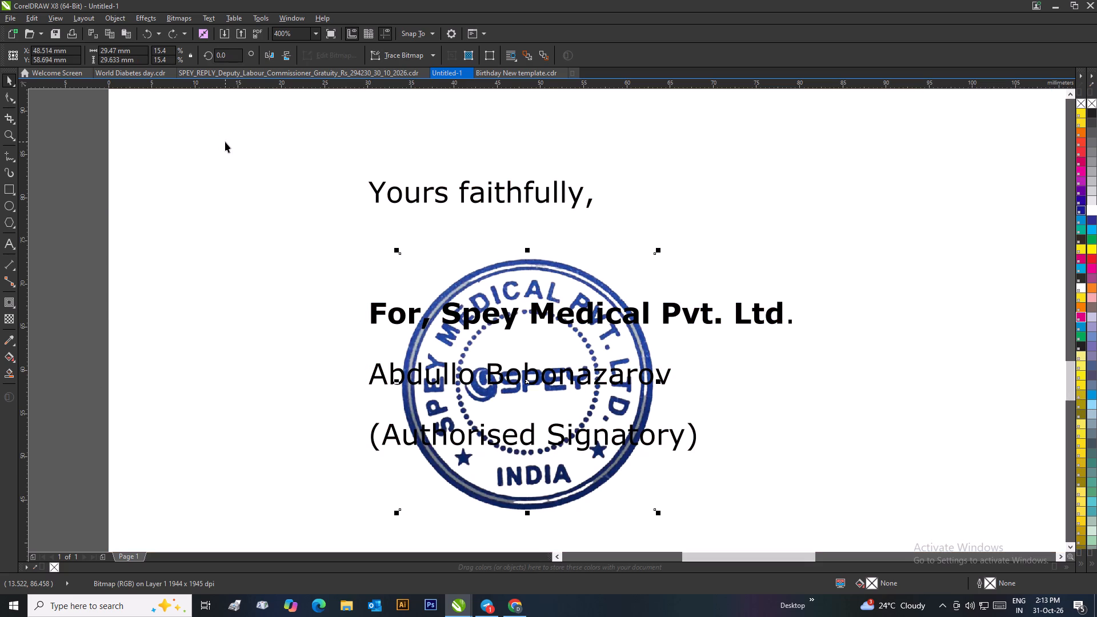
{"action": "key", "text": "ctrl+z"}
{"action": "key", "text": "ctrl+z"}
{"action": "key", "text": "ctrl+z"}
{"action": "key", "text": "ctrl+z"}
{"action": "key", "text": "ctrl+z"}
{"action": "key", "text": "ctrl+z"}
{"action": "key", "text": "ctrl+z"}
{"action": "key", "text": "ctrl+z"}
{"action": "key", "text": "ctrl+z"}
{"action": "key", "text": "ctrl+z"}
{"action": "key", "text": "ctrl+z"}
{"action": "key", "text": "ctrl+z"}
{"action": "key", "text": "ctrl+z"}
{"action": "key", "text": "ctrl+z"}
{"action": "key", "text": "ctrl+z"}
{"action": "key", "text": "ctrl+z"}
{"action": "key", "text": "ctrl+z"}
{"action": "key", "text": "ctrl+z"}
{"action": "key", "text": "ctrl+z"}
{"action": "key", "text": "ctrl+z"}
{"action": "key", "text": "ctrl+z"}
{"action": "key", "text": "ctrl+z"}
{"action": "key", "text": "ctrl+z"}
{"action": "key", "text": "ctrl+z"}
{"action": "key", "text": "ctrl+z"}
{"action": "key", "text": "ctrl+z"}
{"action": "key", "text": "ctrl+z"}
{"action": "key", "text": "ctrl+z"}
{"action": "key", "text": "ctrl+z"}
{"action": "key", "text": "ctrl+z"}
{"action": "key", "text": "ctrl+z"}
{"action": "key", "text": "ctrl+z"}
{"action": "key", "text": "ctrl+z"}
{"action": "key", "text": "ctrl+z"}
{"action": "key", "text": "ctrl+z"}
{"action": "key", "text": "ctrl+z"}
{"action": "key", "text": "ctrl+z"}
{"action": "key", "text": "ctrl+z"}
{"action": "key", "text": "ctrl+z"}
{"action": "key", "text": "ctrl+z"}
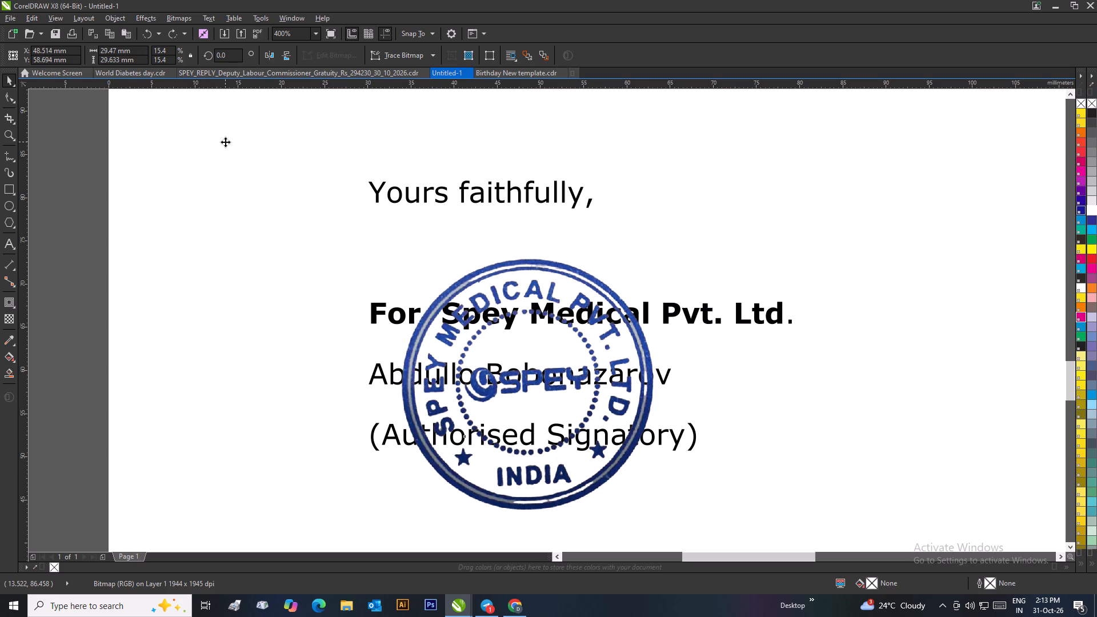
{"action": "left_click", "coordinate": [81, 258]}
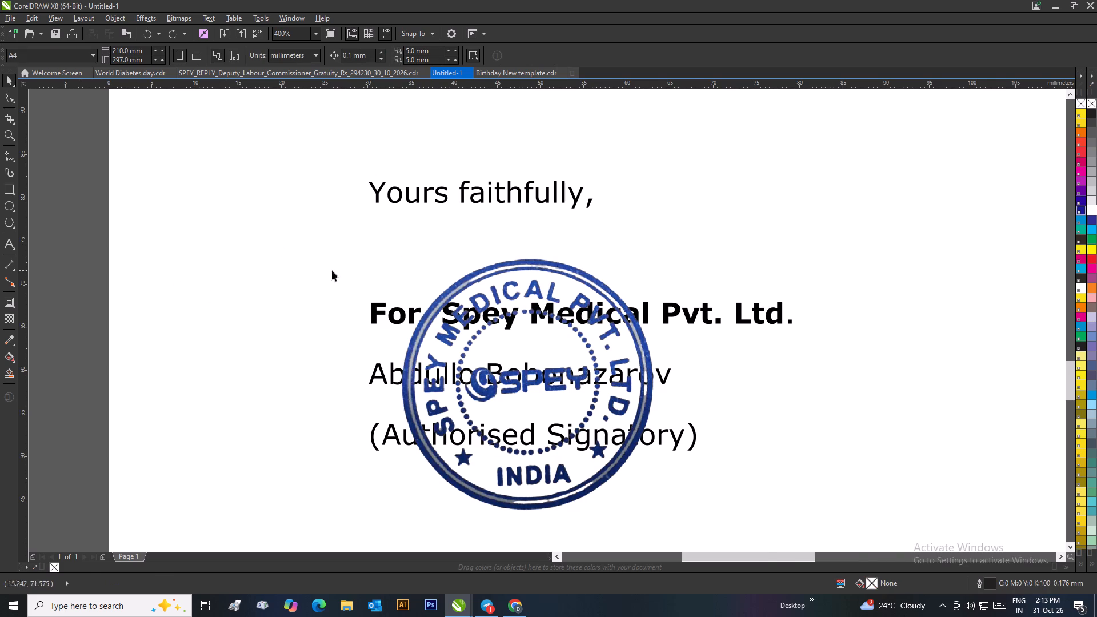
Shift the stamp slightly to the right over the signatory lines, to about X 49.6 mm.
{"action": "scroll", "coordinate": [409, 286], "scroll_direction": "down", "scroll_amount": 1}
{"action": "left_click", "coordinate": [333, 303]}
{"action": "scroll", "coordinate": [636, 352], "scroll_direction": "up", "scroll_amount": 1}
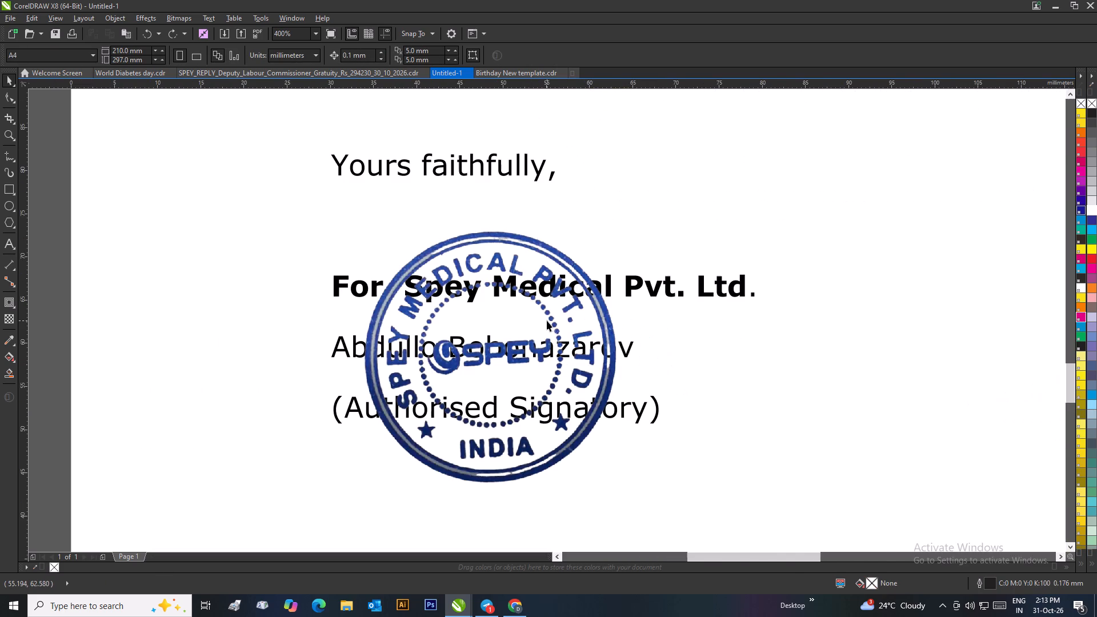
{"action": "scroll", "coordinate": [547, 320], "scroll_direction": "down", "scroll_amount": 2}
{"action": "left_click", "coordinate": [393, 281]}
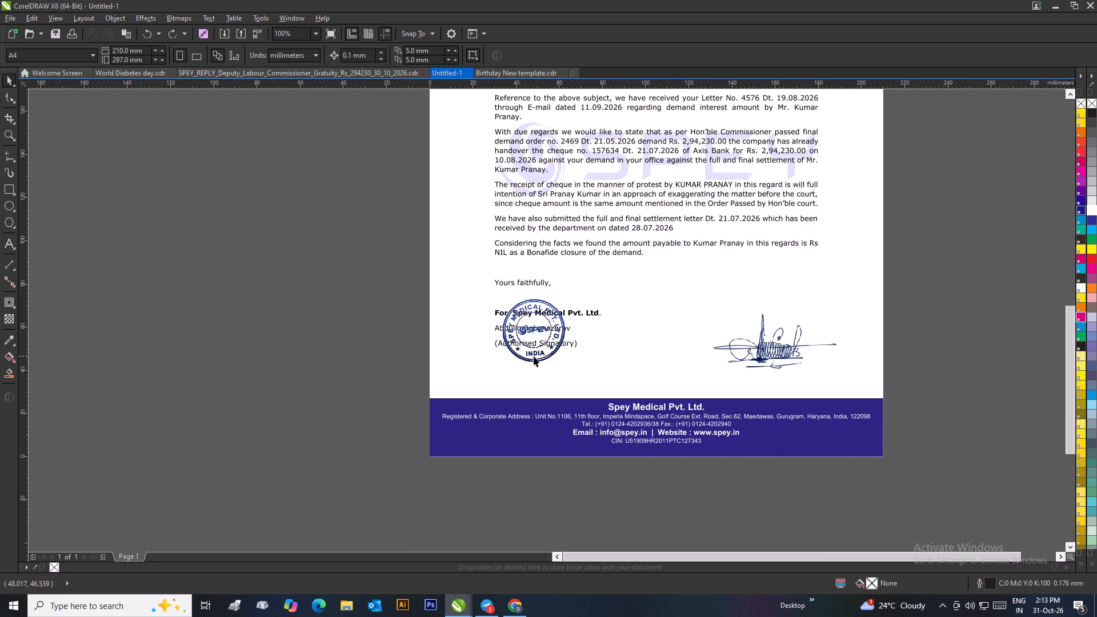
{"action": "scroll", "coordinate": [534, 355], "scroll_direction": "up", "scroll_amount": 1}
{"action": "left_click", "coordinate": [554, 318]}
{"action": "left_click_drag", "start_coordinate": [562, 320], "coordinate": [568, 320]}
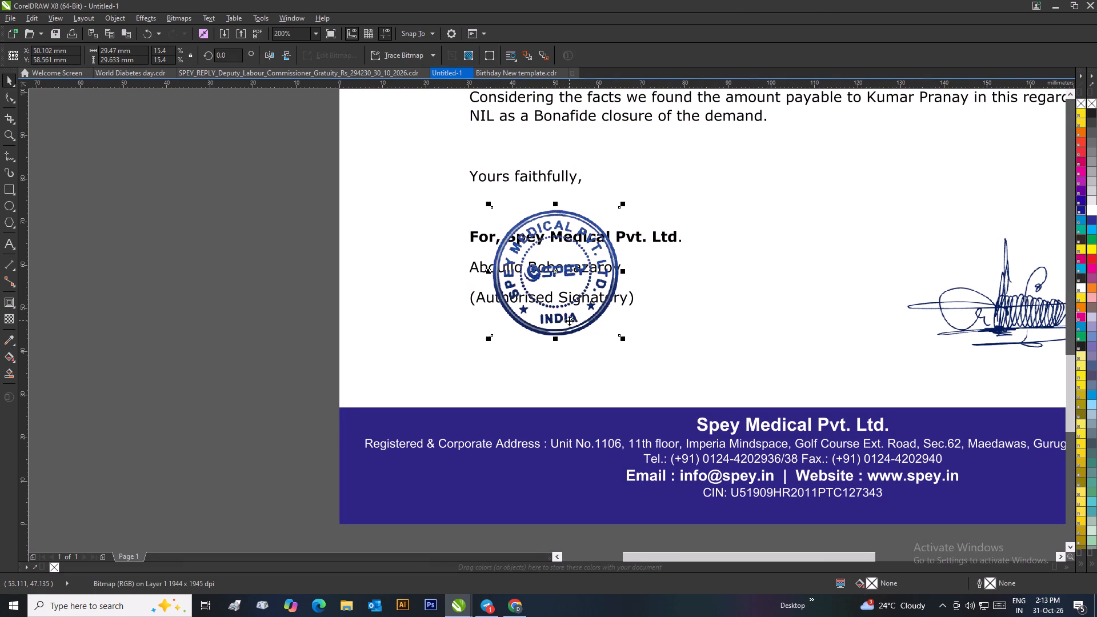
{"action": "left_click", "coordinate": [569, 320]}
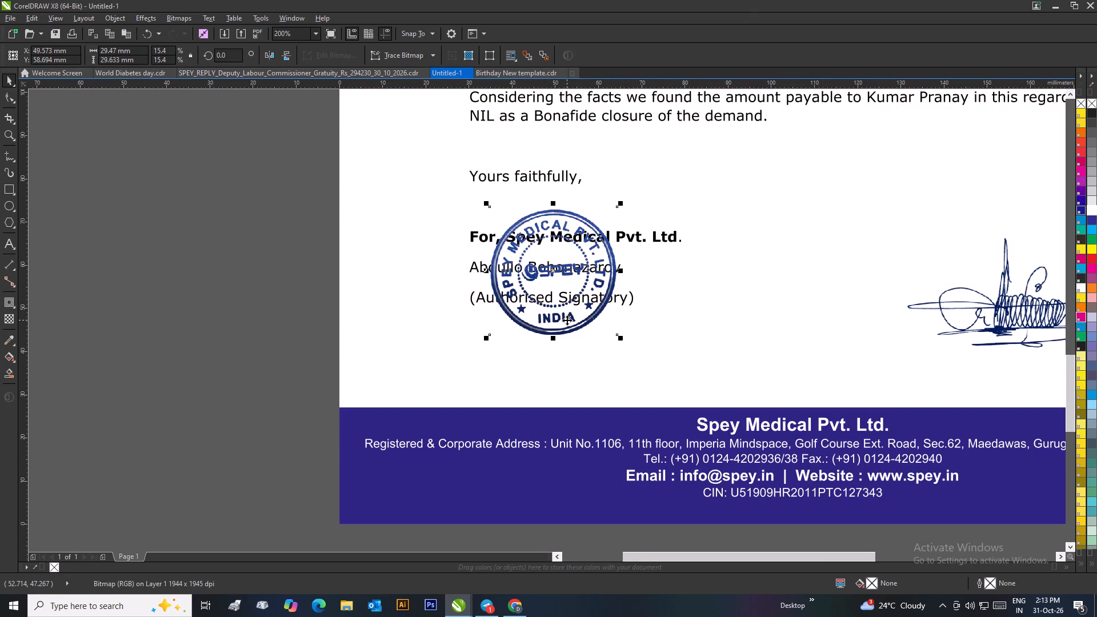
{"action": "scroll", "coordinate": [567, 320], "scroll_direction": "down", "scroll_amount": 2}
{"action": "left_click", "coordinate": [415, 299]}
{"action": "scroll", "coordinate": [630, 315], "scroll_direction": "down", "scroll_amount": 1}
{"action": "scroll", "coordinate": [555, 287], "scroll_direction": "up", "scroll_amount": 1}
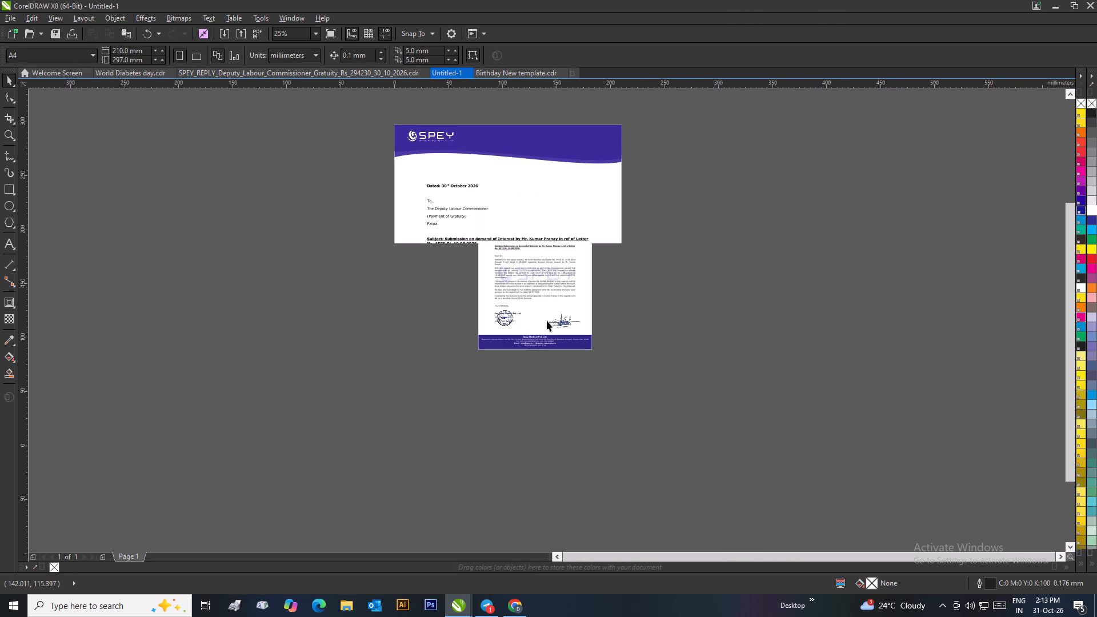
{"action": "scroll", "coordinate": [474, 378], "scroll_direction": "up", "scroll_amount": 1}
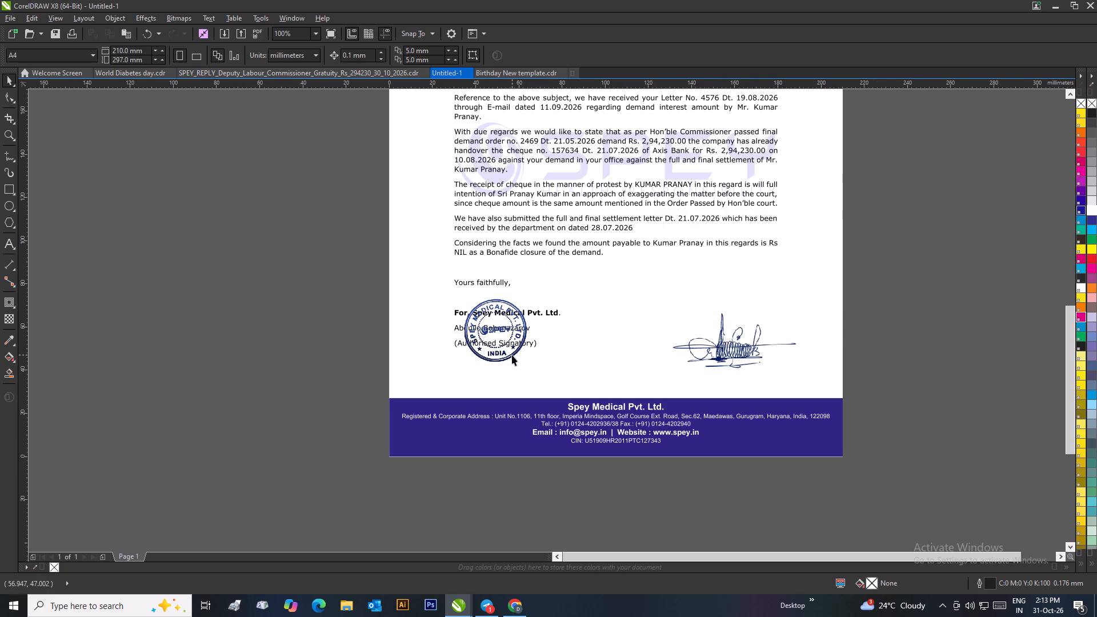
Enlarge the round company stamp slightly and nudge it up over the signatory lines.
{"action": "left_click", "coordinate": [511, 355]}
{"action": "left_click_drag", "start_coordinate": [531, 366], "coordinate": [536, 370]}
{"action": "left_click_drag", "start_coordinate": [514, 363], "coordinate": [511, 356]}
{"action": "left_click", "coordinate": [511, 356]}
{"action": "left_click", "coordinate": [276, 298]}
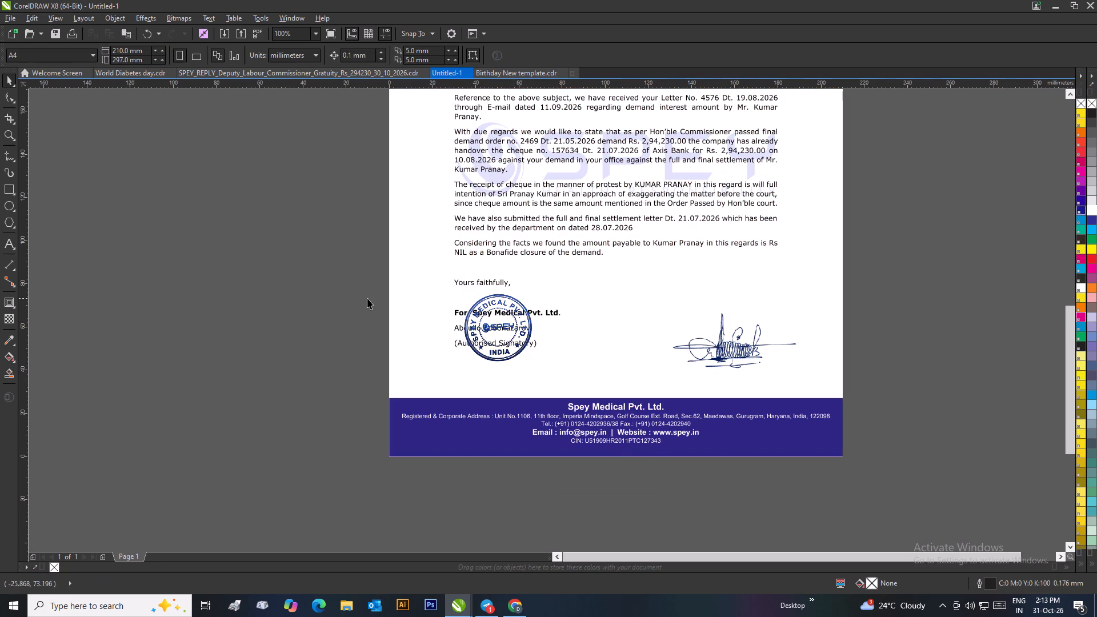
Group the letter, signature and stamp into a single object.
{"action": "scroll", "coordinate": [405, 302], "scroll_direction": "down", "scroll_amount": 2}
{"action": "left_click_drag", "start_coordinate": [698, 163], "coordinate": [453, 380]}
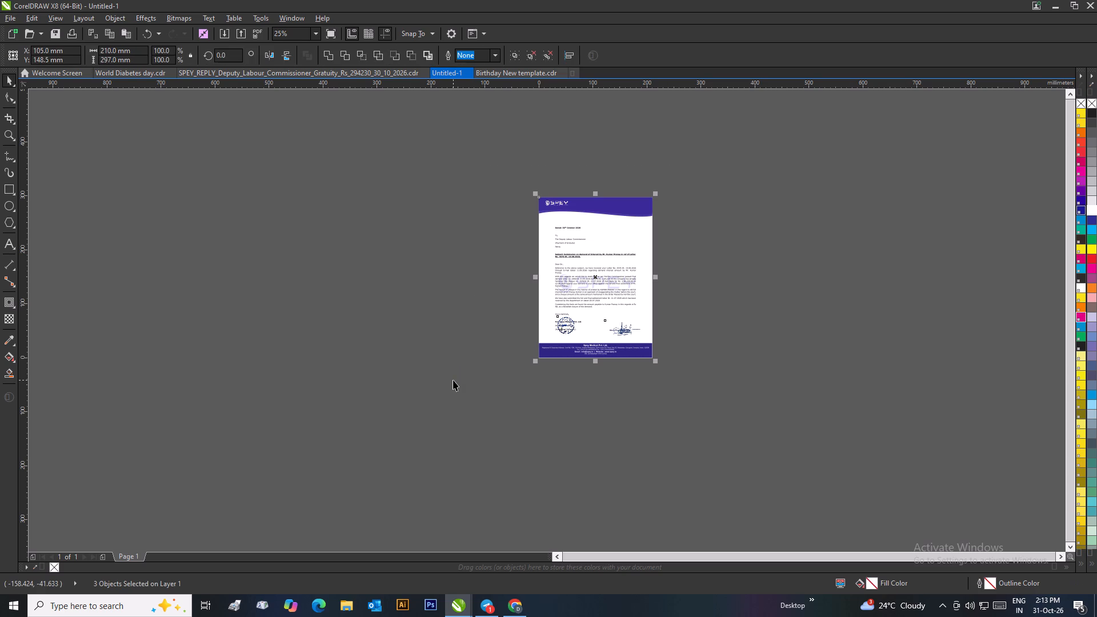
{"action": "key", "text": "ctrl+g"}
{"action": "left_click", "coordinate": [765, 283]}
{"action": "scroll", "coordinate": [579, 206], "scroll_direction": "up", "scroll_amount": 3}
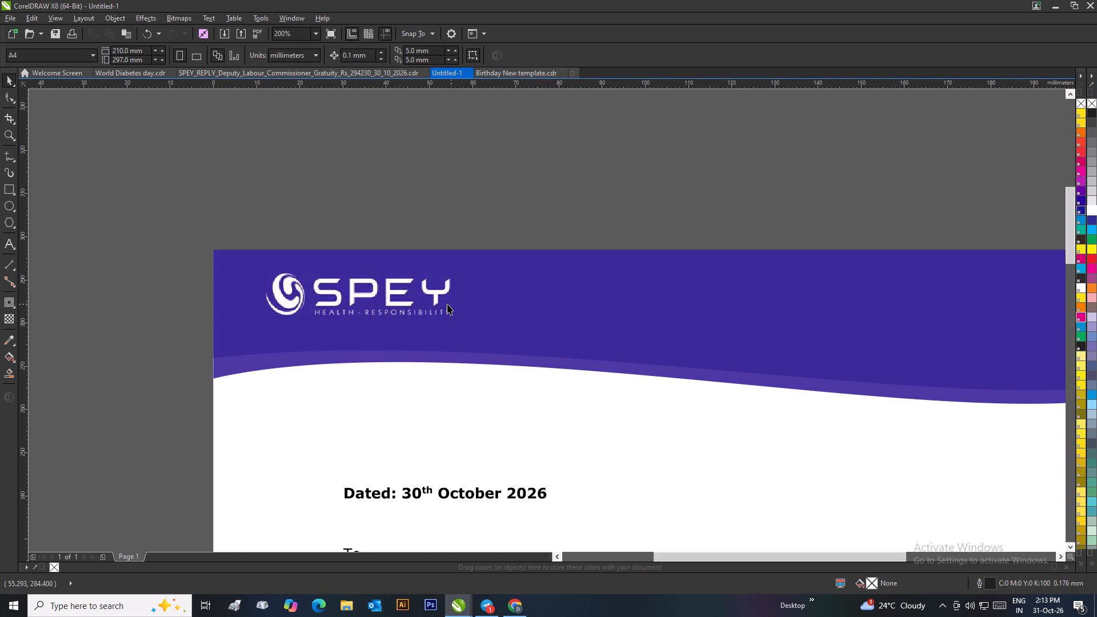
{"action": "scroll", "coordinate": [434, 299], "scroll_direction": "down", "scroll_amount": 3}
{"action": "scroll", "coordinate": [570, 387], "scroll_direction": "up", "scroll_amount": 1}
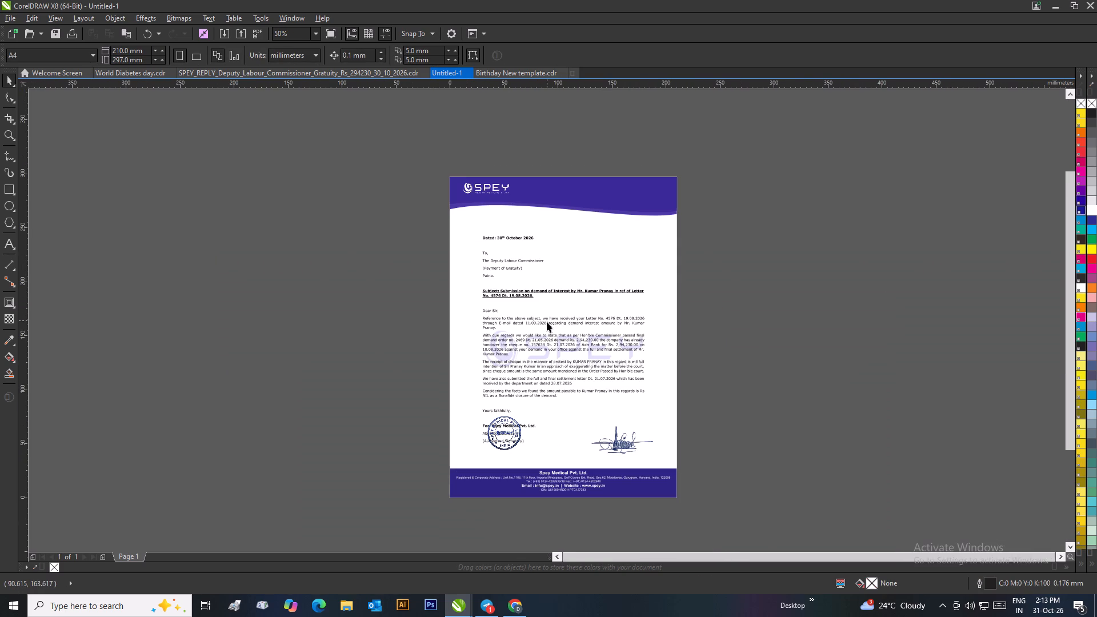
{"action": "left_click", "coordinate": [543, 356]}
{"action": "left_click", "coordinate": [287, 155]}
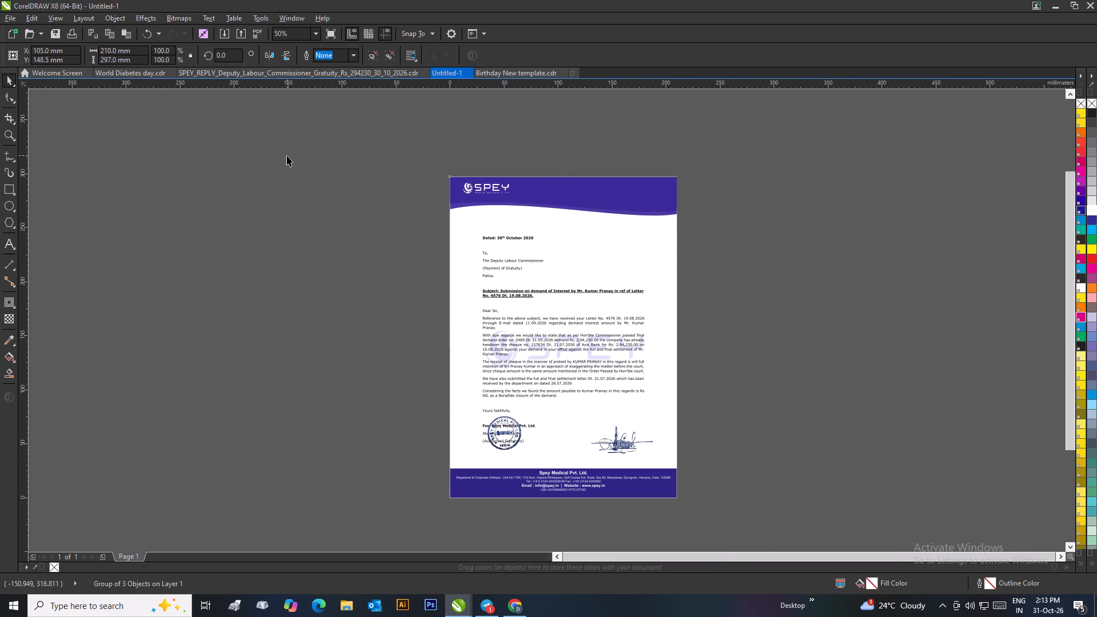
Copy the white vector SPEY logo from World Diabetes day.cdr and paste it into the Untitled-1 letter.
{"action": "left_click", "coordinate": [121, 77]}
{"action": "right_click", "coordinate": [490, 221]}
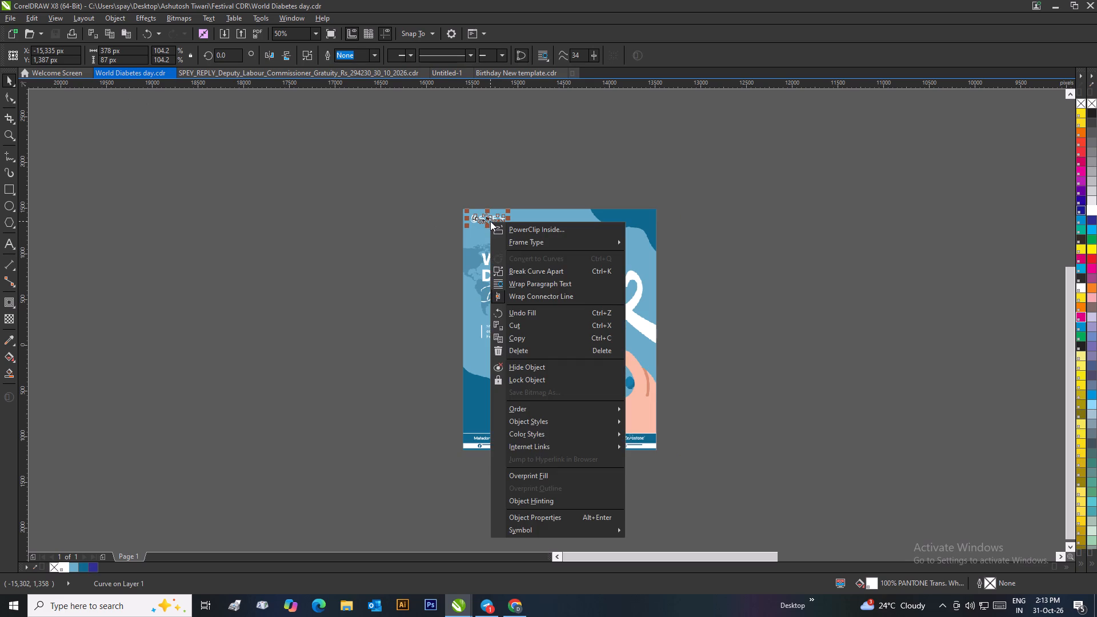
{"action": "left_click", "coordinate": [515, 333]}
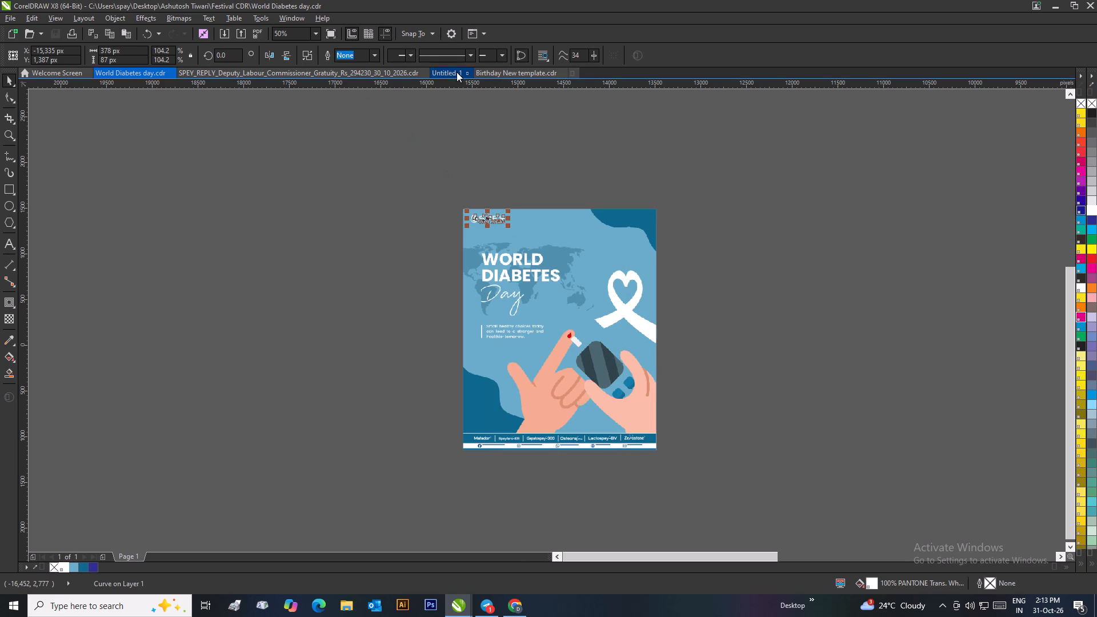
{"action": "left_click", "coordinate": [456, 72]}
{"action": "key", "text": "ctrl+v"}
Move the pasted logo onto the header over the existing logo, to about X 29.6 mm, Y 287.0 mm.
{"action": "scroll", "coordinate": [495, 219], "scroll_direction": "down", "scroll_amount": 2}
{"action": "left_click_drag", "start_coordinate": [151, 359], "coordinate": [462, 314]}
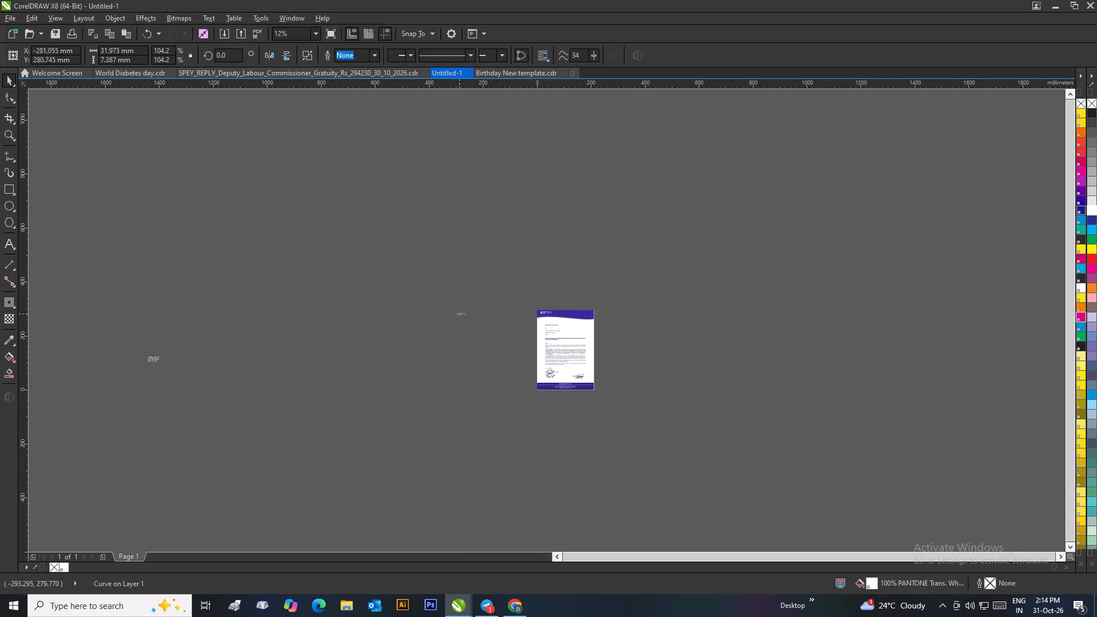
{"action": "left_click_drag", "start_coordinate": [462, 314], "coordinate": [530, 311]}
{"action": "scroll", "coordinate": [530, 311], "scroll_direction": "up", "scroll_amount": 4}
{"action": "scroll", "coordinate": [675, 351], "scroll_direction": "up", "scroll_amount": 1}
{"action": "scroll", "coordinate": [466, 295], "scroll_direction": "down", "scroll_amount": 1}
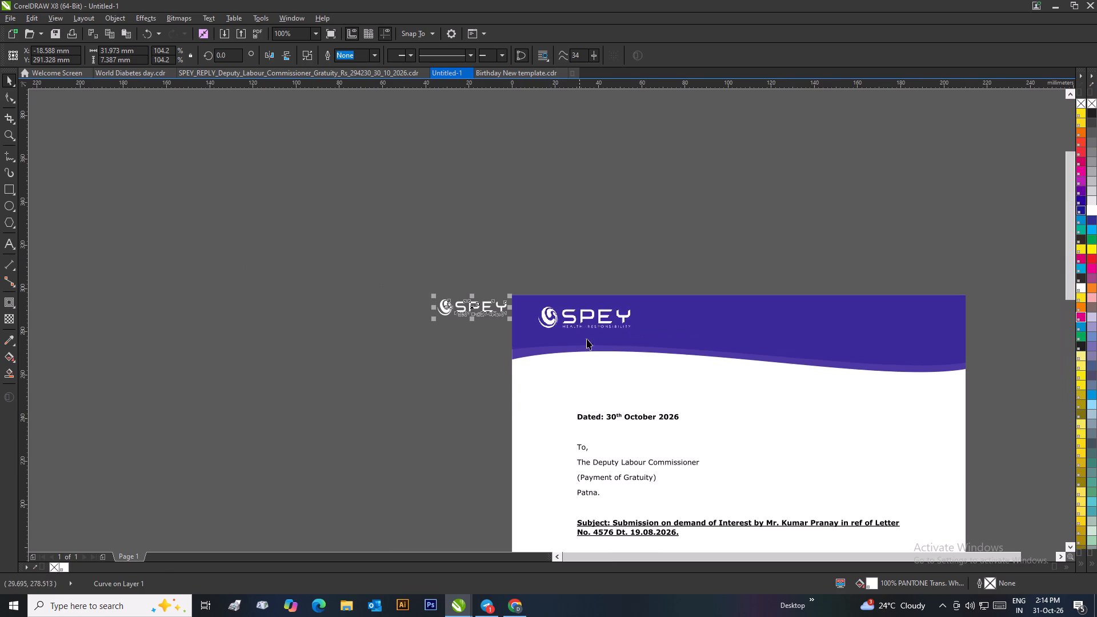
{"action": "left_click_drag", "start_coordinate": [498, 308], "coordinate": [616, 328]}
{"action": "scroll", "coordinate": [587, 330], "scroll_direction": "up", "scroll_amount": 2}
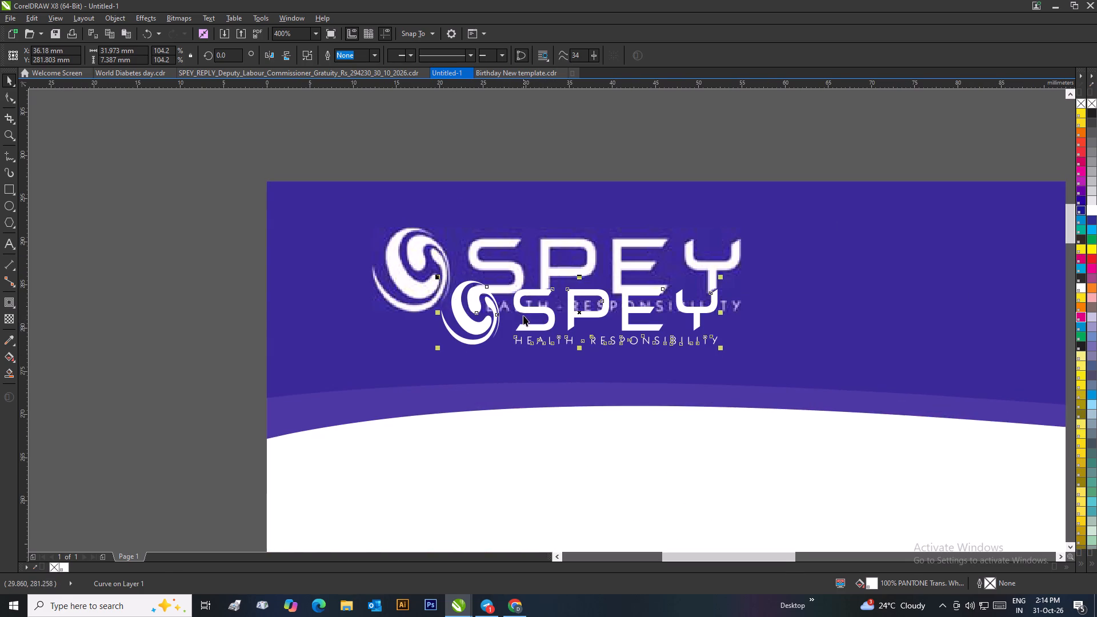
{"action": "left_click_drag", "start_coordinate": [532, 310], "coordinate": [475, 265]}
Fill the pasted logo orange and align and scale it over the header's bitmap logo, about 42.6 by 9.8 mm.
{"action": "left_click", "coordinate": [1090, 290]}
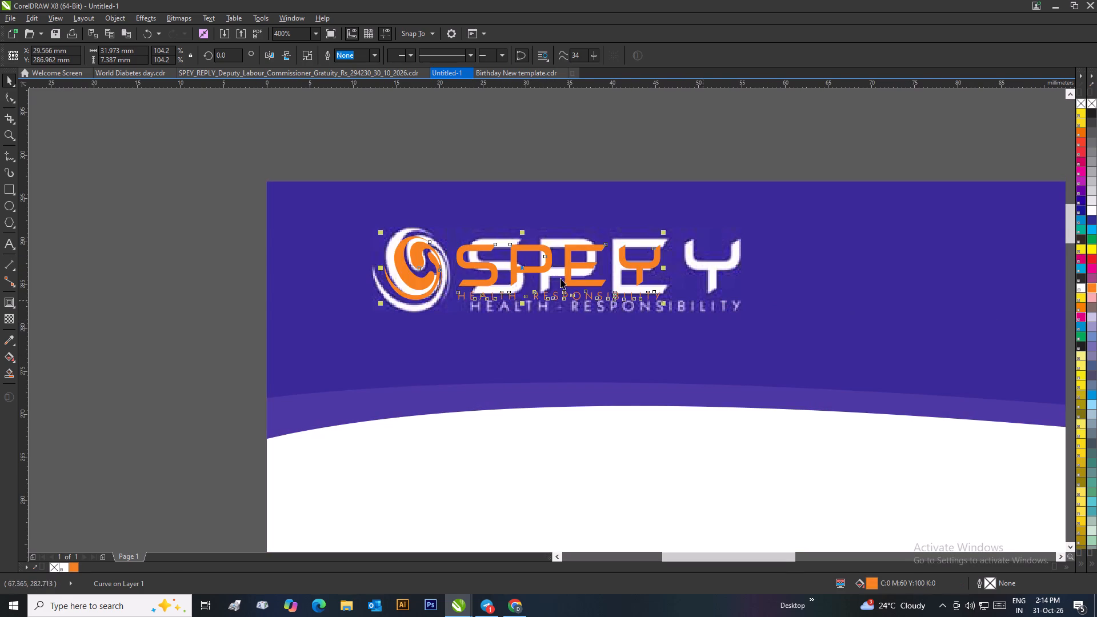
{"action": "scroll", "coordinate": [422, 258], "scroll_direction": "up", "scroll_amount": 2}
{"action": "left_click_drag", "start_coordinate": [540, 313], "coordinate": [514, 278]}
{"action": "scroll", "coordinate": [509, 279], "scroll_direction": "down", "scroll_amount": 3}
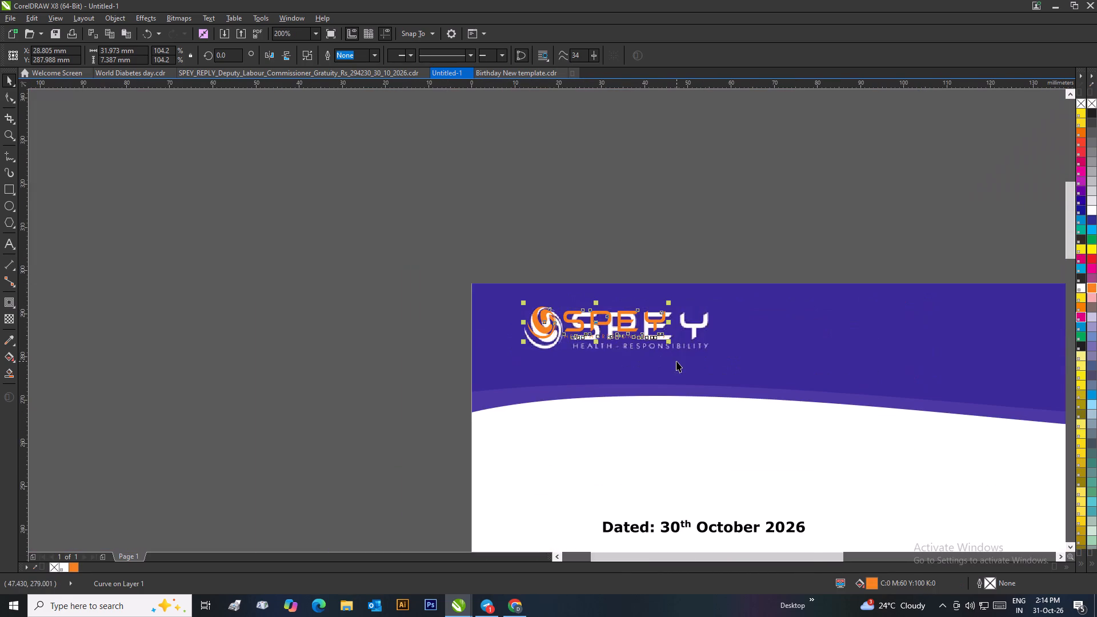
{"action": "scroll", "coordinate": [684, 351], "scroll_direction": "up", "scroll_amount": 1}
{"action": "left_click_drag", "start_coordinate": [514, 301], "coordinate": [570, 328]}
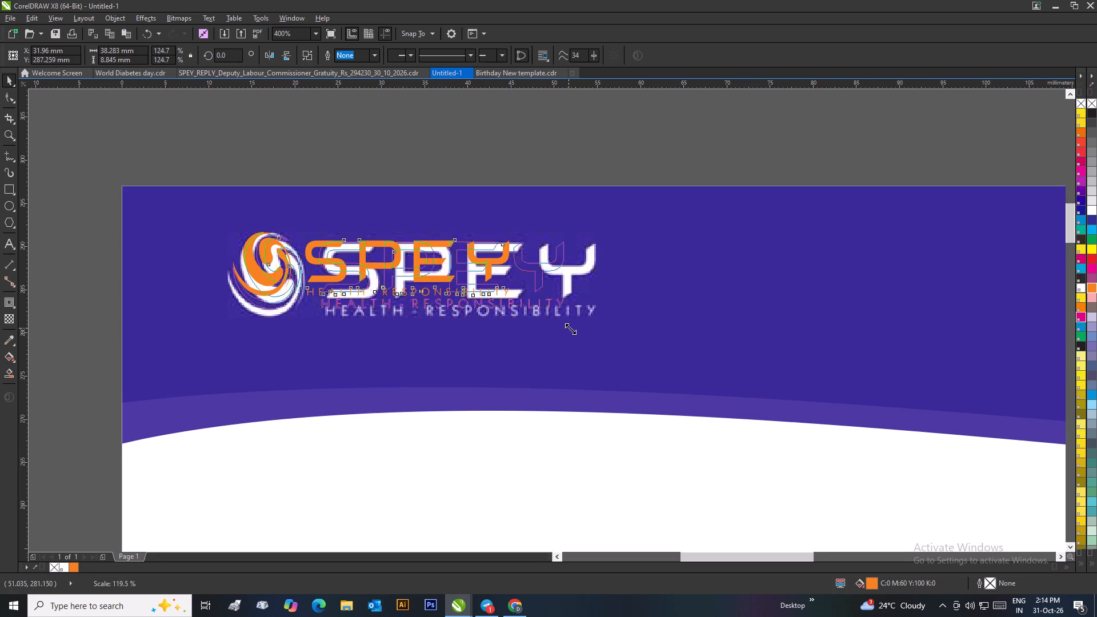
{"action": "left_click_drag", "start_coordinate": [570, 328], "coordinate": [600, 347]}
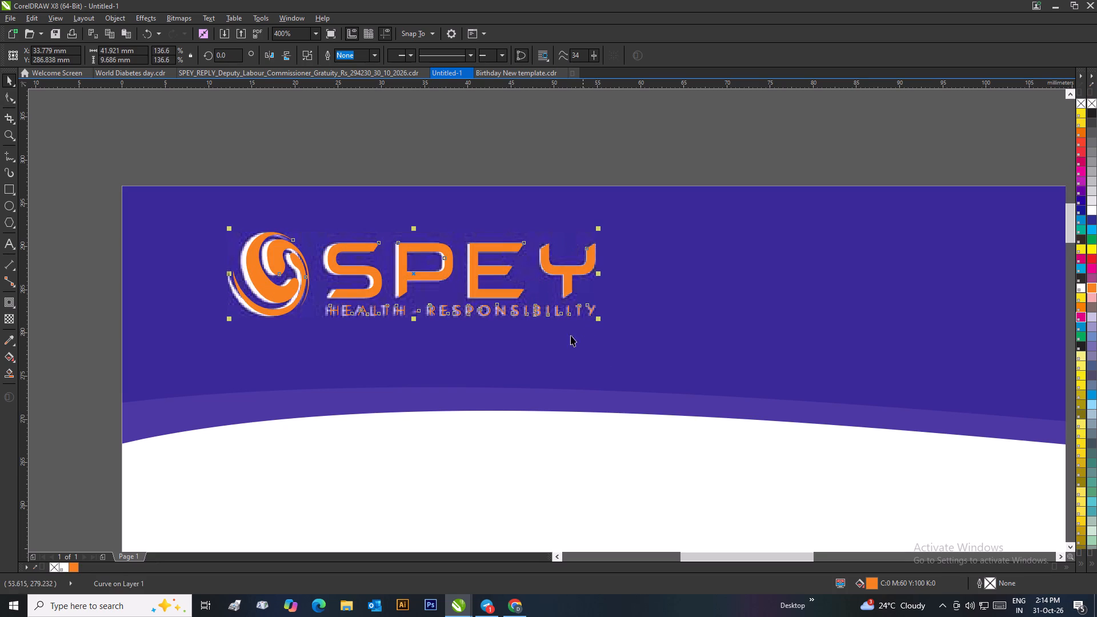
{"action": "scroll", "coordinate": [239, 259], "scroll_direction": "up", "scroll_amount": 1}
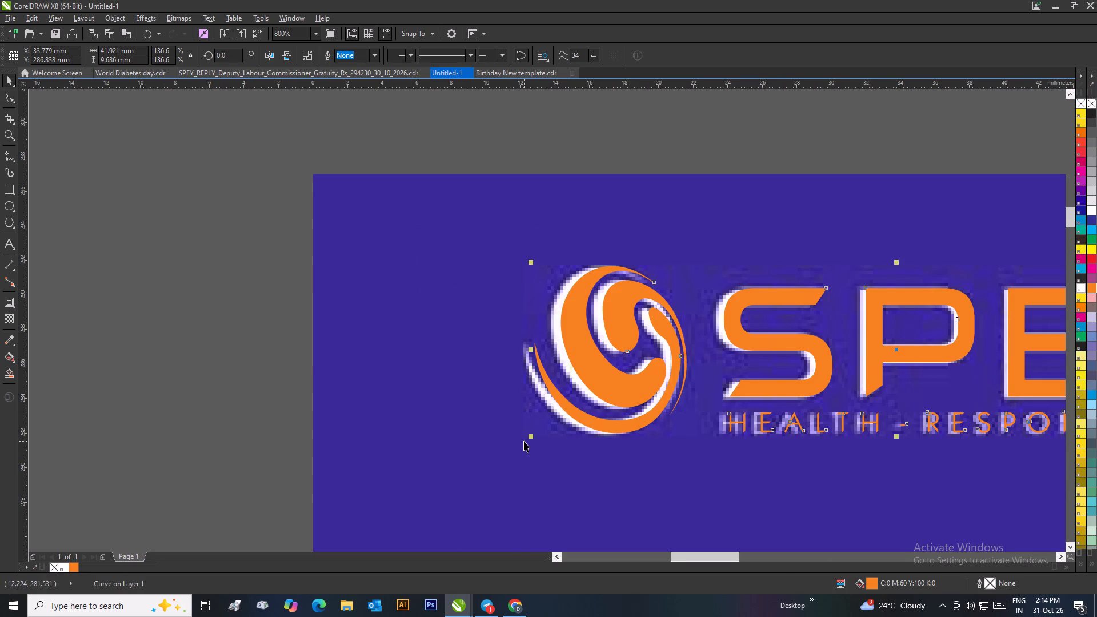
{"action": "left_click_drag", "start_coordinate": [529, 437], "coordinate": [517, 444]}
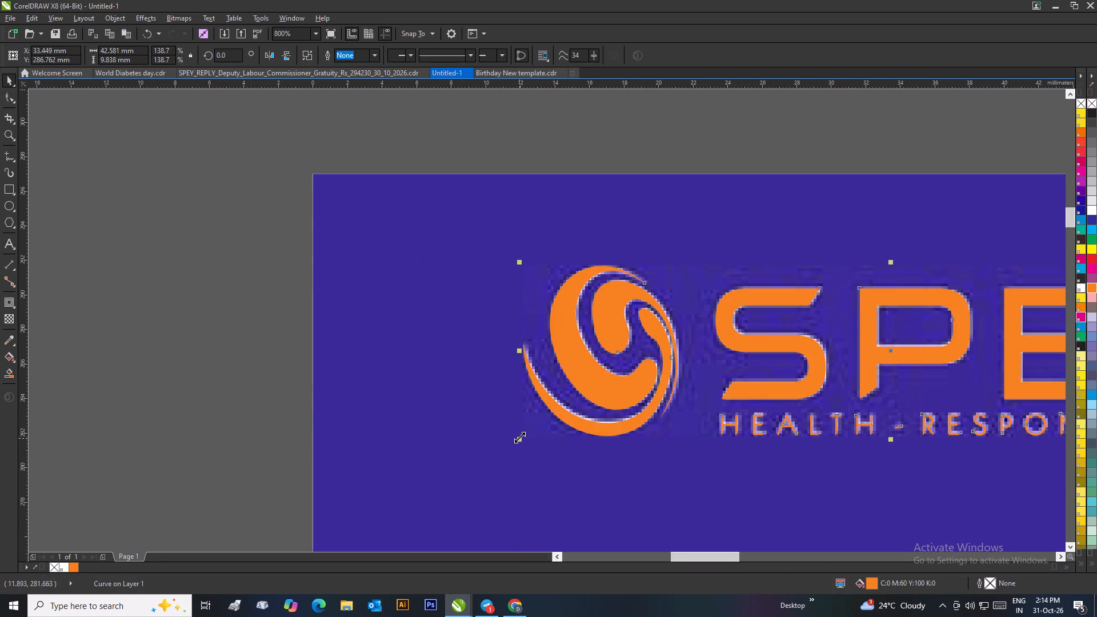
{"action": "scroll", "coordinate": [521, 435], "scroll_direction": "down", "scroll_amount": 2}
{"action": "left_click", "coordinate": [412, 277]}
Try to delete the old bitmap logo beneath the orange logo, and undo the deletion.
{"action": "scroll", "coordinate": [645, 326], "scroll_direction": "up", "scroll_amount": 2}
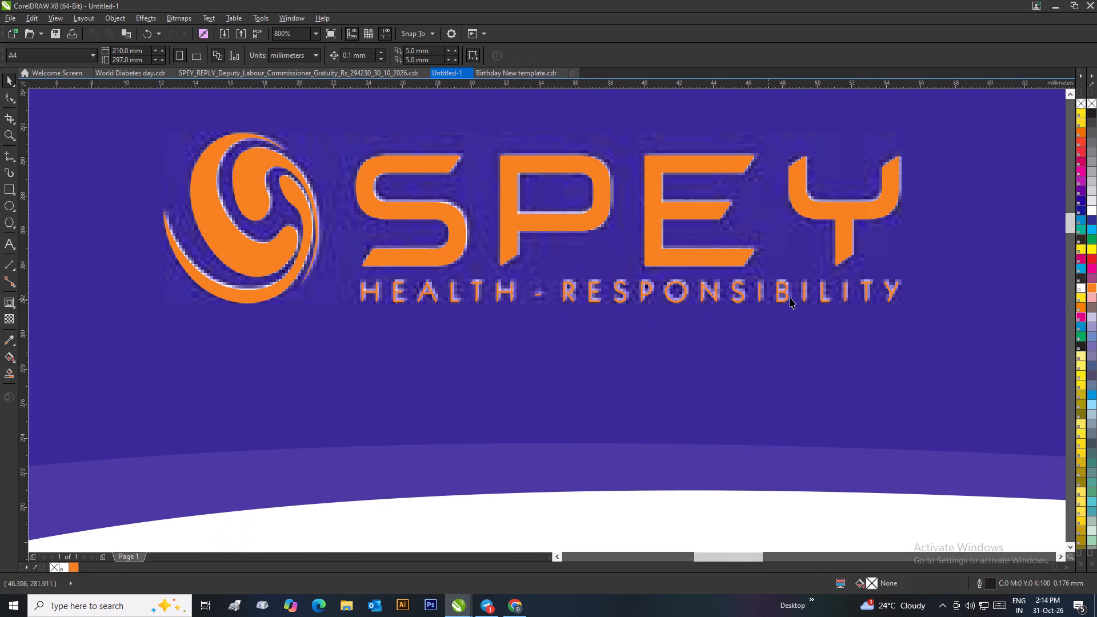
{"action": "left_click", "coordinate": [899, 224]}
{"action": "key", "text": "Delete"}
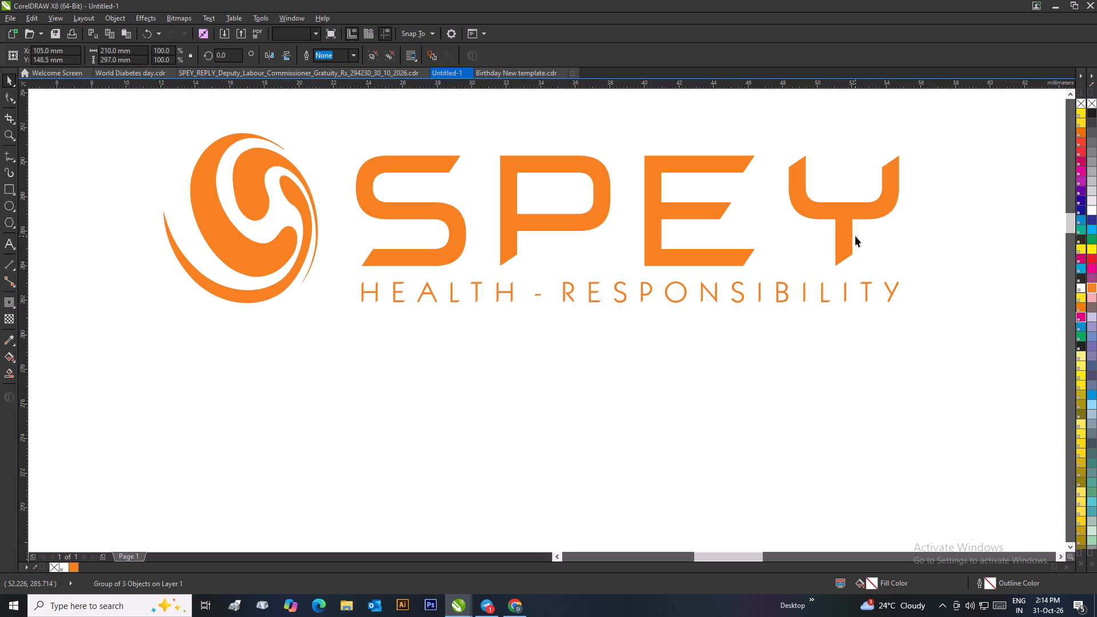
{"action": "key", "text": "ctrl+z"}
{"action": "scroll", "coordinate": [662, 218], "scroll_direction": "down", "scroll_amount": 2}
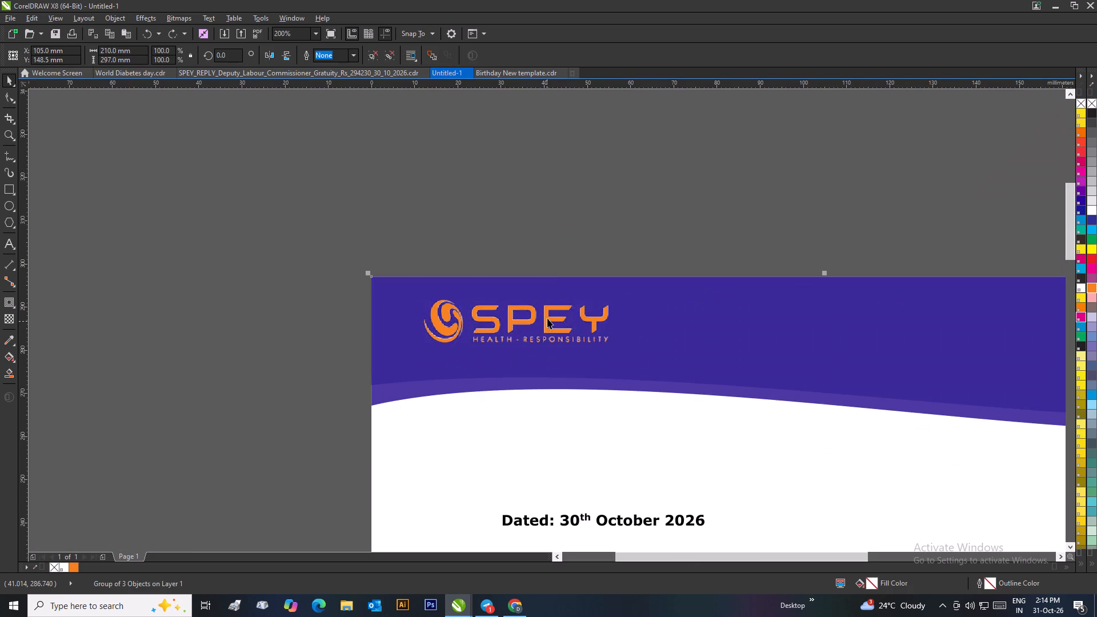
Ungroup the letter and delete the old bitmap logo beneath the orange vector logo in the header.
{"action": "left_click", "coordinate": [562, 224]}
{"action": "right_click", "coordinate": [669, 321]}
{"action": "left_click", "coordinate": [702, 82]}
{"action": "left_click", "coordinate": [695, 120]}
{"action": "left_click", "coordinate": [606, 324]}
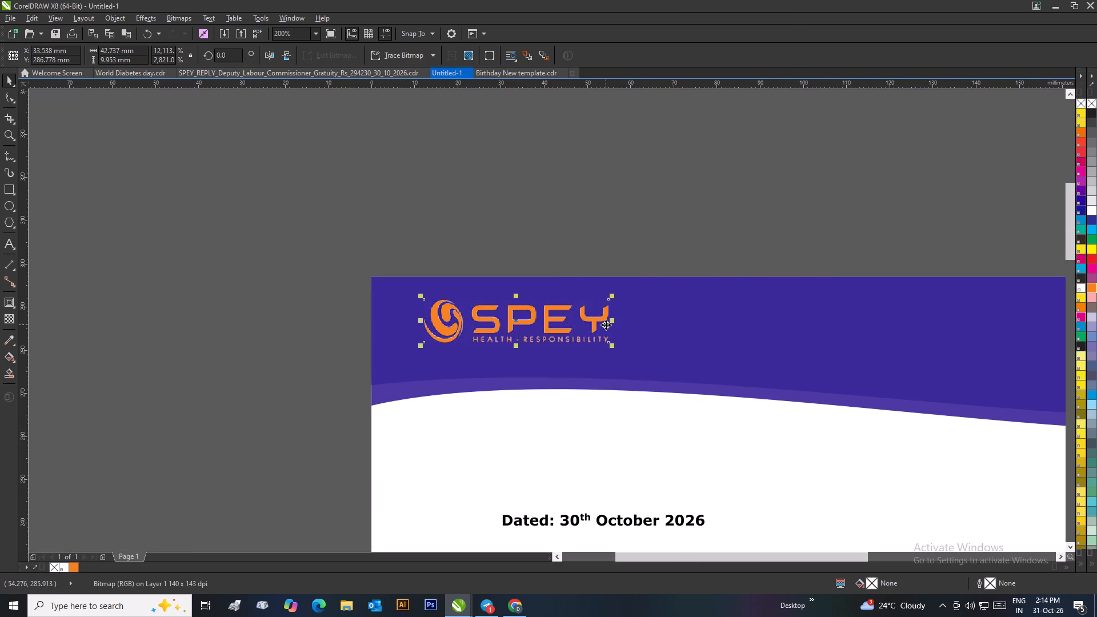
{"action": "key", "text": "Delete"}
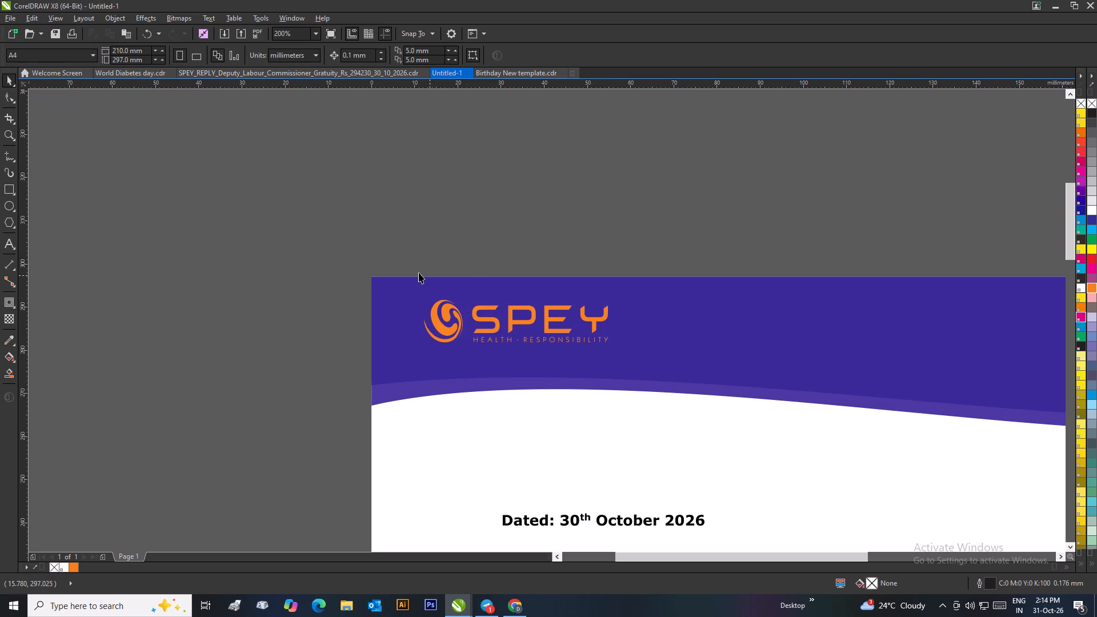
Fill the header's vector SPEY logo with white.
{"action": "left_click_drag", "start_coordinate": [410, 259], "coordinate": [662, 361]}
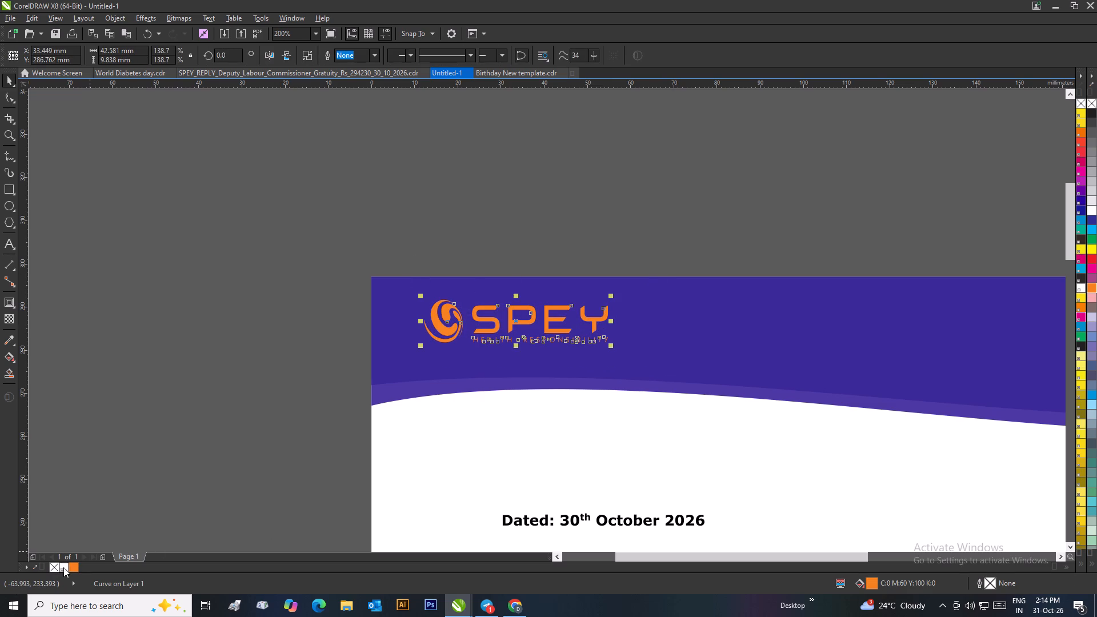
{"action": "left_click", "coordinate": [63, 567]}
{"action": "left_click", "coordinate": [187, 454]}
Group all objects of the letter page, including the header logo, signature and stamp.
{"action": "scroll", "coordinate": [458, 396], "scroll_direction": "down", "scroll_amount": 3}
{"action": "left_click_drag", "start_coordinate": [664, 283], "coordinate": [498, 502]}
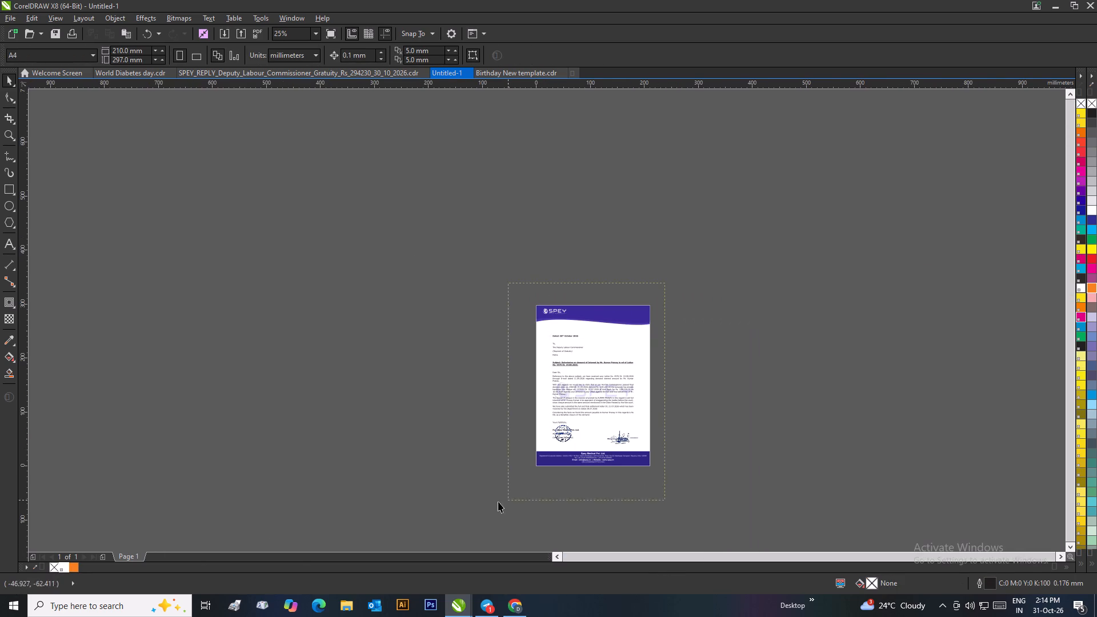
{"action": "left_click_drag", "start_coordinate": [498, 502], "coordinate": [473, 499]}
{"action": "key", "text": "ctrl+g"}
{"action": "left_click_drag", "start_coordinate": [844, 411], "coordinate": [837, 411]}
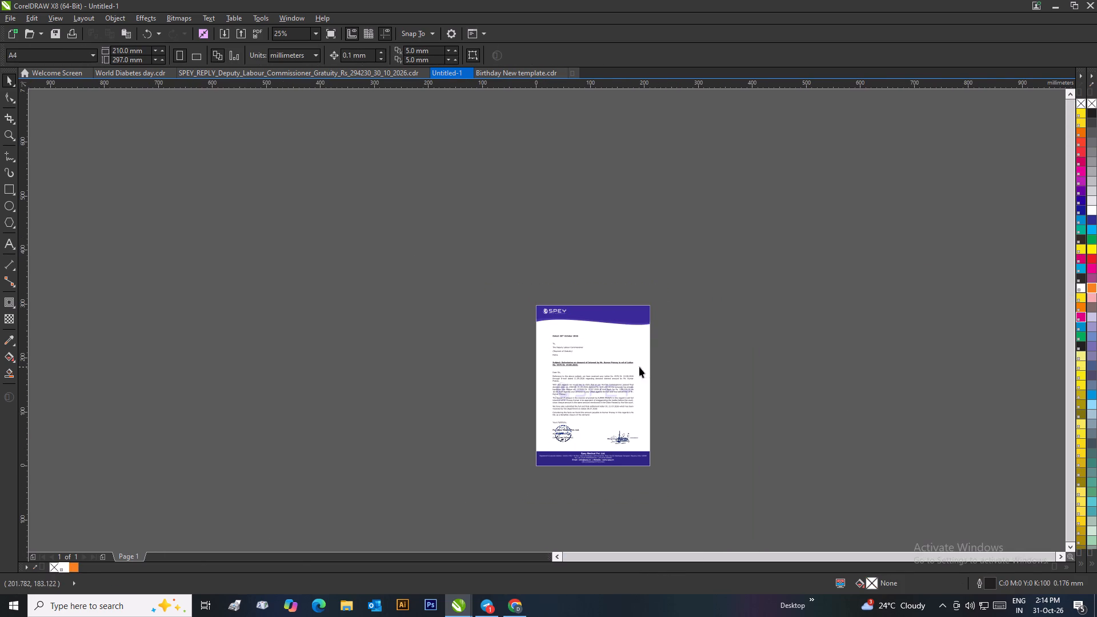
{"action": "left_click_drag", "start_coordinate": [672, 288], "coordinate": [493, 487]}
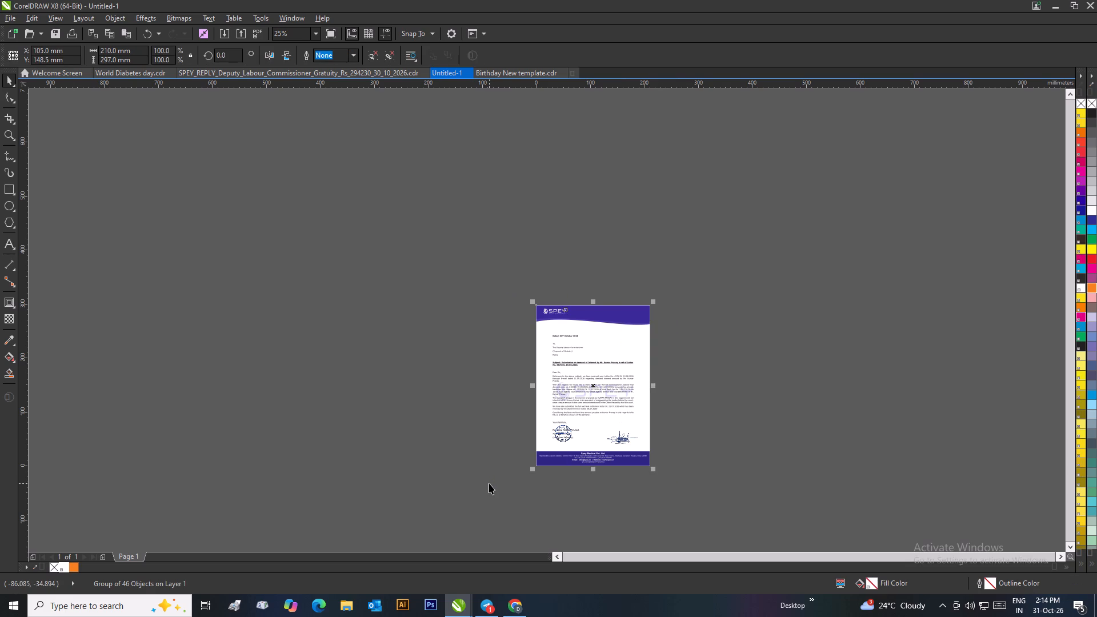
{"action": "left_click", "coordinate": [681, 458]}
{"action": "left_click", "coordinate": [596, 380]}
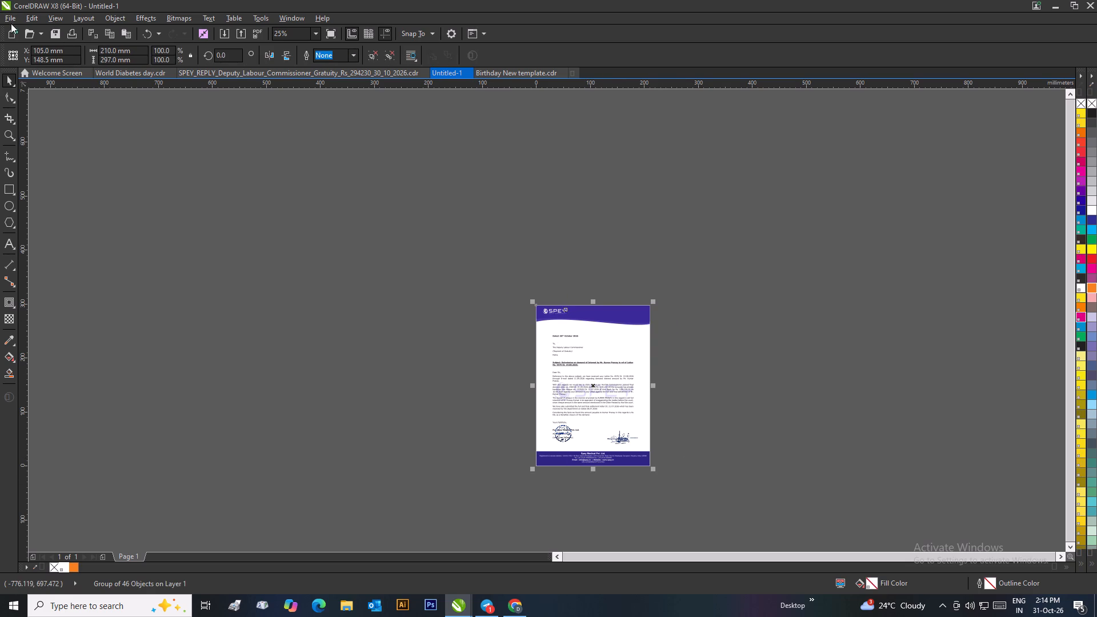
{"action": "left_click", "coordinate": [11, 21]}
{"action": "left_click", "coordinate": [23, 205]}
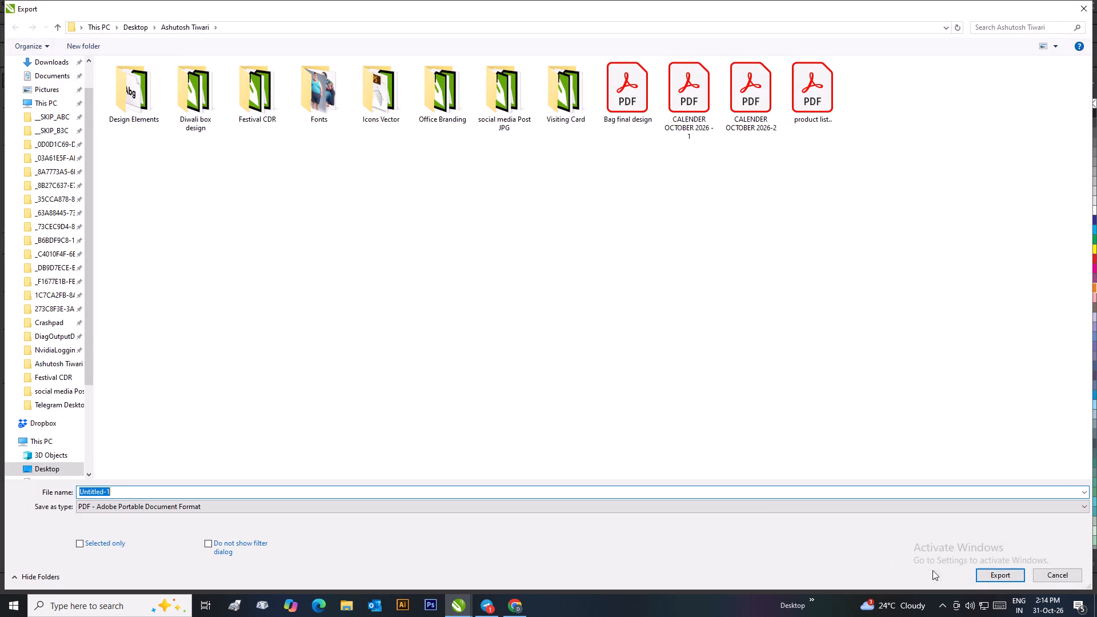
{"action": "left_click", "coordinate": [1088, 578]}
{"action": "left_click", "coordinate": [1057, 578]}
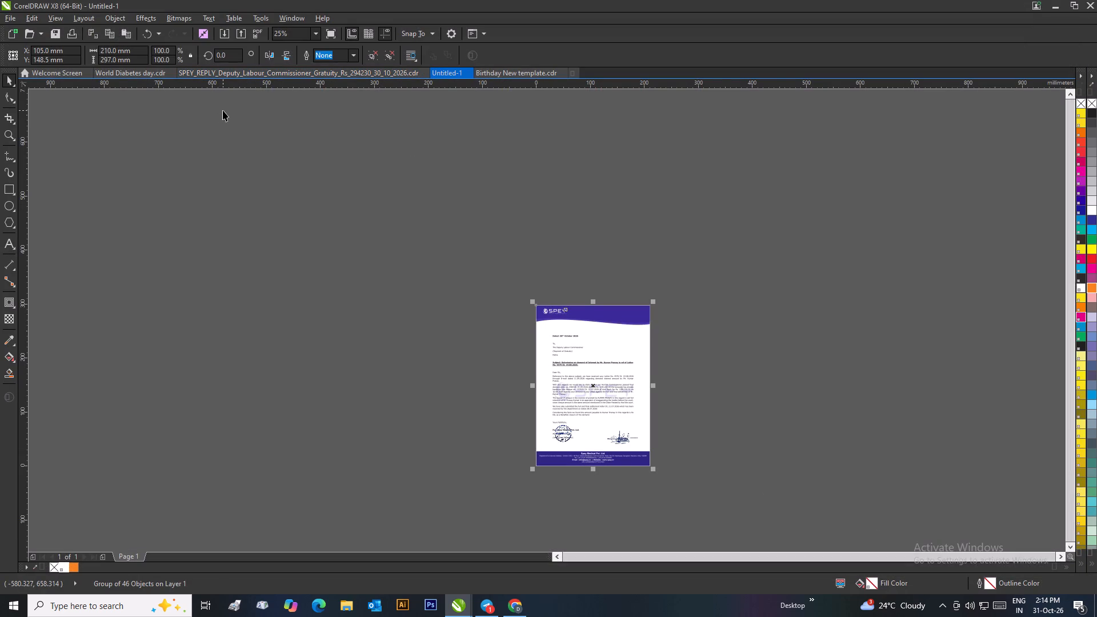
Copy the original reply letter's file name from its Save As dialog, SPEY_REPLY_Deputy_Labour_Commissioner_Gratuity_Rs_294230_30_10_2026, without saving the drawing.
{"action": "left_click", "coordinate": [277, 74]}
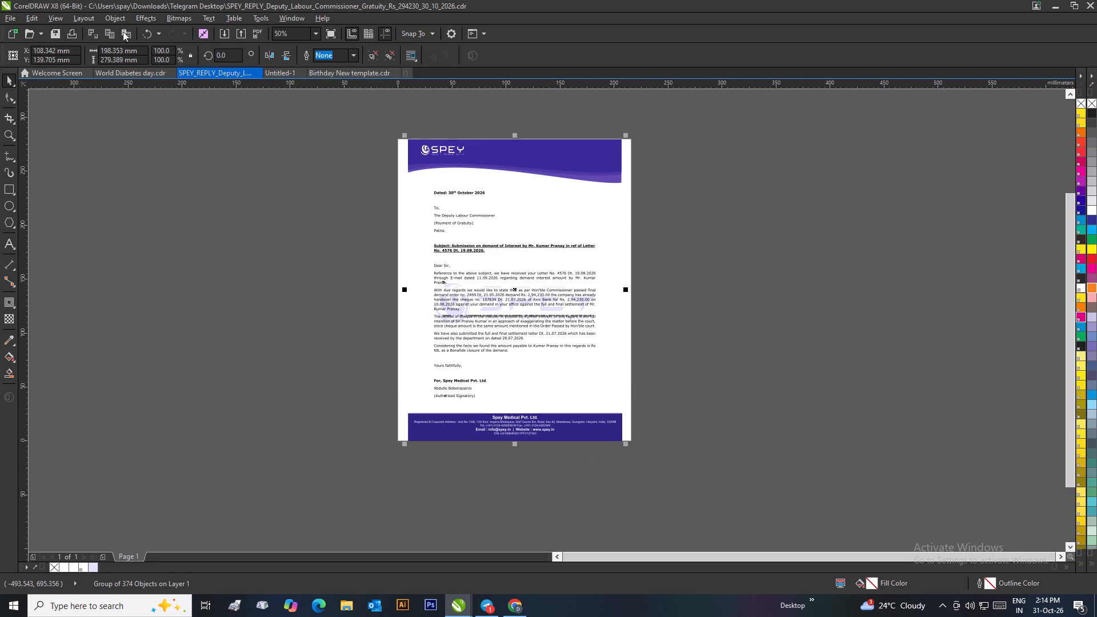
{"action": "left_click", "coordinate": [16, 14]}
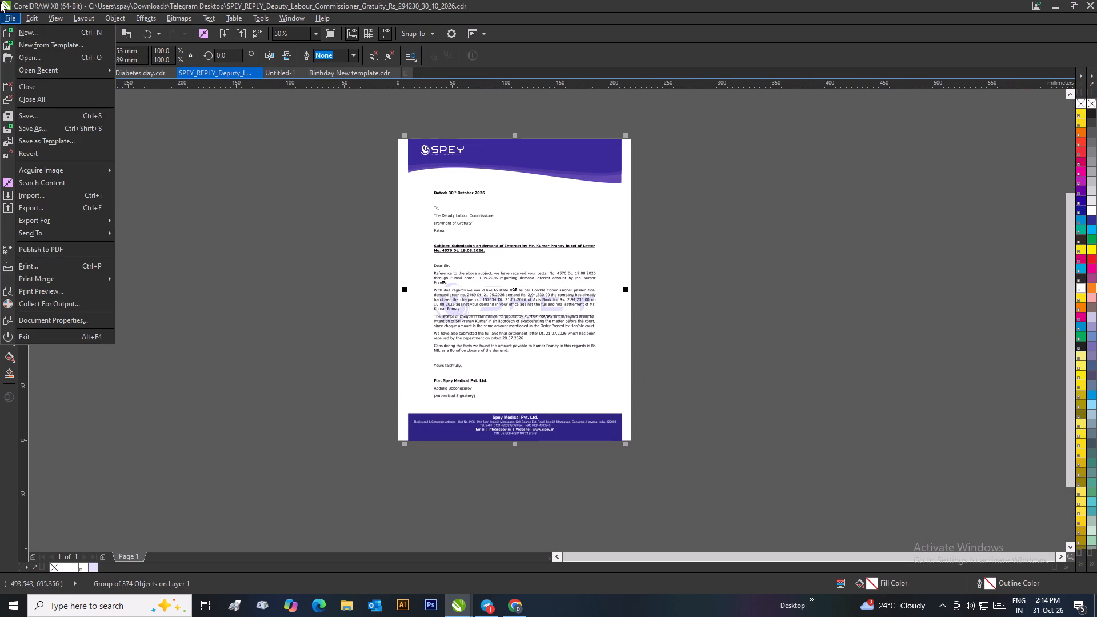
{"action": "left_click", "coordinate": [34, 126]}
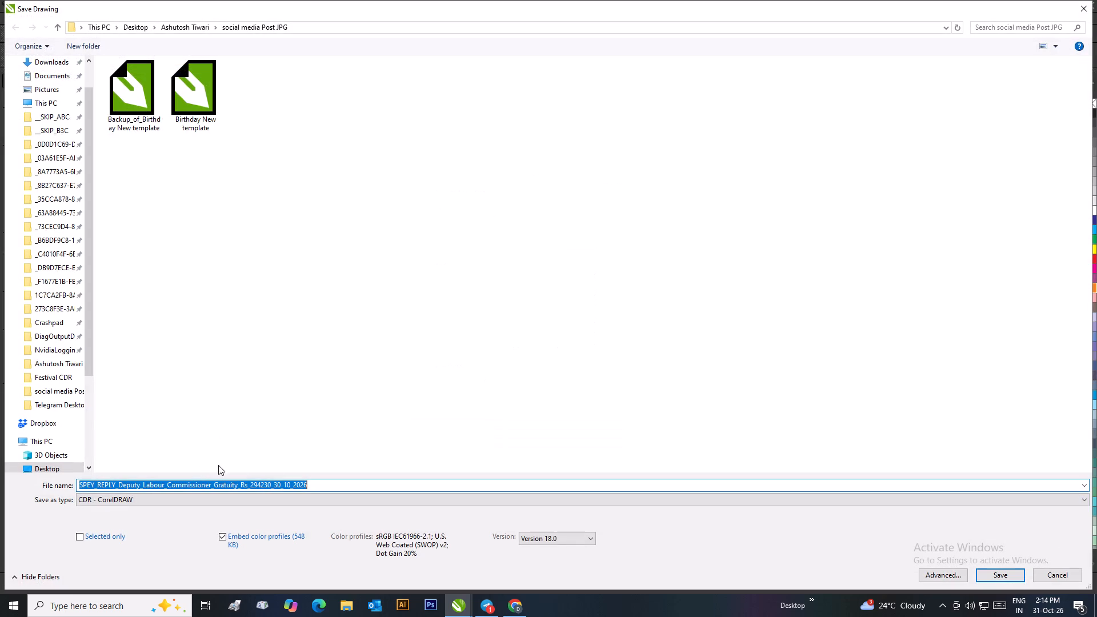
{"action": "left_click", "coordinate": [261, 483]}
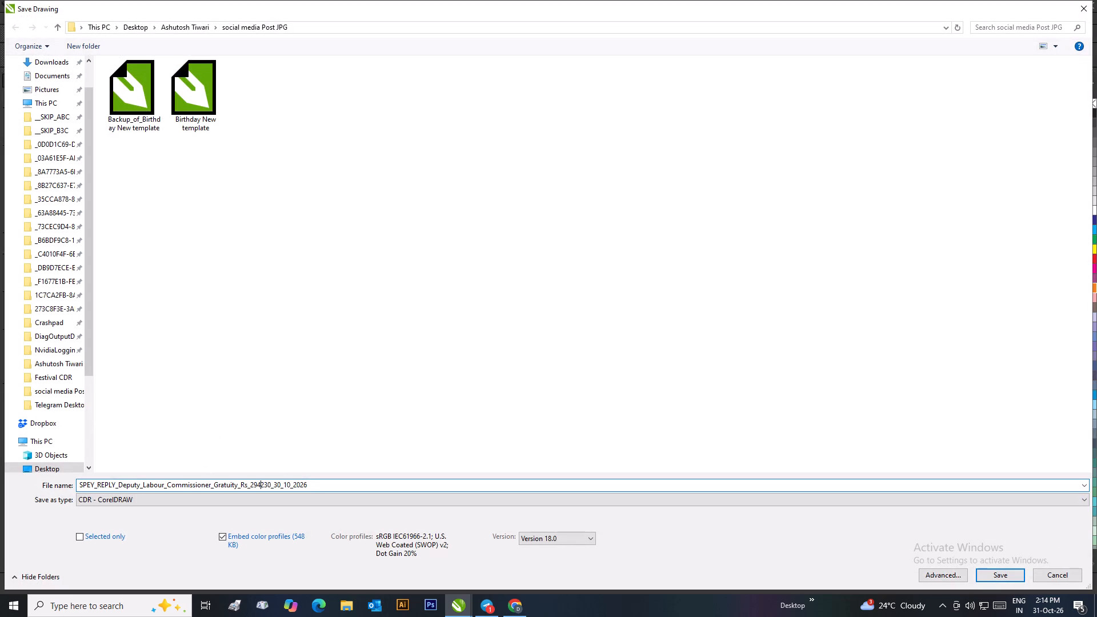
{"action": "left_click_drag", "start_coordinate": [307, 486], "coordinate": [78, 476]}
{"action": "right_click", "coordinate": [98, 484]}
{"action": "left_click", "coordinate": [135, 364]}
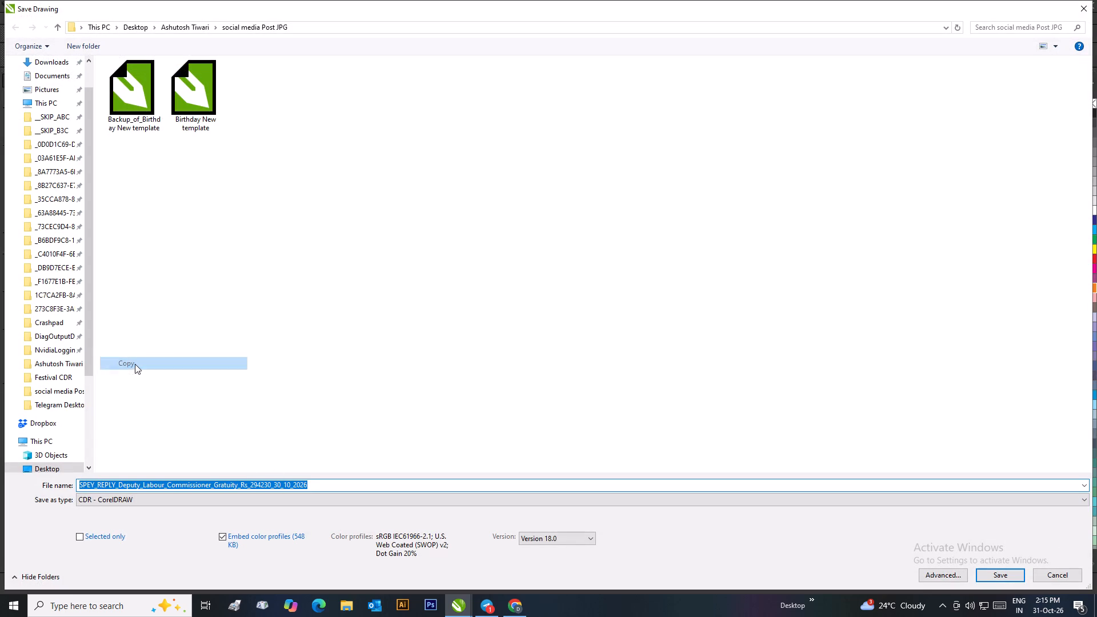
{"action": "left_click", "coordinate": [1054, 574]}
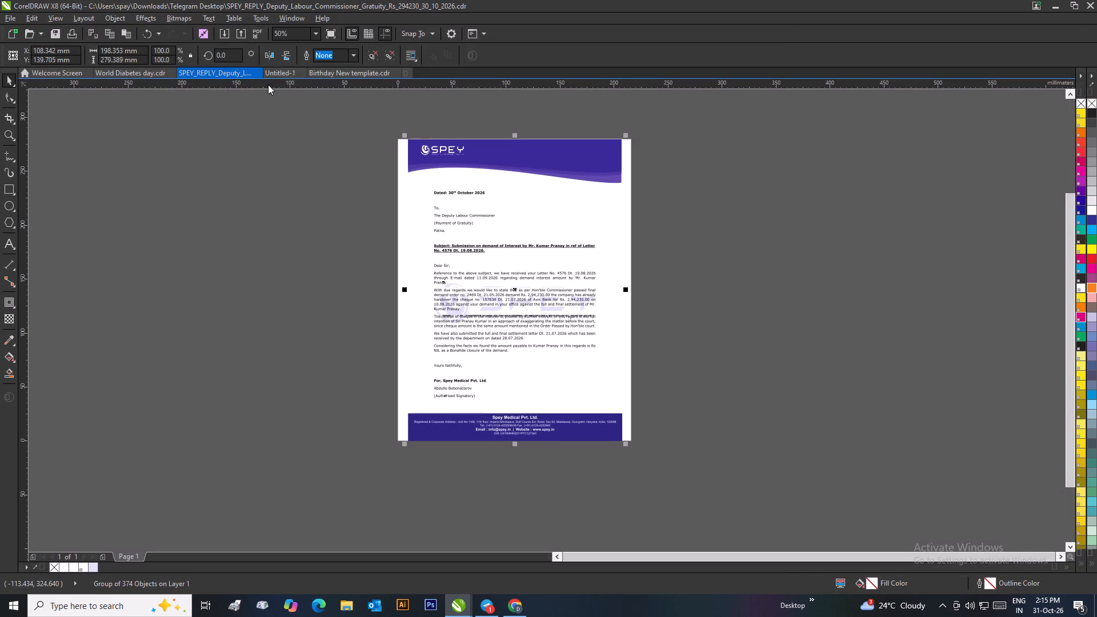
Switch to the Untitled-1 drawing that holds the rebuilt letter with stamp and signature.
{"action": "left_click", "coordinate": [333, 69]}
{"action": "left_click", "coordinate": [445, 72]}
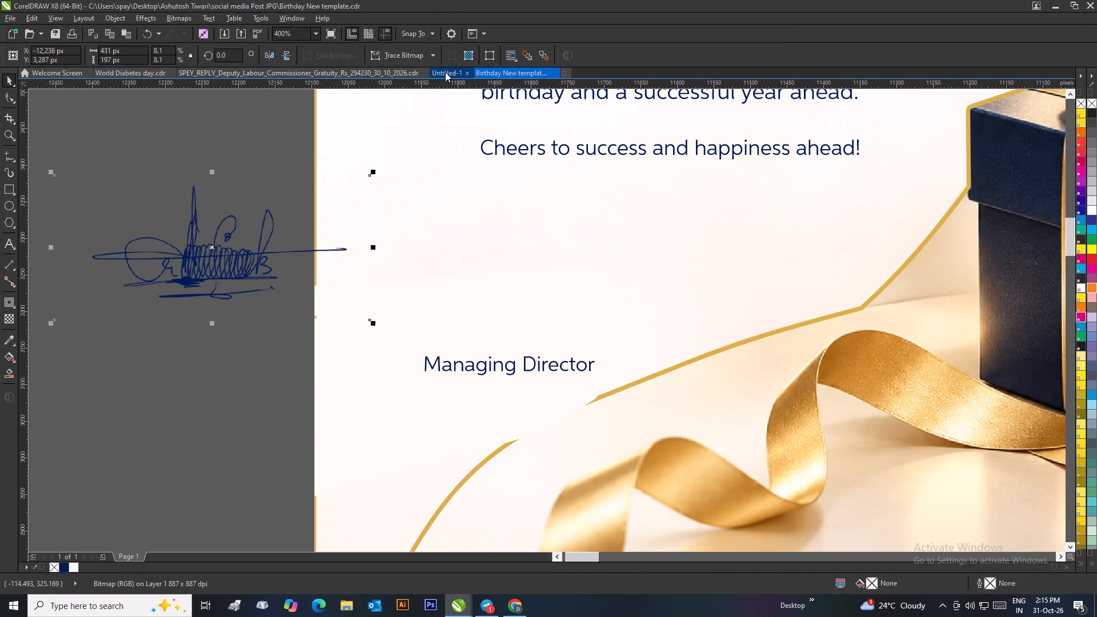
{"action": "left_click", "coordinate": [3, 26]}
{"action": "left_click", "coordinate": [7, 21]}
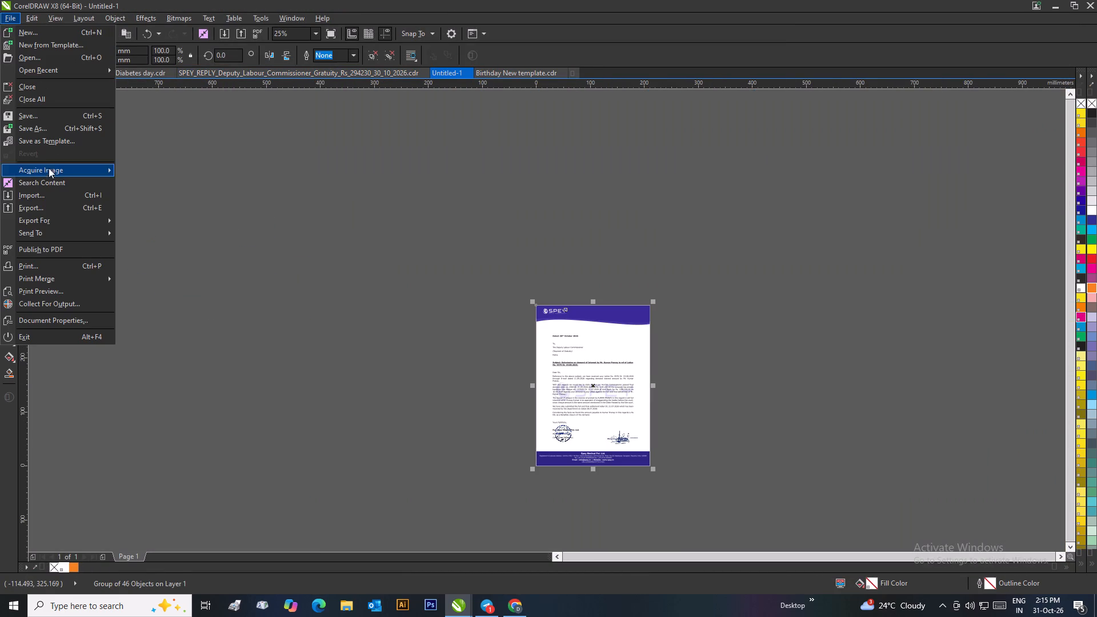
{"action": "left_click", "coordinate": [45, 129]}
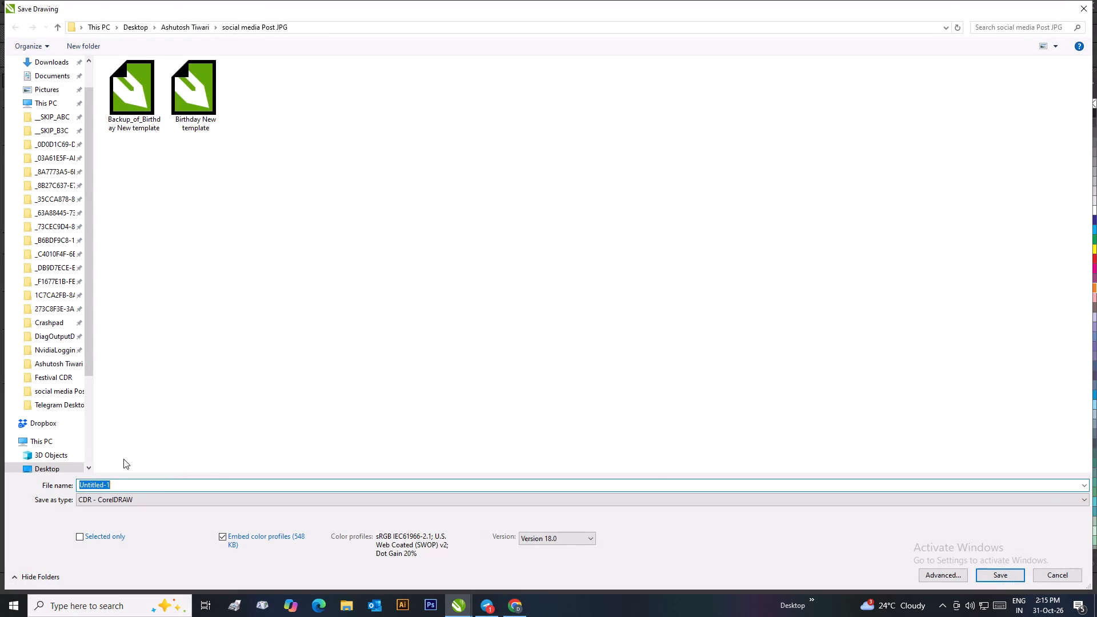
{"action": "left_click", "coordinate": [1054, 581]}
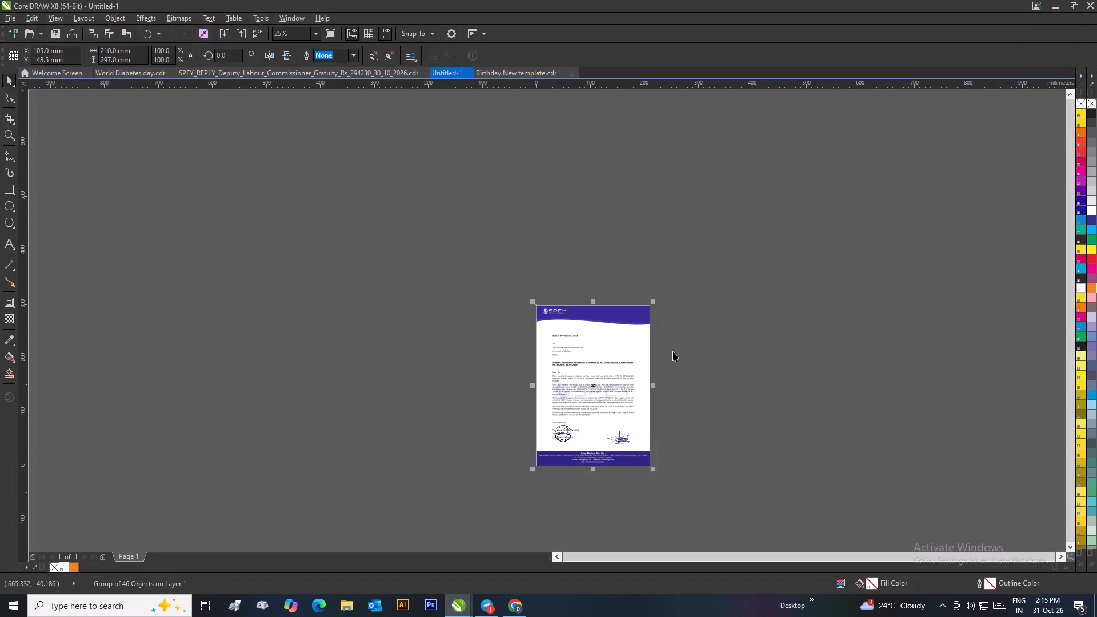
Export the letter as a PDF named SPEY_REPLY_Deputy_Labour_Commissioner_Gratuity_Rs_294230_30_10_2026 with a trailing period, using the current PDF settings, and deselect the letter.
{"action": "left_click", "coordinate": [7, 24]}
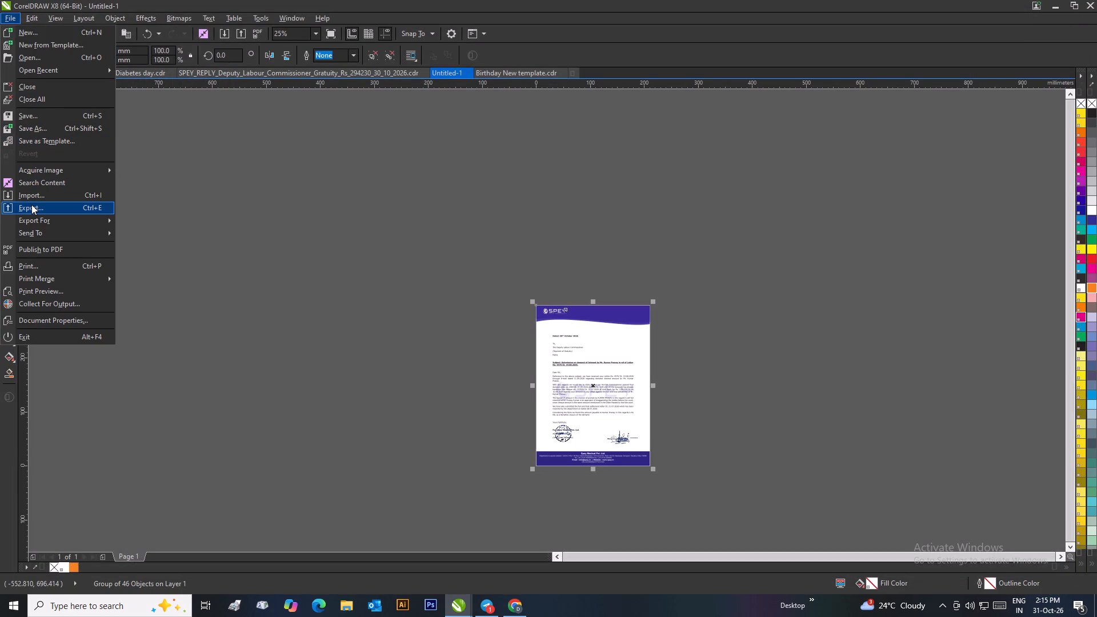
{"action": "left_click", "coordinate": [30, 203]}
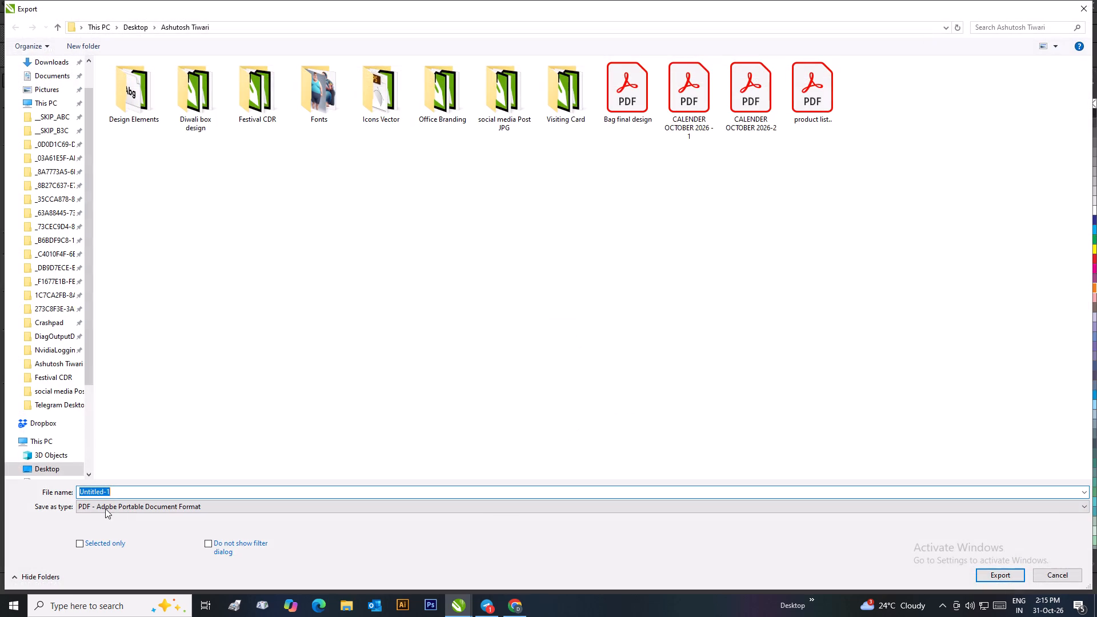
{"action": "key", "text": "BackSpace"}
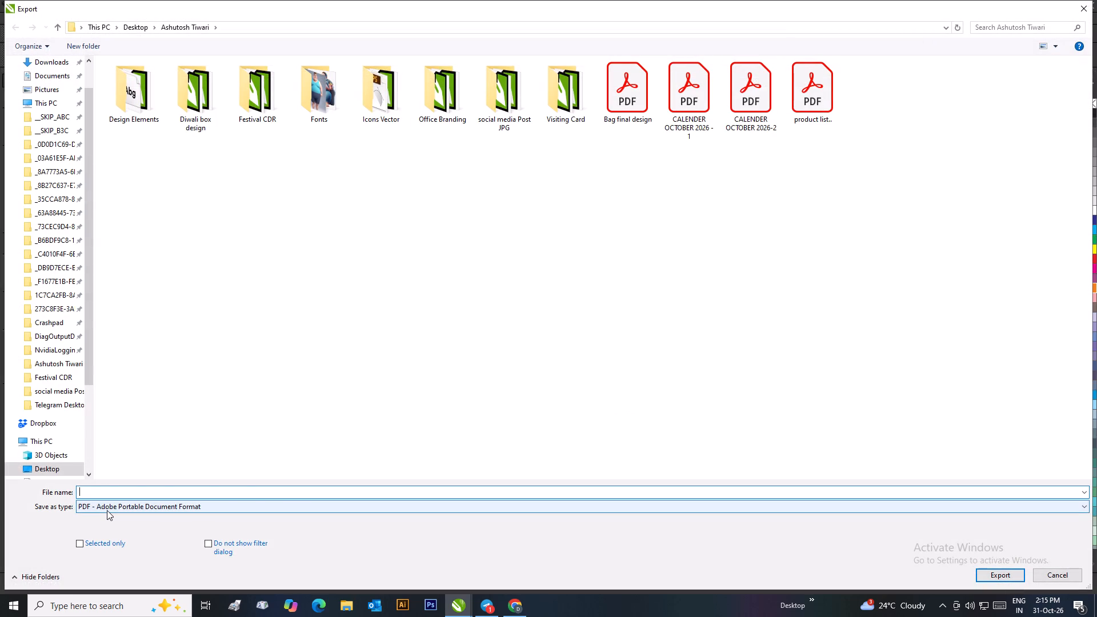
{"action": "key", "text": "ctrl+v"}
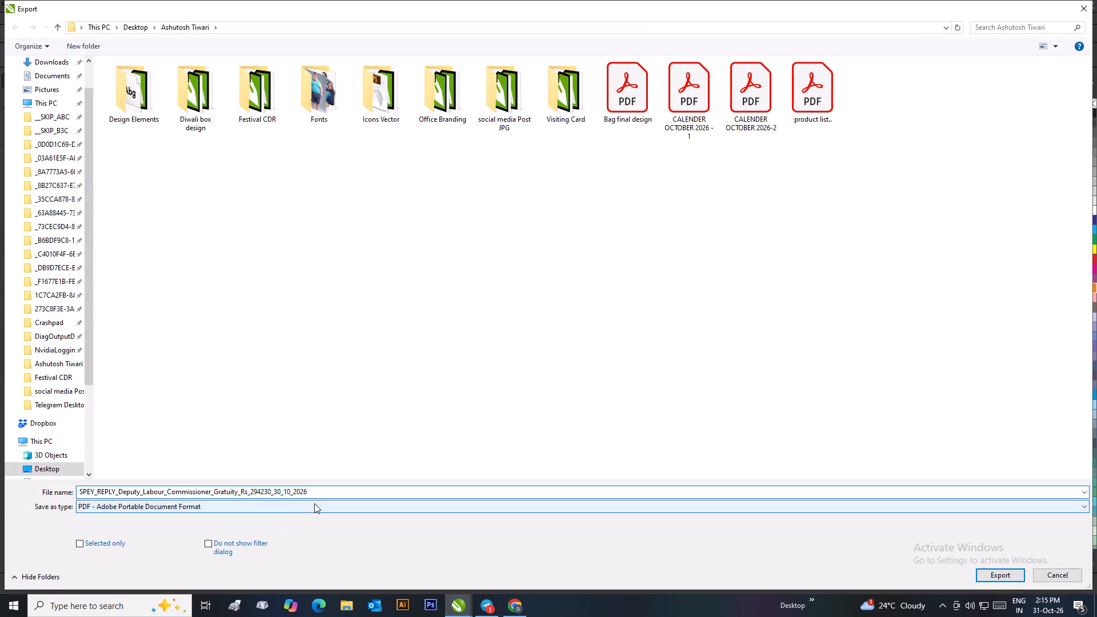
{"action": "key", "text": "period"}
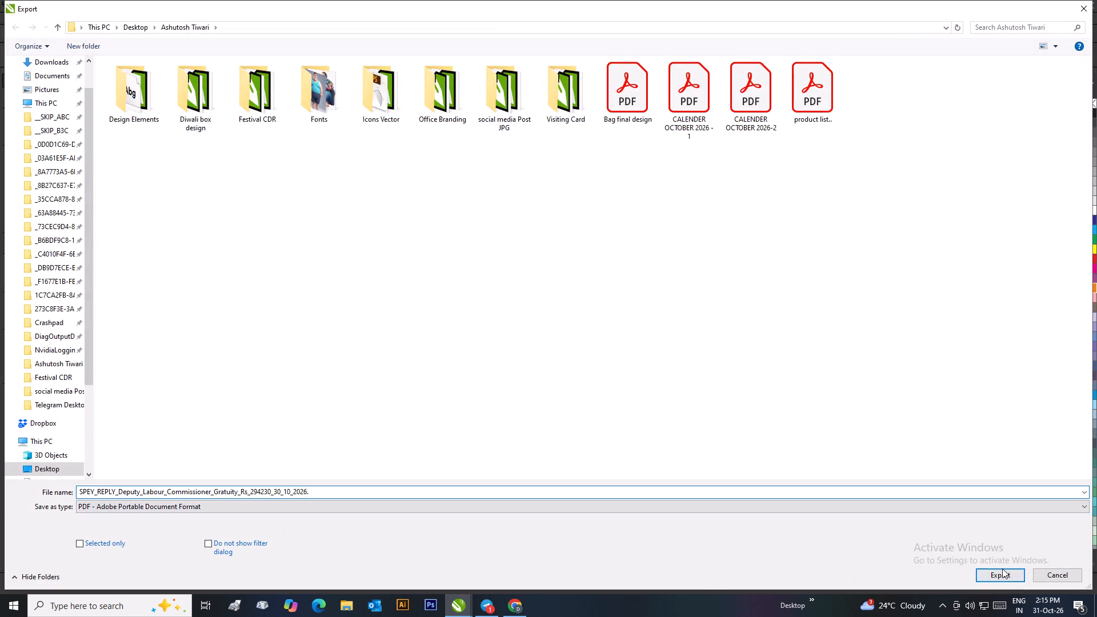
{"action": "left_click", "coordinate": [1000, 571]}
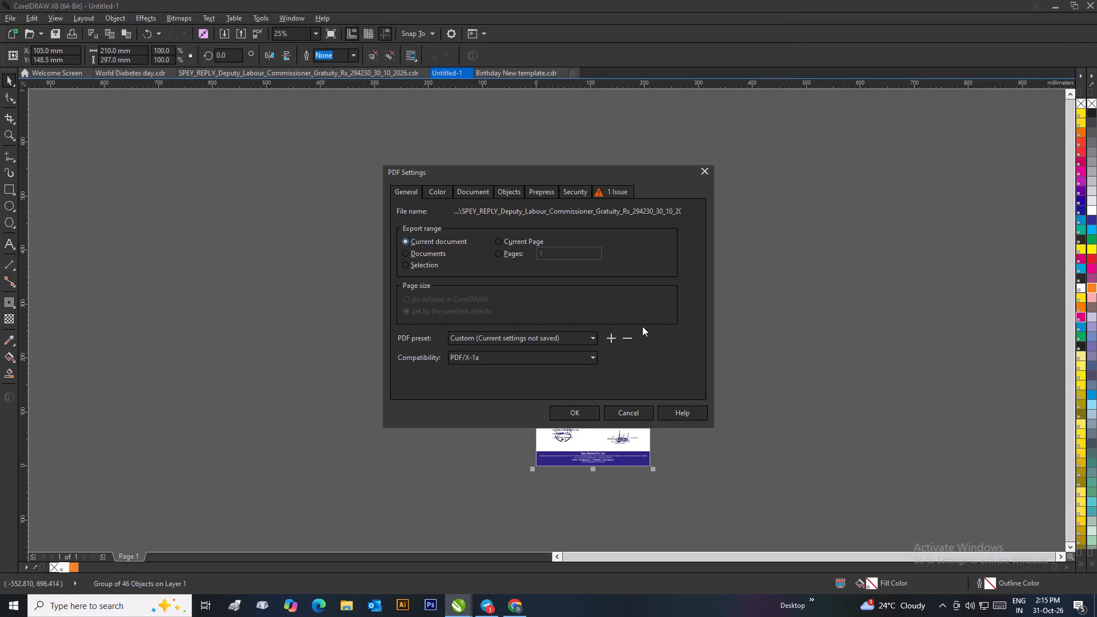
{"action": "left_click", "coordinate": [579, 411]}
{"action": "left_click", "coordinate": [669, 410]}
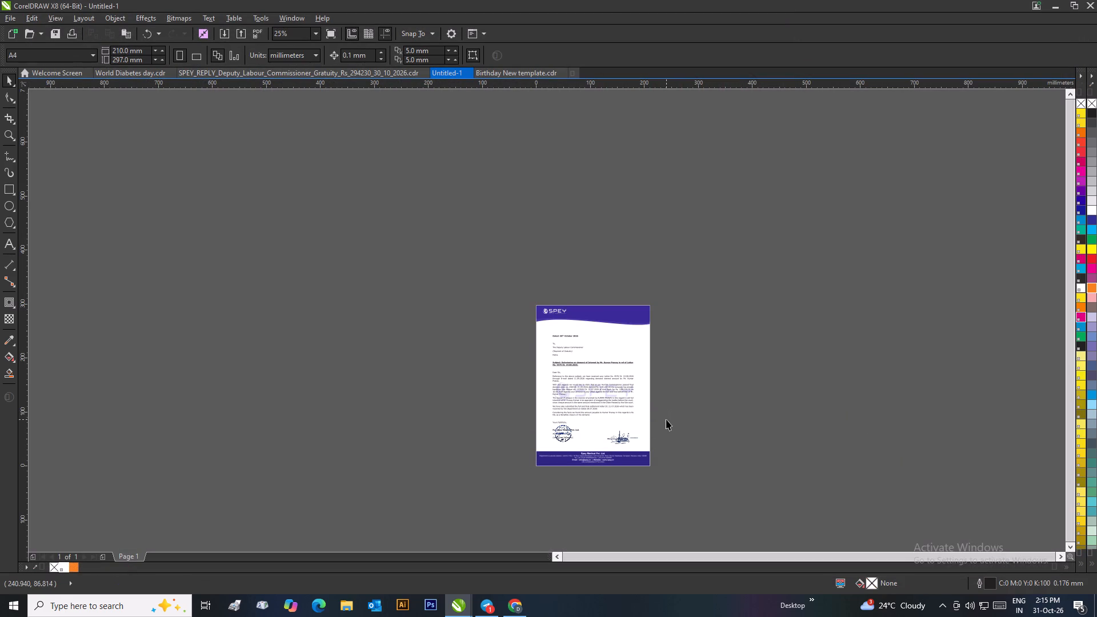
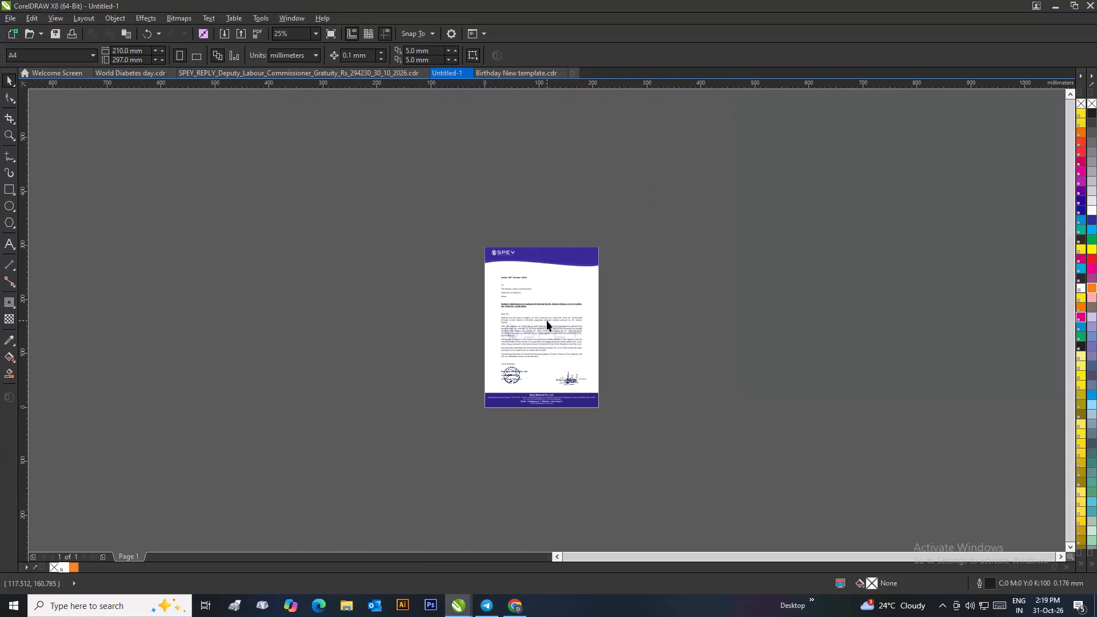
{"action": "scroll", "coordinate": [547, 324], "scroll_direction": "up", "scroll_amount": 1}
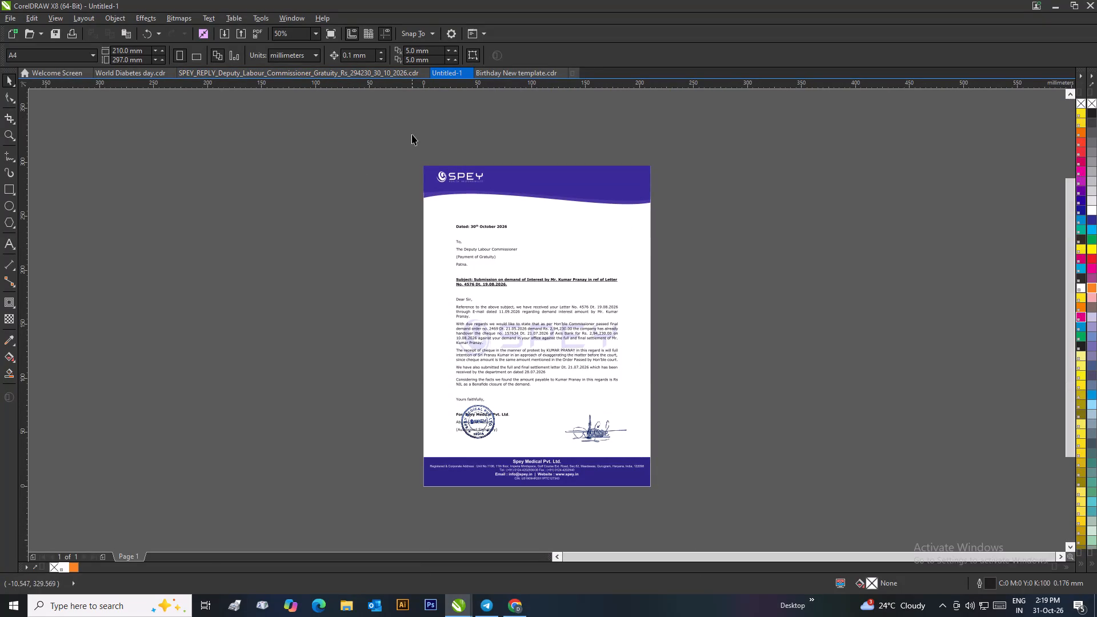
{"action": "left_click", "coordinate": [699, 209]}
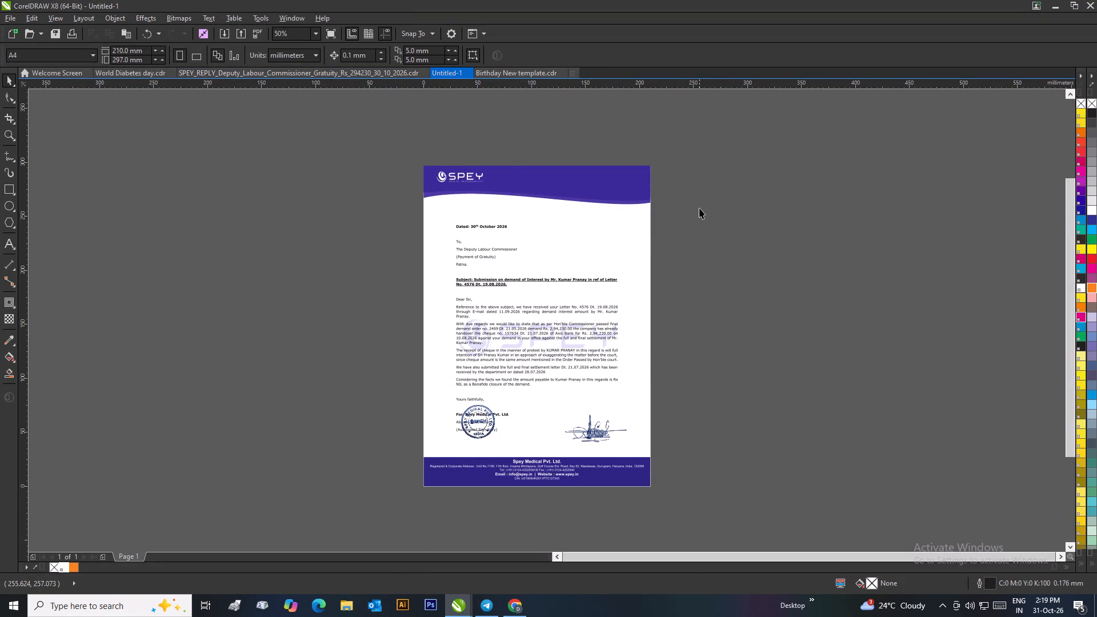
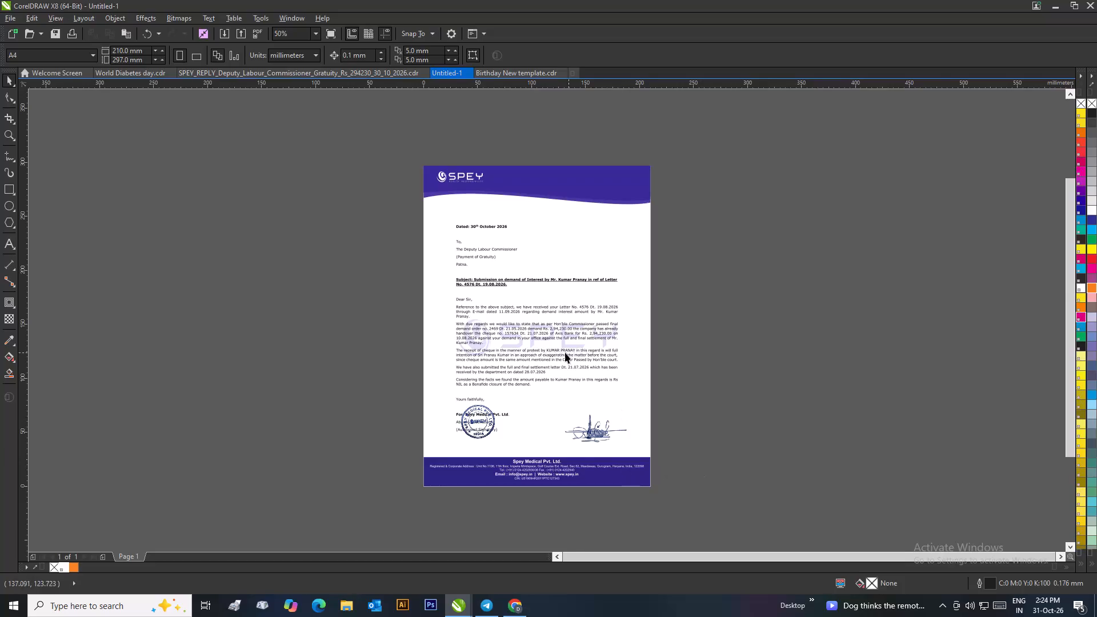
Inspect the letter's closing paragraphs, round company stamp and signature up close, and review the overall page layout.
{"action": "scroll", "coordinate": [530, 402], "scroll_direction": "up", "scroll_amount": 1}
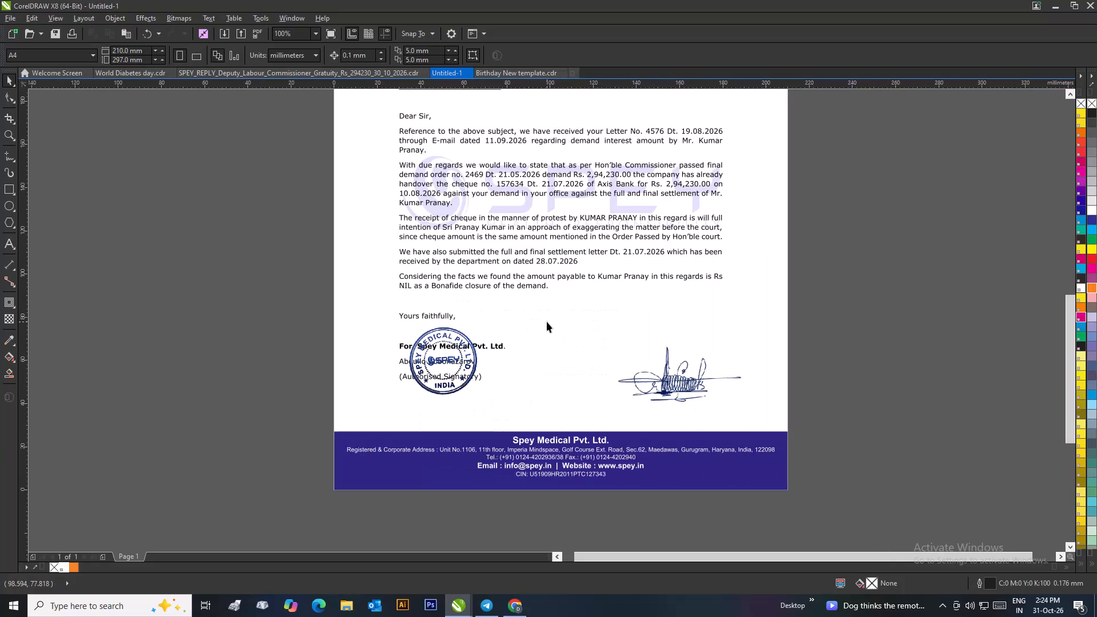
{"action": "scroll", "coordinate": [494, 349], "scroll_direction": "up", "scroll_amount": 1}
{"action": "scroll", "coordinate": [546, 320], "scroll_direction": "down", "scroll_amount": 2}
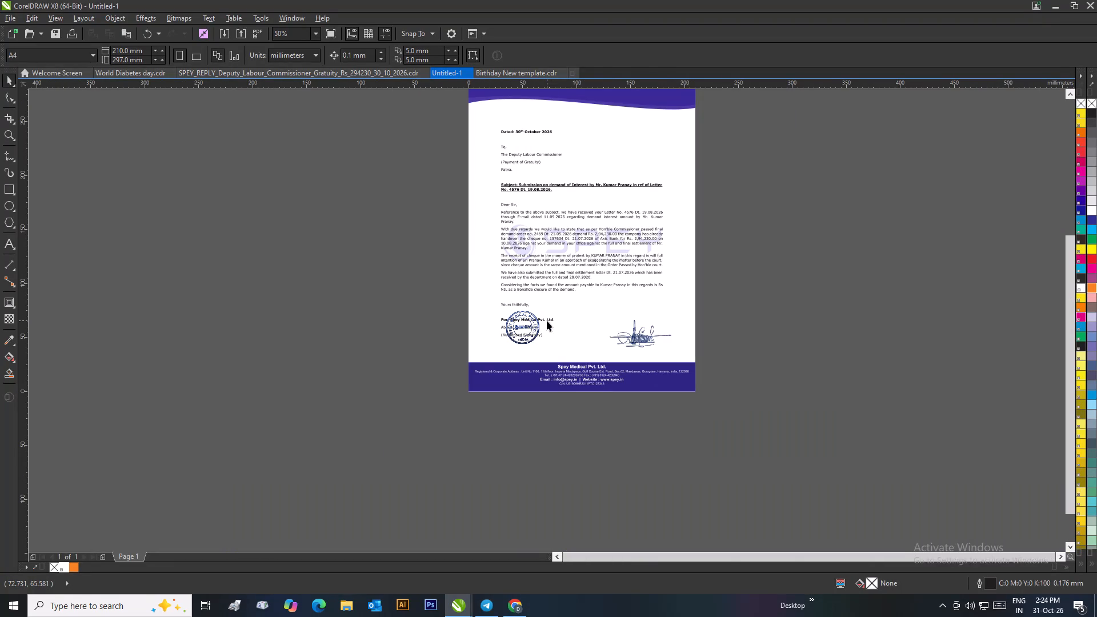
{"action": "scroll", "coordinate": [547, 320], "scroll_direction": "up", "scroll_amount": 2}
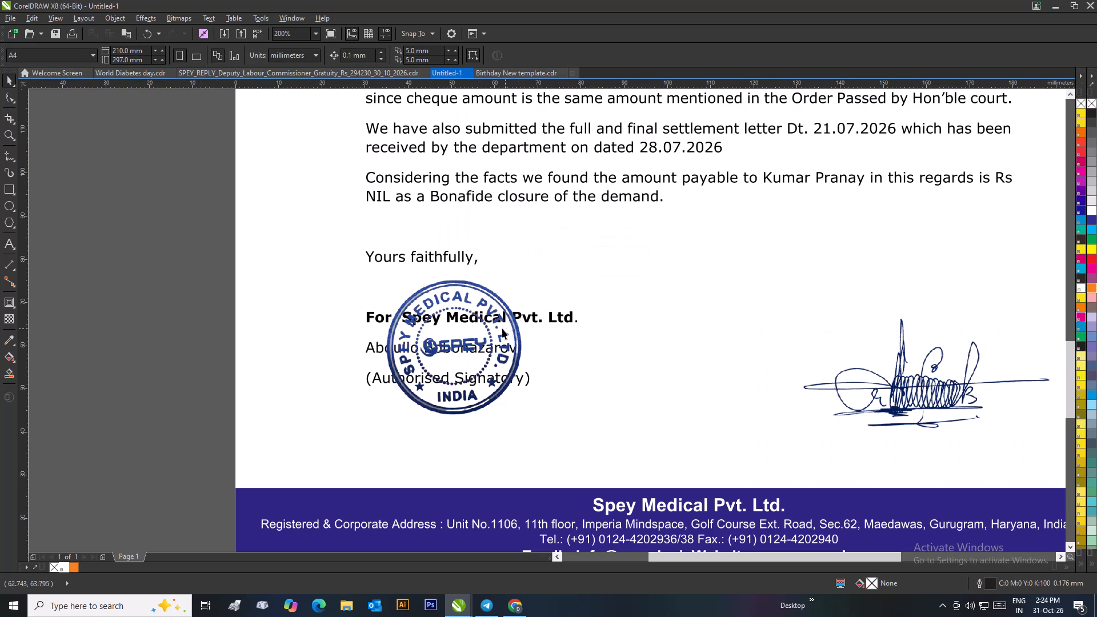
{"action": "scroll", "coordinate": [494, 328], "scroll_direction": "down", "scroll_amount": 1}
{"action": "scroll", "coordinate": [552, 317], "scroll_direction": "down", "scroll_amount": 1}
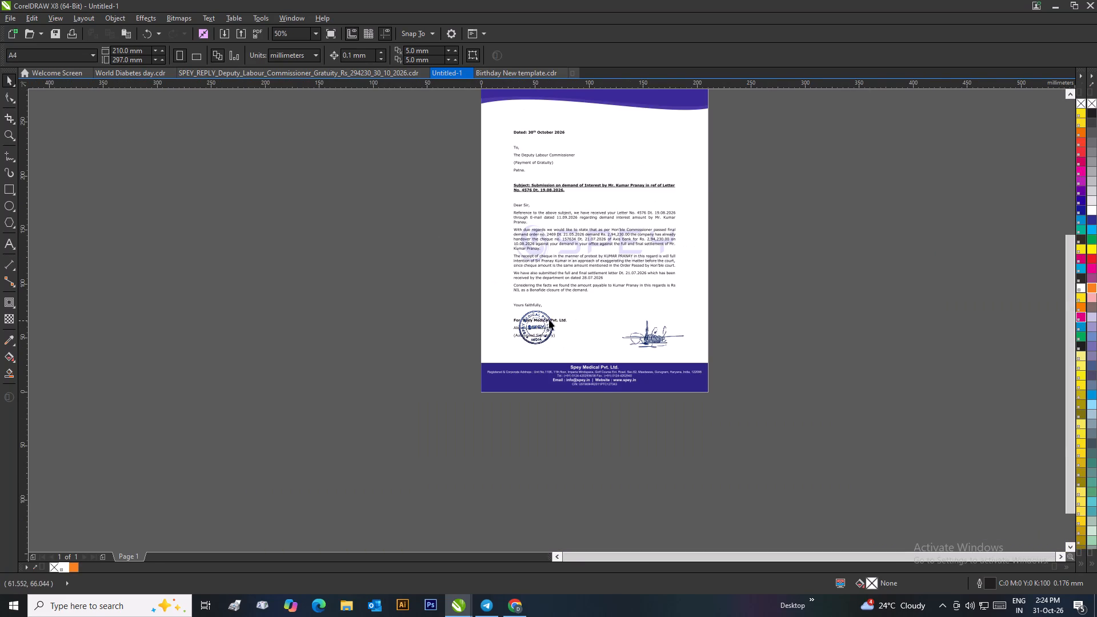
{"action": "scroll", "coordinate": [575, 207], "scroll_direction": "down", "scroll_amount": 1}
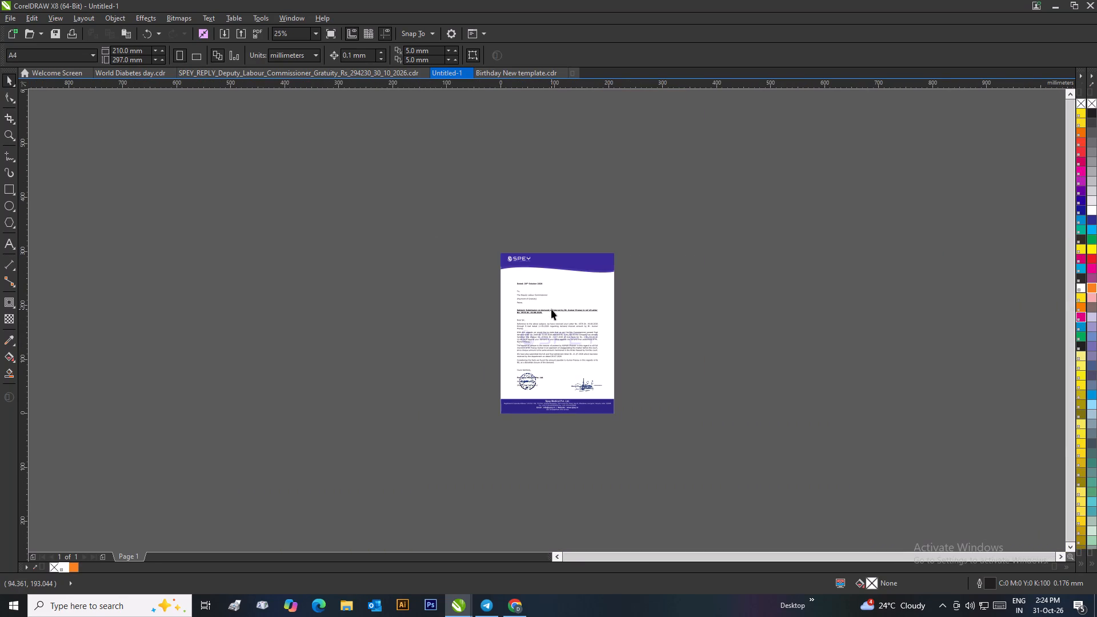
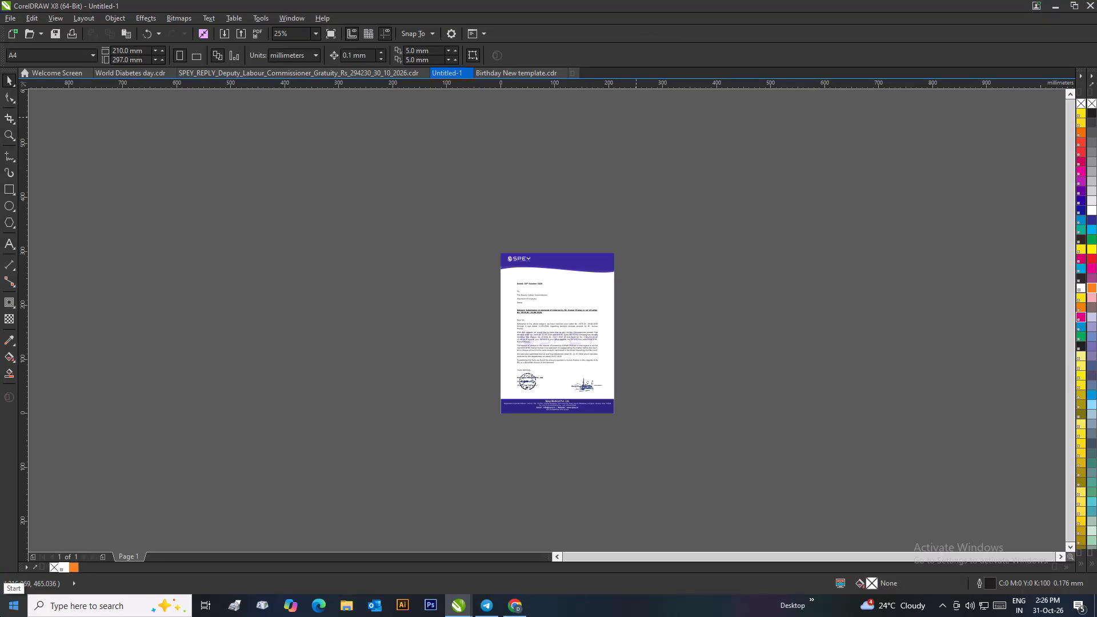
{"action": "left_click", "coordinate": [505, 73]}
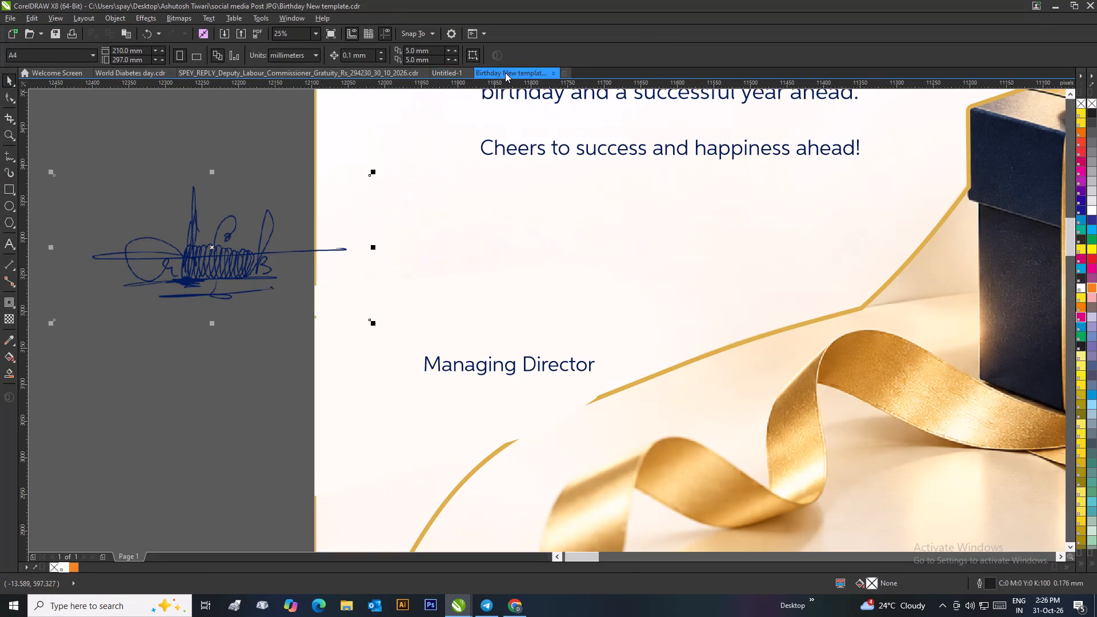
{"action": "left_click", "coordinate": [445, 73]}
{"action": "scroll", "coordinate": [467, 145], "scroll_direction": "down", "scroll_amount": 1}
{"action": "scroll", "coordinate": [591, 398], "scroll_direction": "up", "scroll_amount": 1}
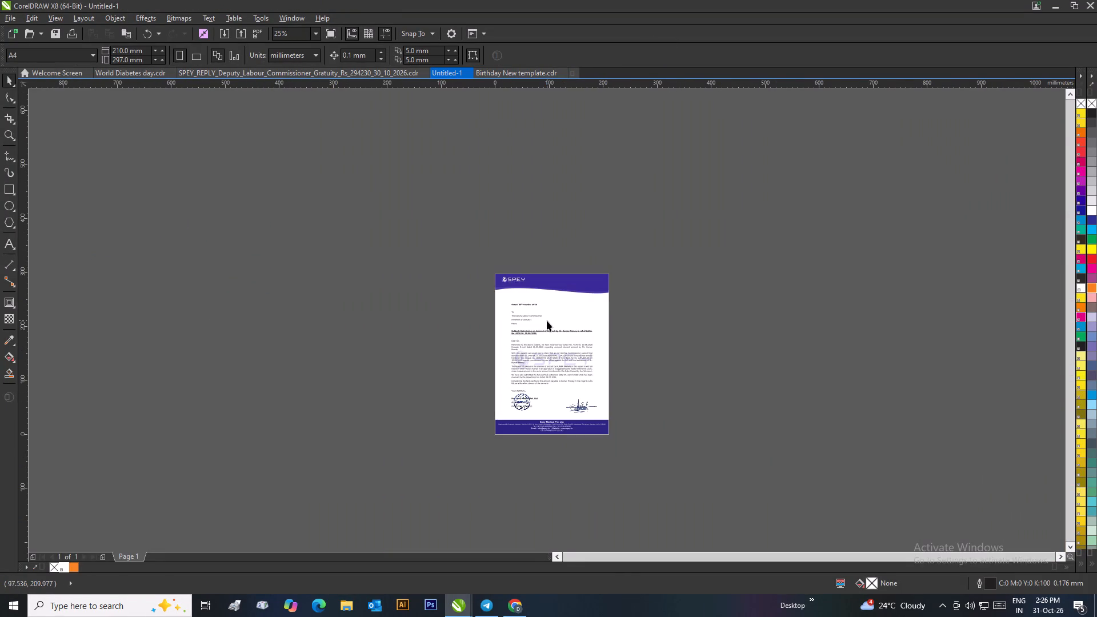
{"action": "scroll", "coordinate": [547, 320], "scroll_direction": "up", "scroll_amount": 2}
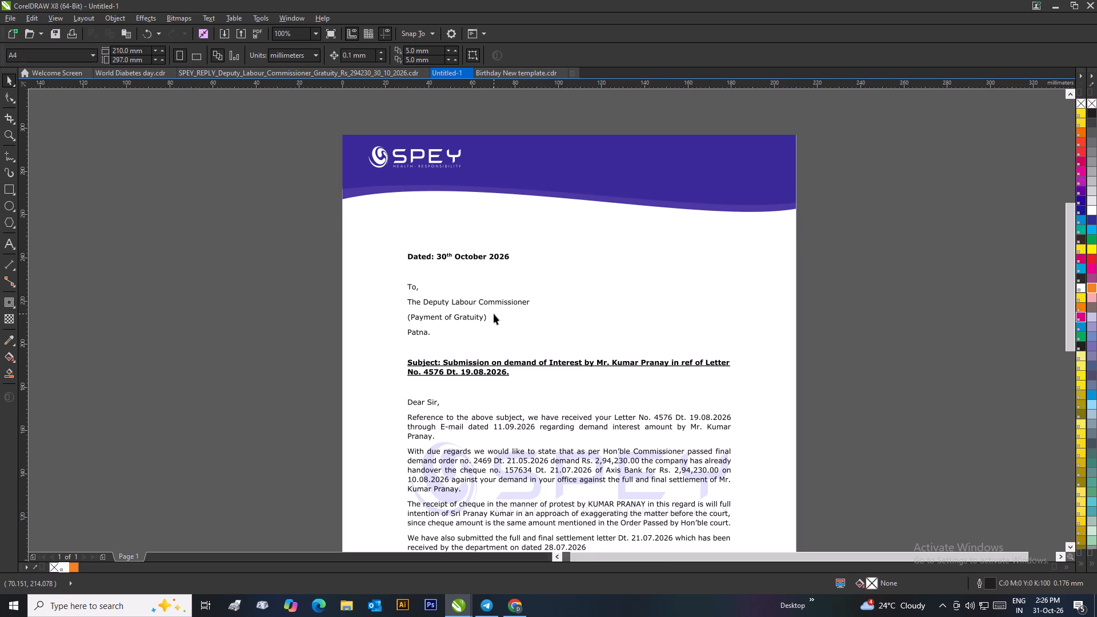
Save the untitled letter as a CDR drawing named SPEY_REPLY_Deputy_Labour_Commissioner_Gratuity in the social media Post JPG folder.
{"action": "left_click", "coordinate": [10, 22]}
{"action": "left_click", "coordinate": [45, 126]}
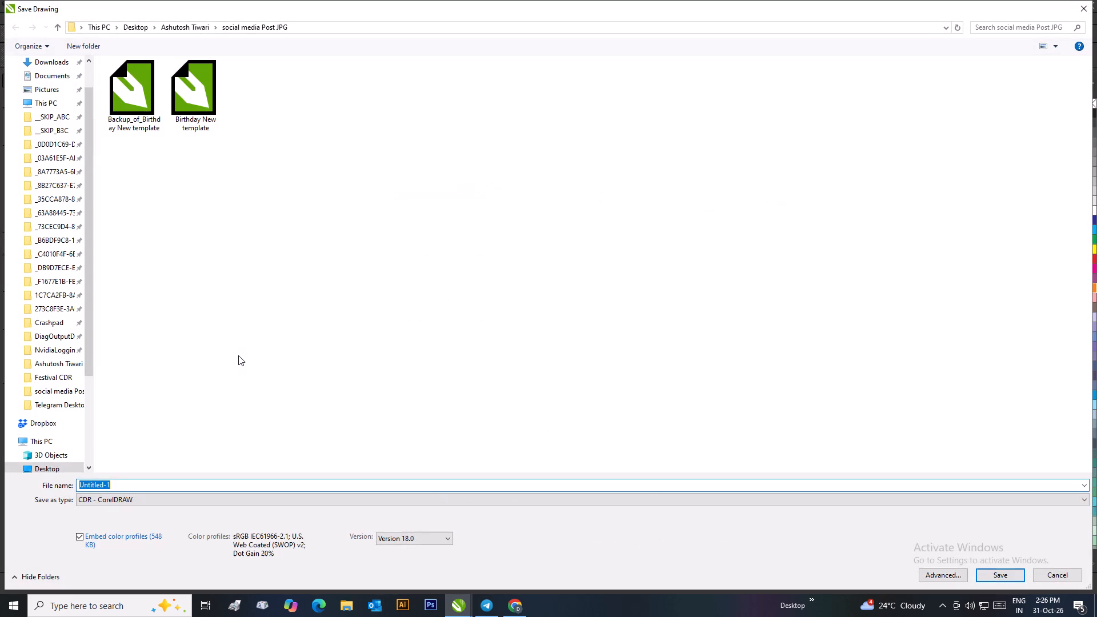
{"action": "key", "text": "BackSpace"}
{"action": "key", "text": "ctrl+v"}
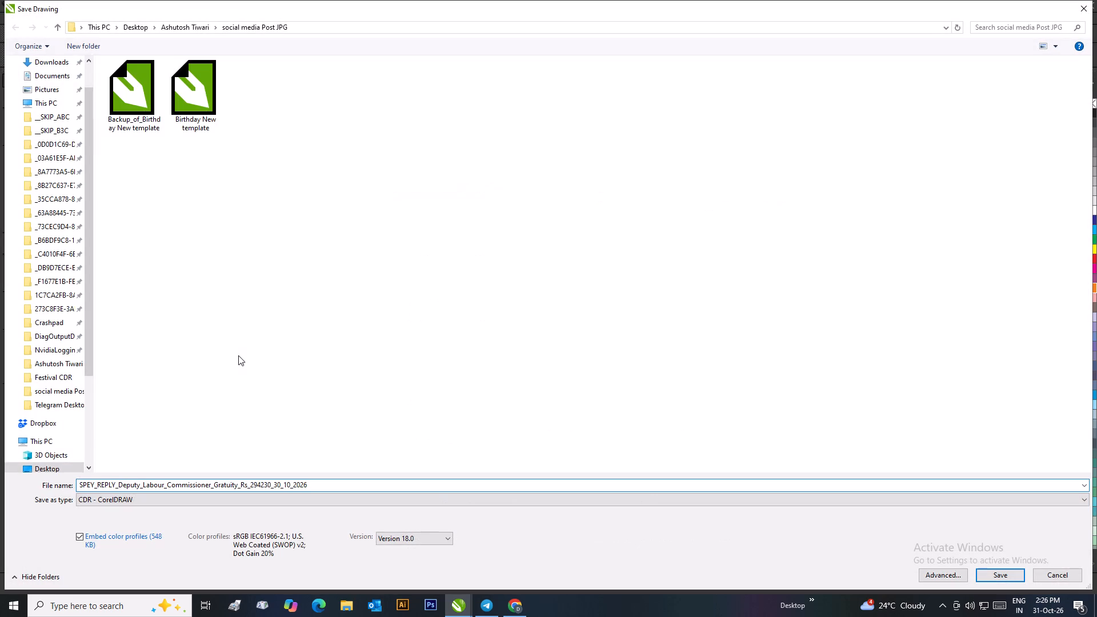
{"action": "key", "text": "BackSpace"}
{"action": "key", "text": "BackSpace"}
{"action": "key", "text": "BackSpace"}
{"action": "key", "text": "BackSpace"}
{"action": "key", "text": "BackSpace"}
{"action": "key", "text": "BackSpace"}
{"action": "key", "text": "BackSpace"}
{"action": "key", "text": "BackSpace"}
{"action": "key", "text": "BackSpace"}
{"action": "key", "text": "BackSpace"}
{"action": "key", "text": "BackSpace"}
{"action": "key", "text": "BackSpace"}
{"action": "key", "text": "BackSpace"}
{"action": "key", "text": "BackSpace"}
{"action": "key", "text": "BackSpace"}
{"action": "key", "text": "BackSpace"}
{"action": "key", "text": "BackSpace"}
{"action": "key", "text": "BackSpace"}
{"action": "key", "text": "BackSpace"}
{"action": "key", "text": "BackSpace"}
{"action": "key", "text": "BackSpace"}
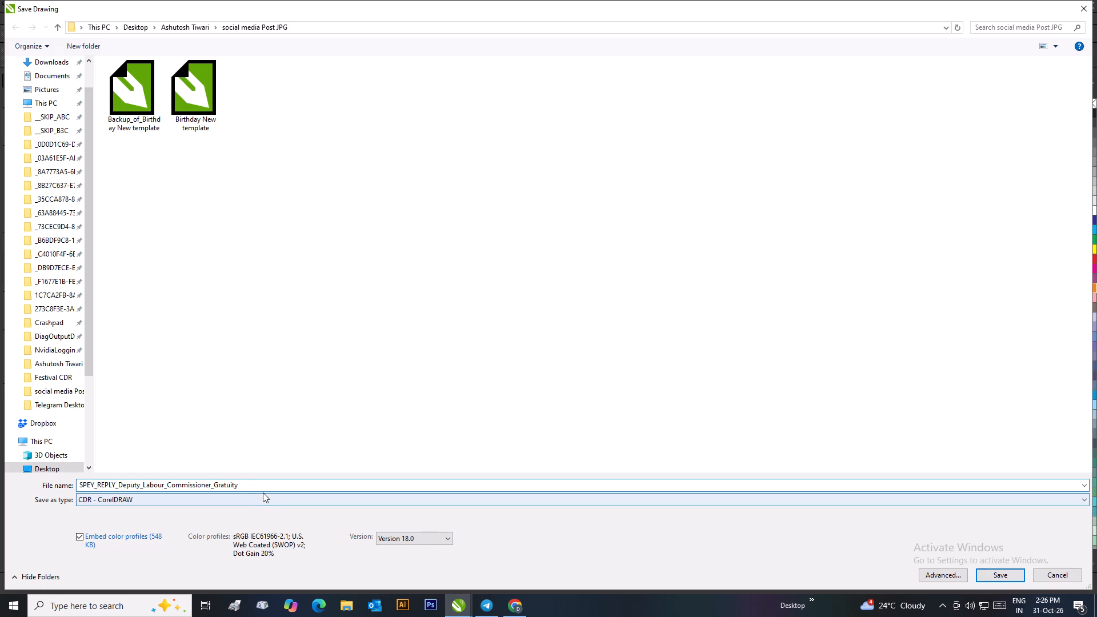
{"action": "left_click", "coordinate": [988, 575]}
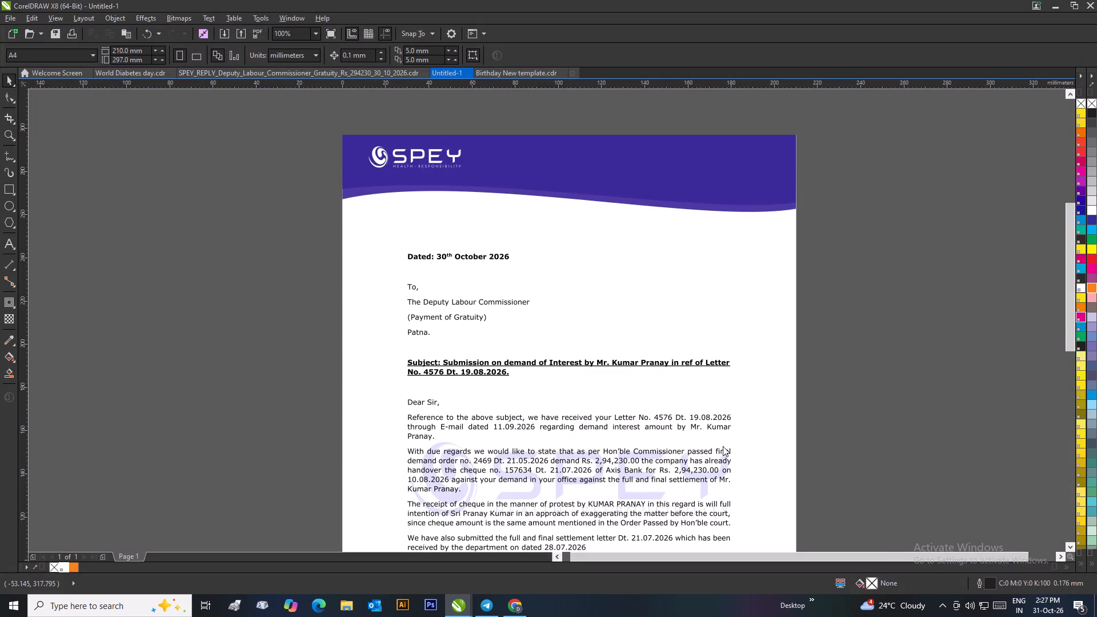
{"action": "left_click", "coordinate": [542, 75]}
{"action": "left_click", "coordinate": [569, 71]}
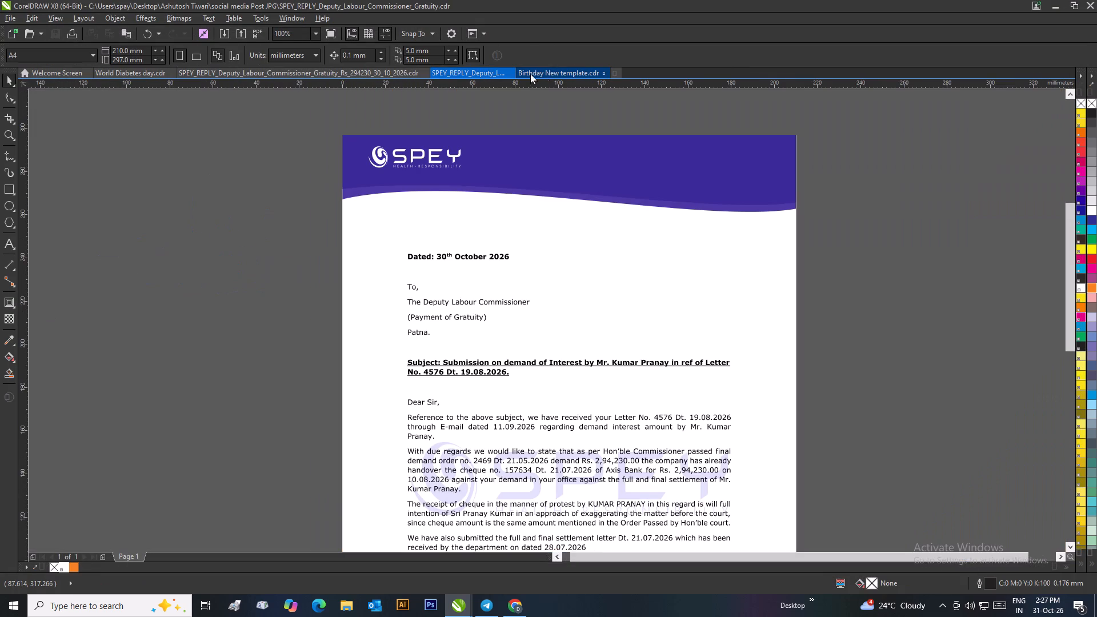
Save another copy of the letter under the same name in the designer's main Desktop folder, one level above social media Post JPG.
{"action": "left_click", "coordinate": [3, 14]}
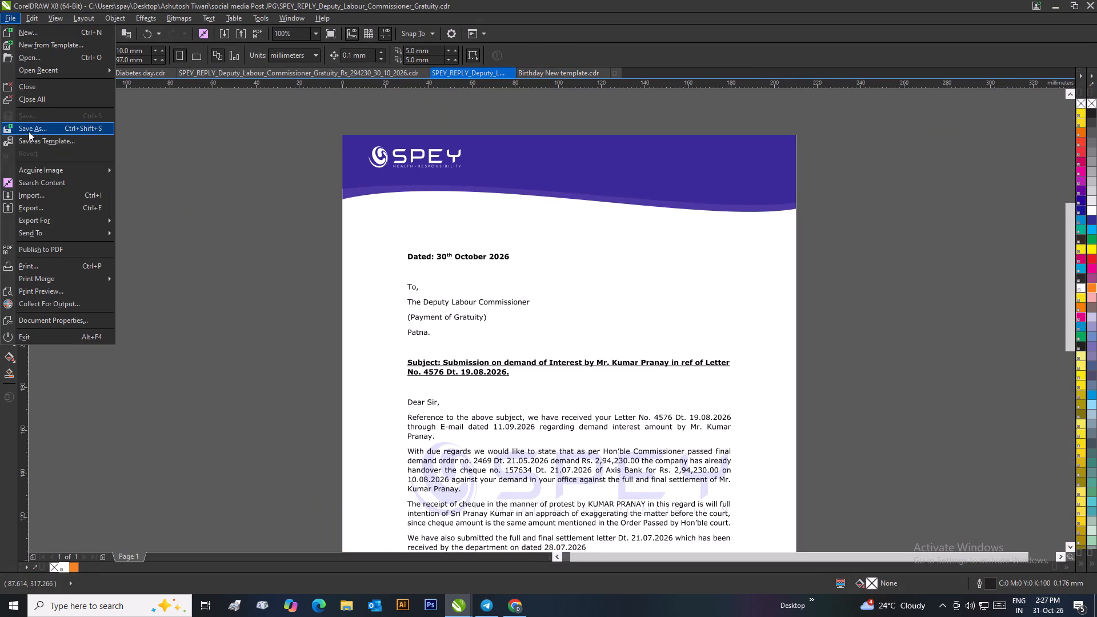
{"action": "left_click", "coordinate": [28, 131]}
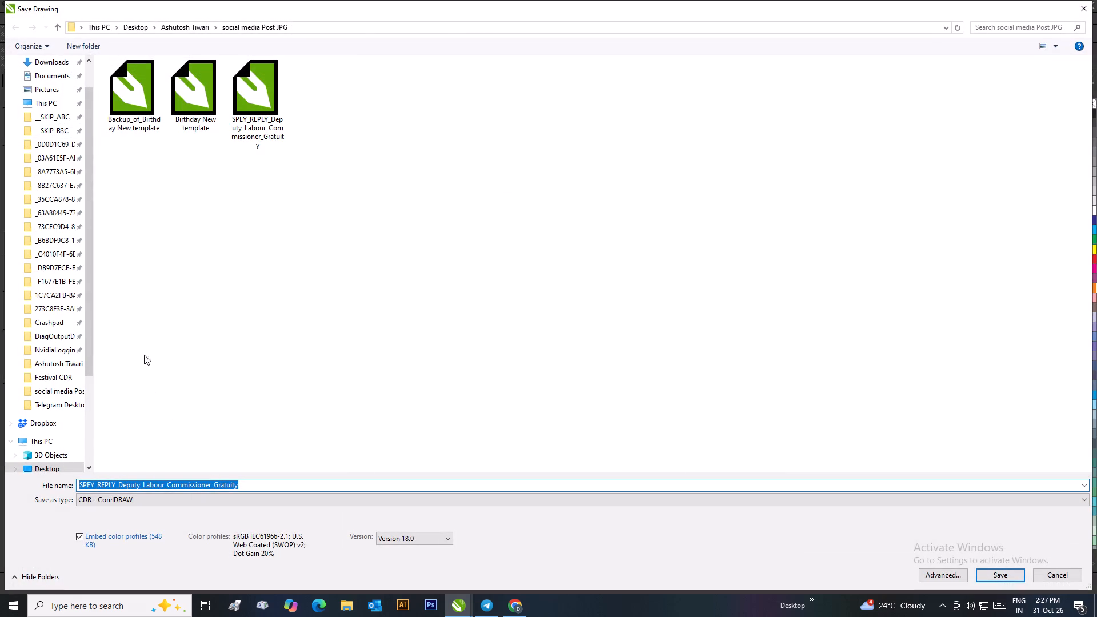
{"action": "left_click", "coordinate": [59, 26]}
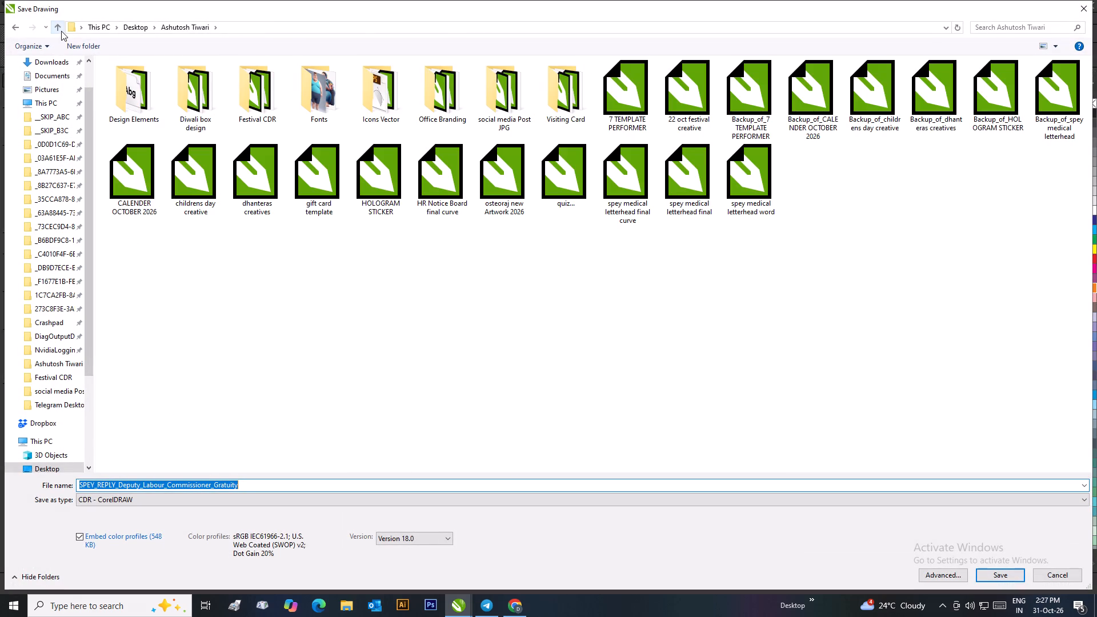
{"action": "left_click", "coordinate": [60, 30]}
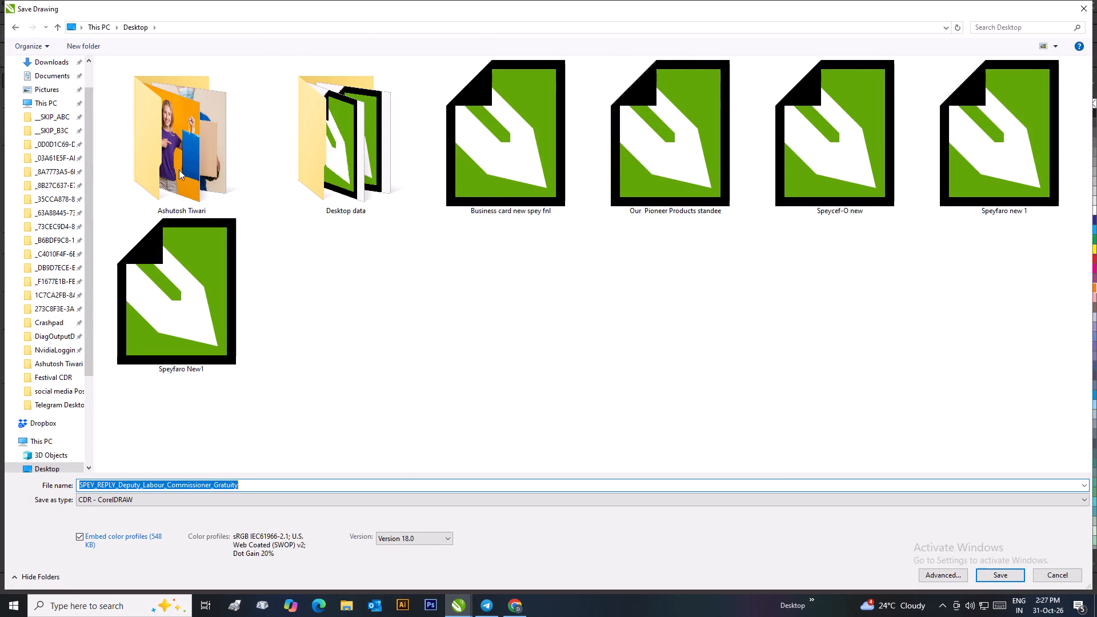
{"action": "double_click", "coordinate": [179, 170]}
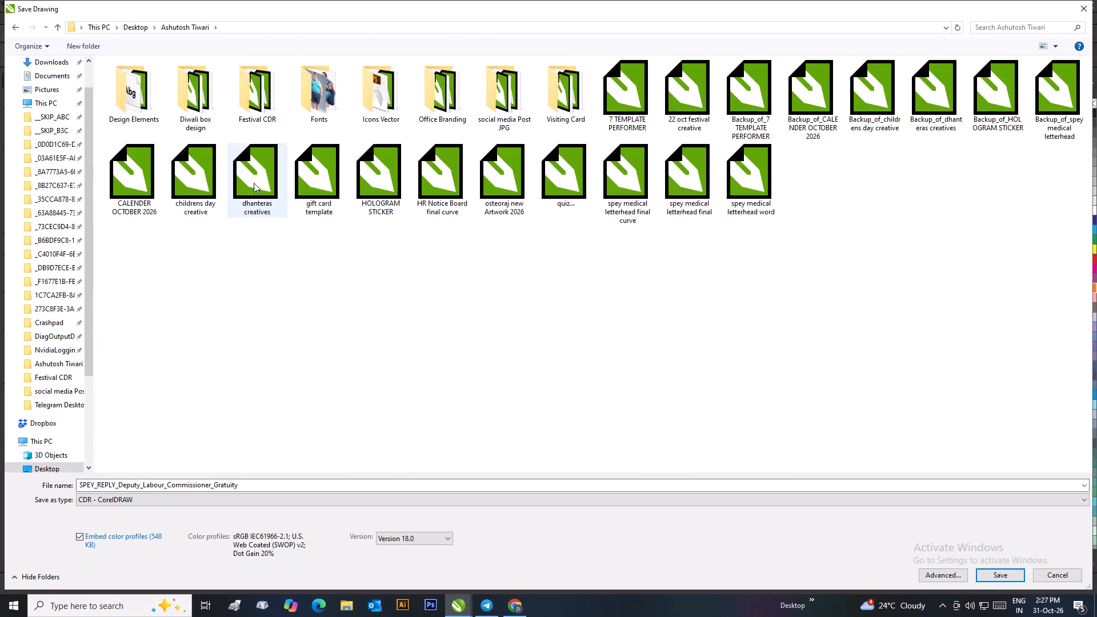
{"action": "left_click", "coordinate": [55, 32]}
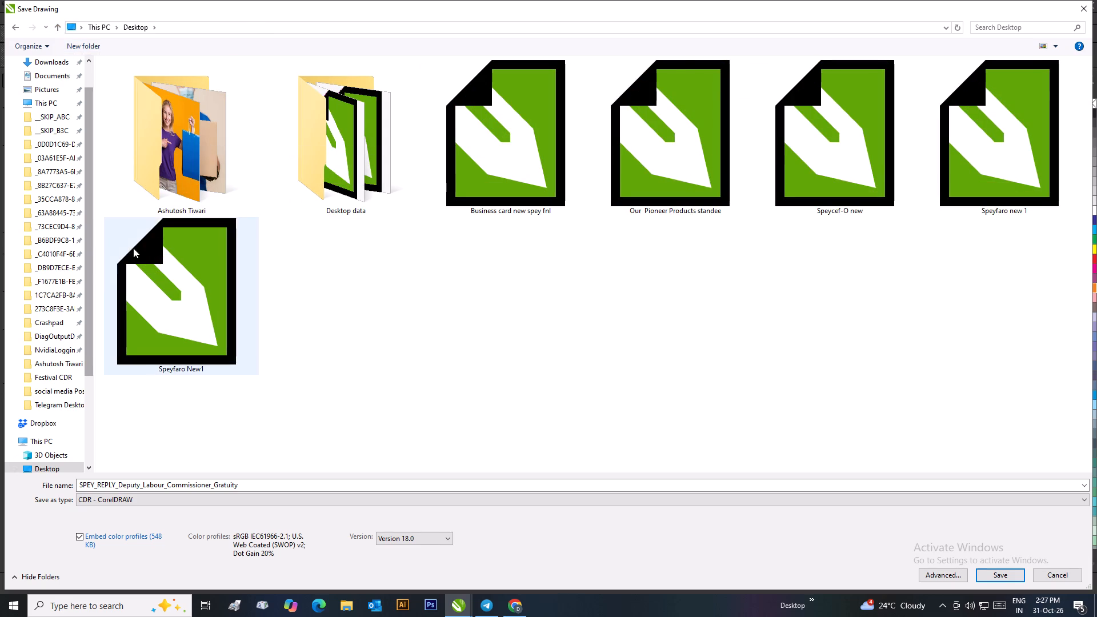
{"action": "double_click", "coordinate": [178, 169]}
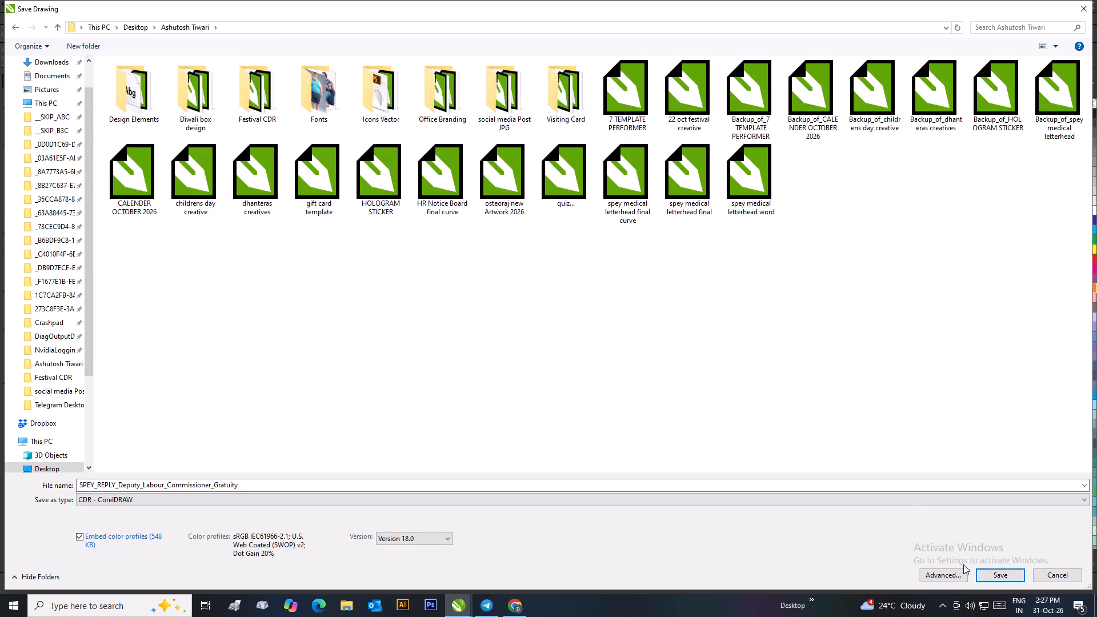
{"action": "left_click", "coordinate": [995, 577]}
Close the Birthday New template drawing after deselecting the signature beside its page.
{"action": "left_click", "coordinate": [856, 343]}
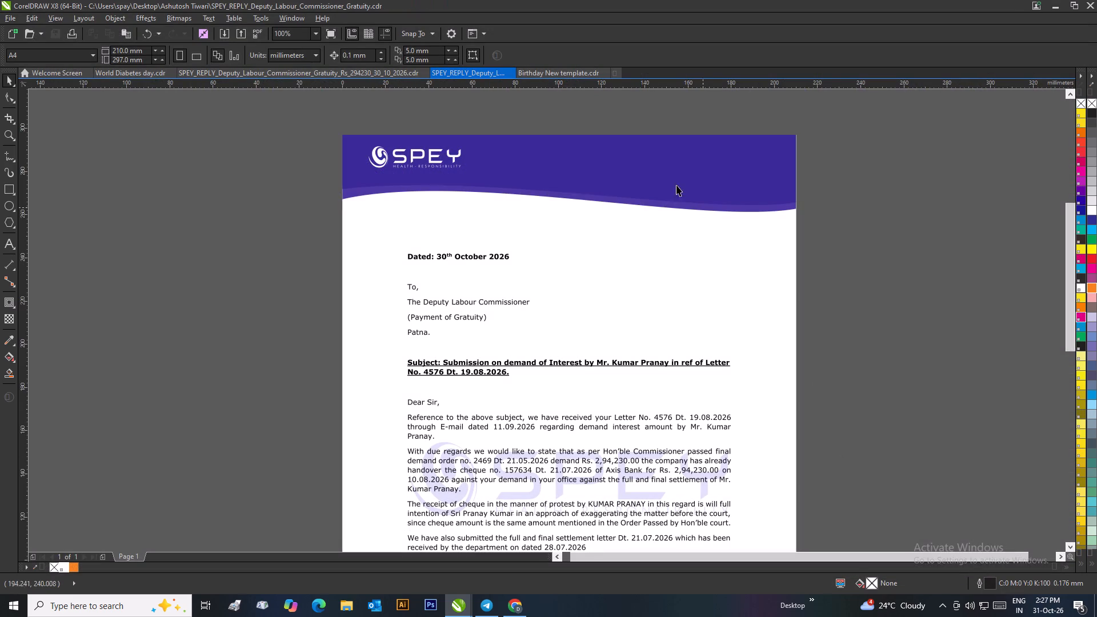
{"action": "left_click", "coordinate": [547, 67]}
{"action": "left_click", "coordinate": [547, 69]}
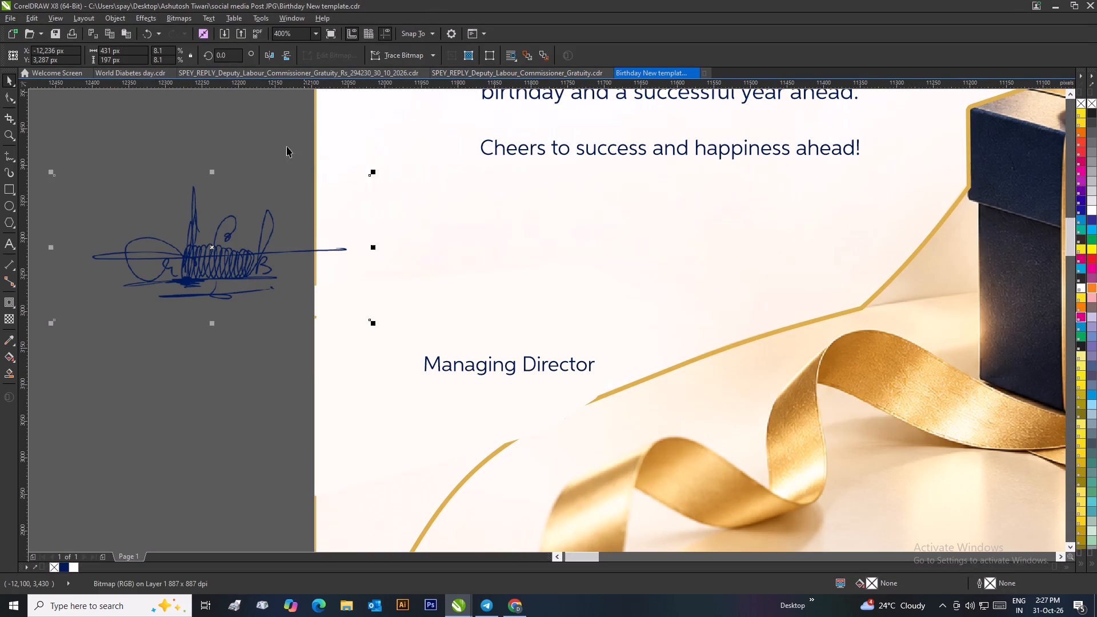
{"action": "left_click", "coordinate": [243, 152]}
{"action": "scroll", "coordinate": [245, 155], "scroll_direction": "down", "scroll_amount": 3}
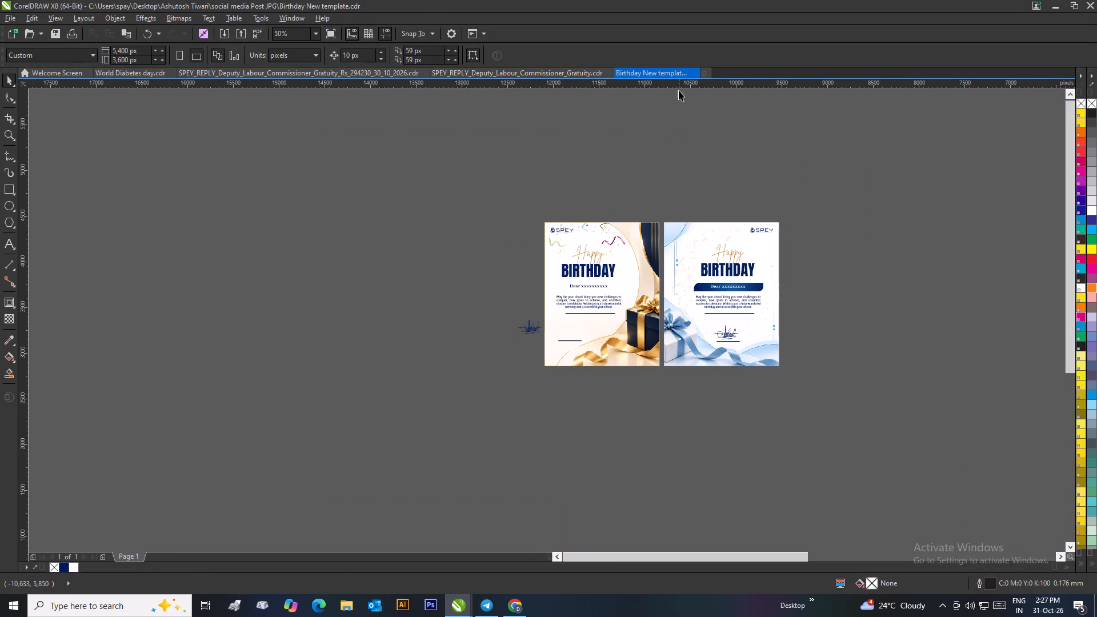
{"action": "left_click", "coordinate": [694, 71]}
{"action": "left_click", "coordinate": [563, 327]}
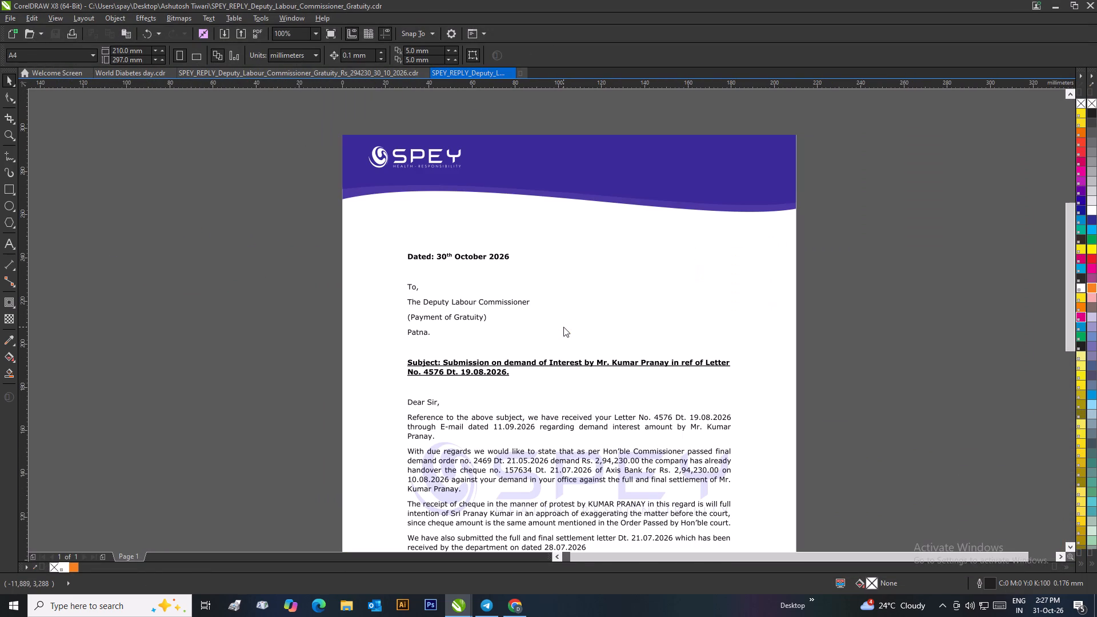
Close the letter drawing SPEY_REPLY_Deputy_Labour_Commissioner_Gratuity_Rs_294230_30_10_2026, leaving the SPEY_REPLY_Deputy_Labour_Commissioner_Gratuity drawing open.
{"action": "left_click", "coordinate": [349, 74]}
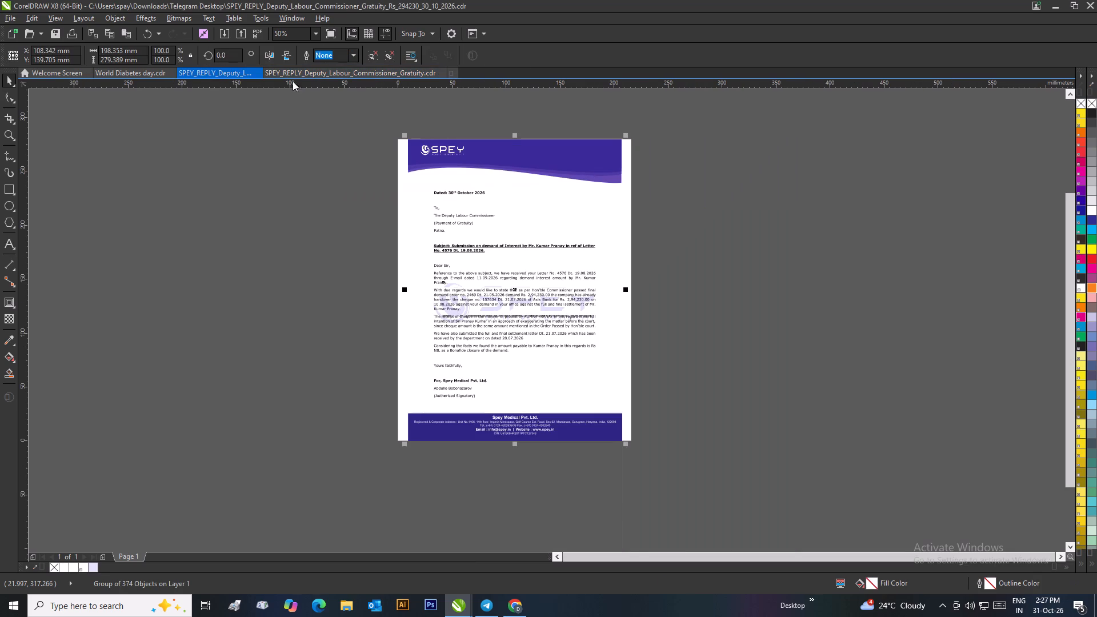
{"action": "left_click", "coordinate": [306, 265]}
{"action": "left_click", "coordinate": [257, 72]}
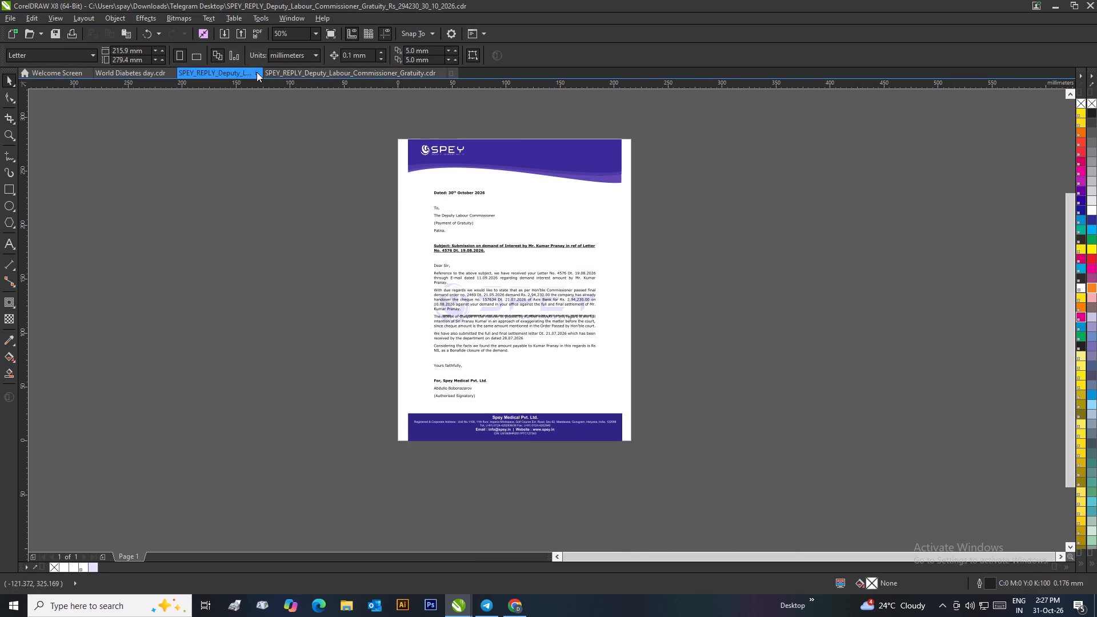
{"action": "left_click", "coordinate": [618, 330]}
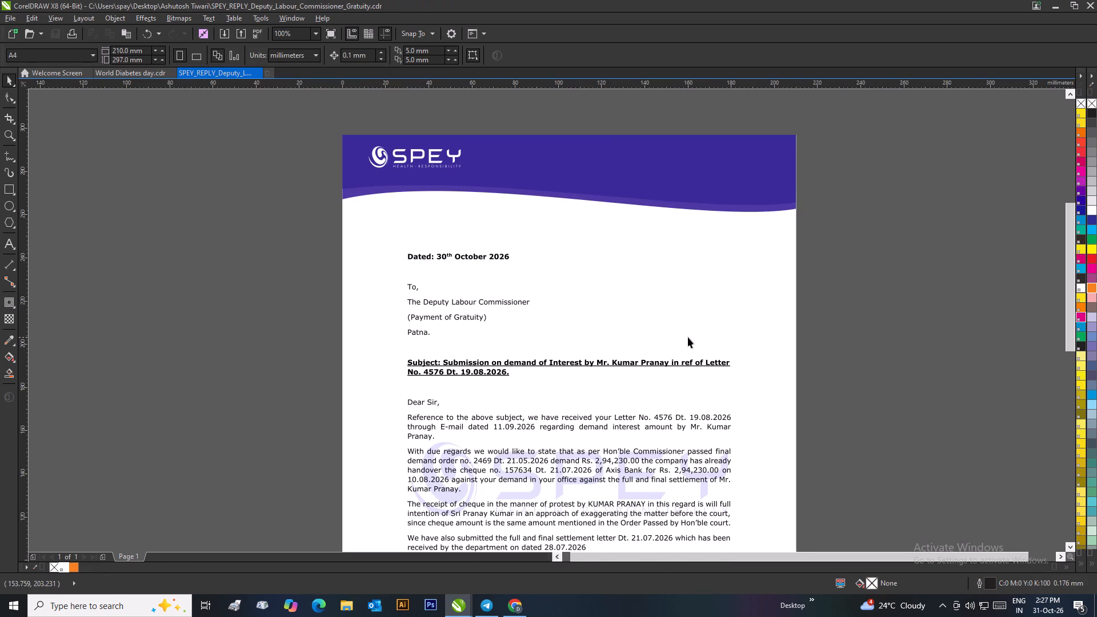
Examine the World Diabetes day poster, including the finger, blood drop and glucose meter illustration up close.
{"action": "left_click", "coordinate": [141, 72]}
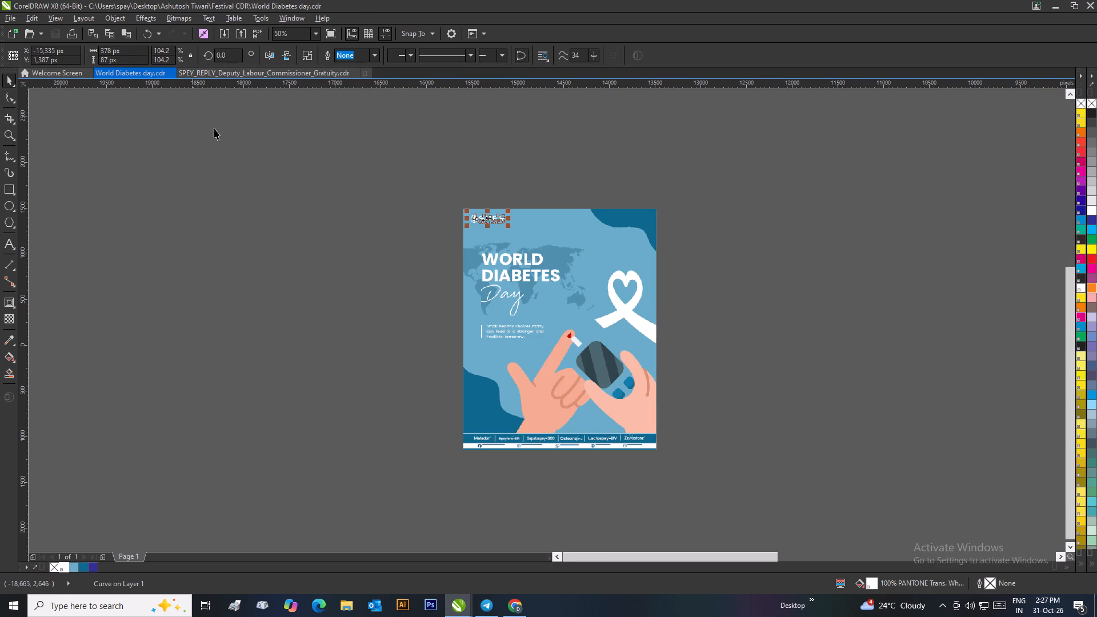
{"action": "left_click", "coordinate": [539, 182]}
{"action": "scroll", "coordinate": [581, 248], "scroll_direction": "down", "scroll_amount": 1}
{"action": "scroll", "coordinate": [546, 336], "scroll_direction": "up", "scroll_amount": 1}
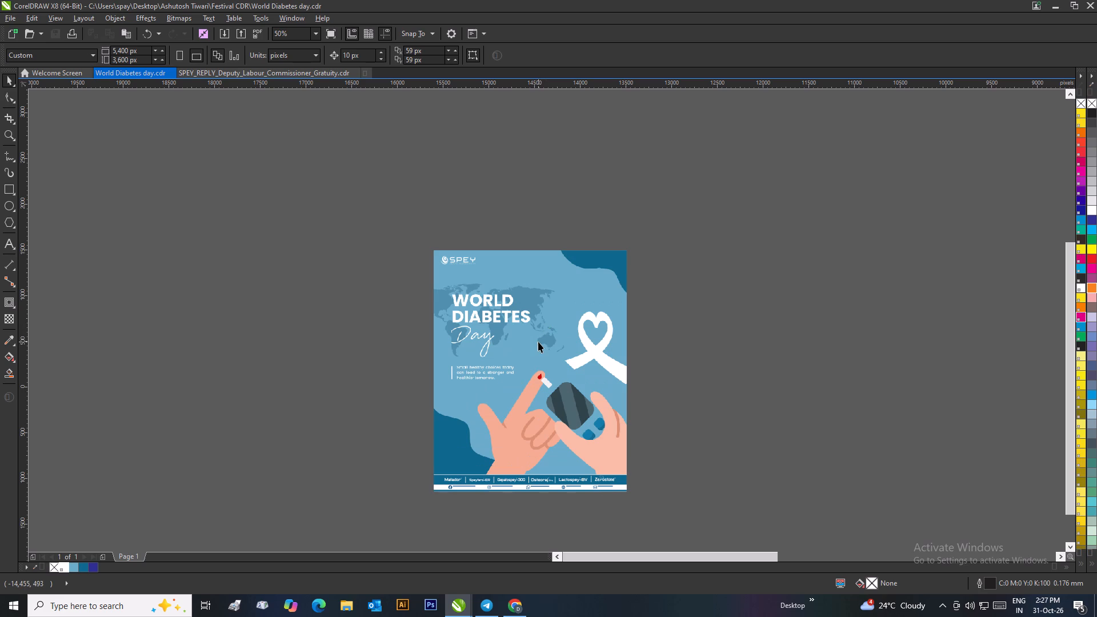
{"action": "scroll", "coordinate": [537, 408], "scroll_direction": "up", "scroll_amount": 3}
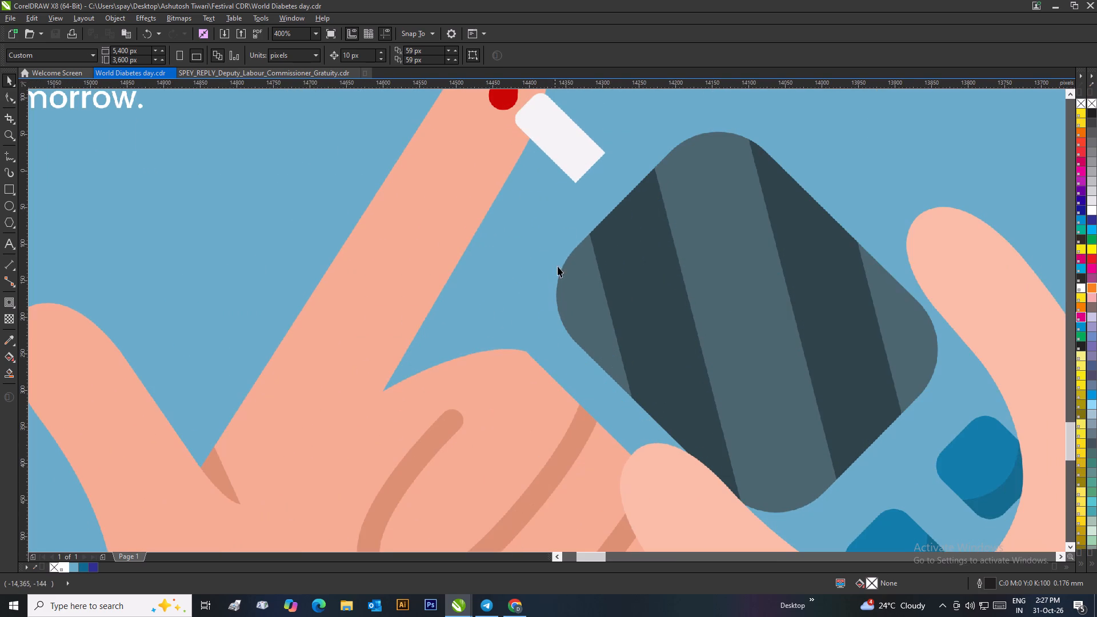
{"action": "scroll", "coordinate": [573, 136], "scroll_direction": "up", "scroll_amount": 1}
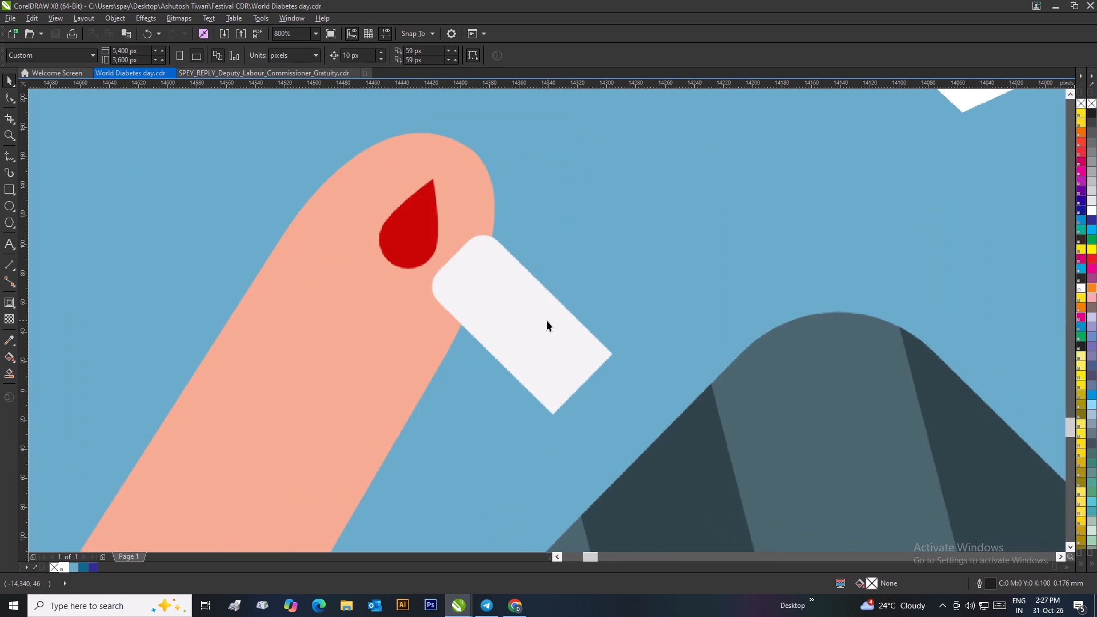
{"action": "scroll", "coordinate": [510, 302], "scroll_direction": "down", "scroll_amount": 1}
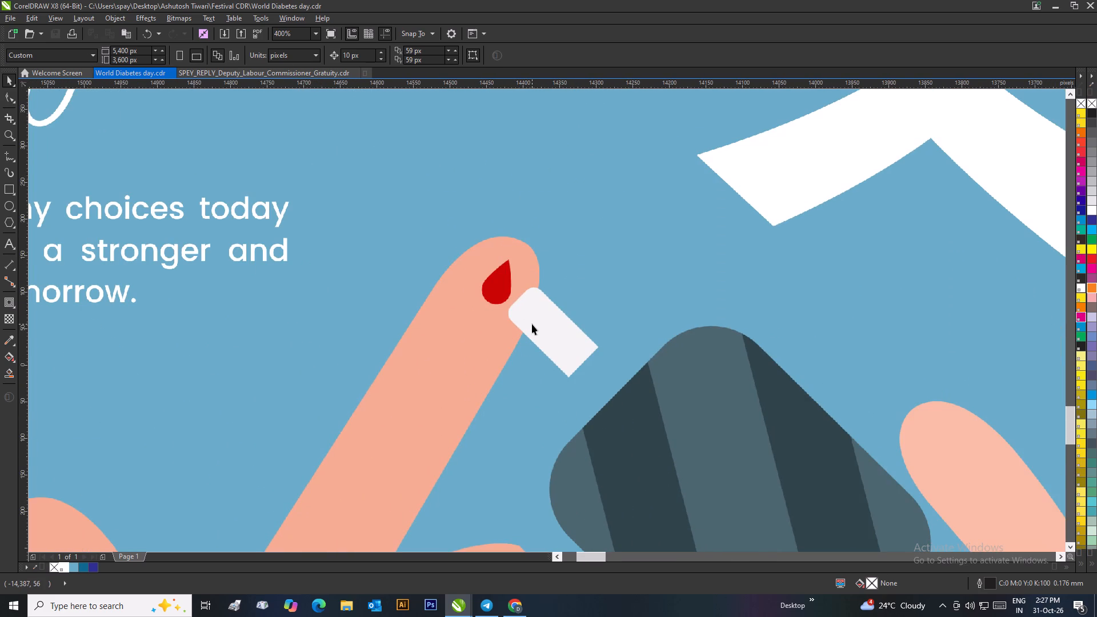
{"action": "scroll", "coordinate": [527, 326], "scroll_direction": "down", "scroll_amount": 4}
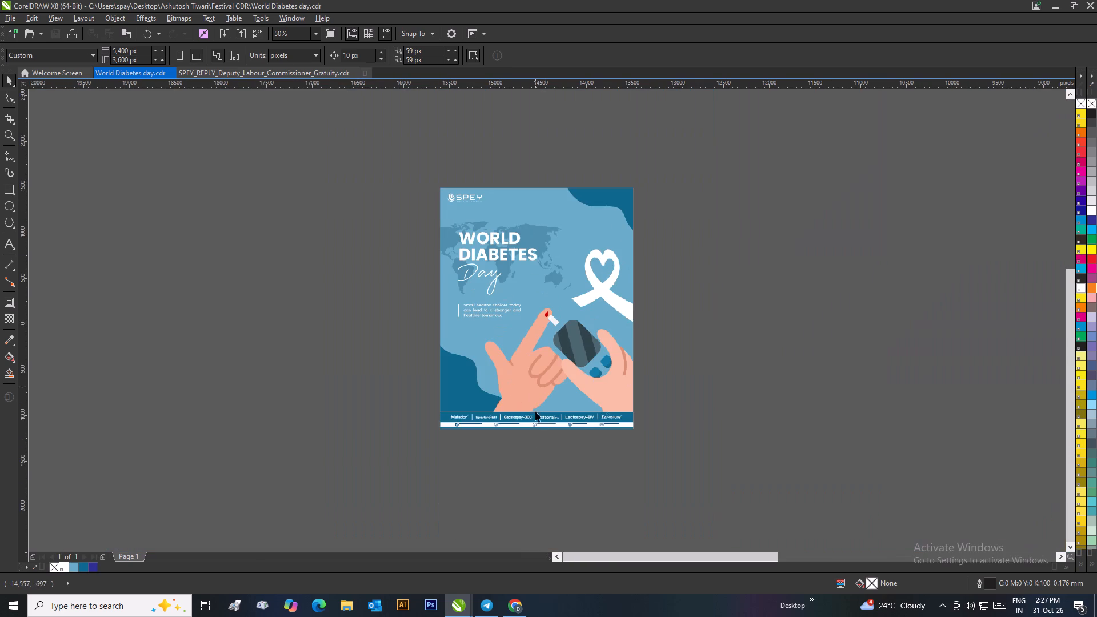
Switch to the Canva stamp design in Chrome and delete the selected stamp image lying on top of the page.
{"action": "left_click", "coordinate": [506, 607]}
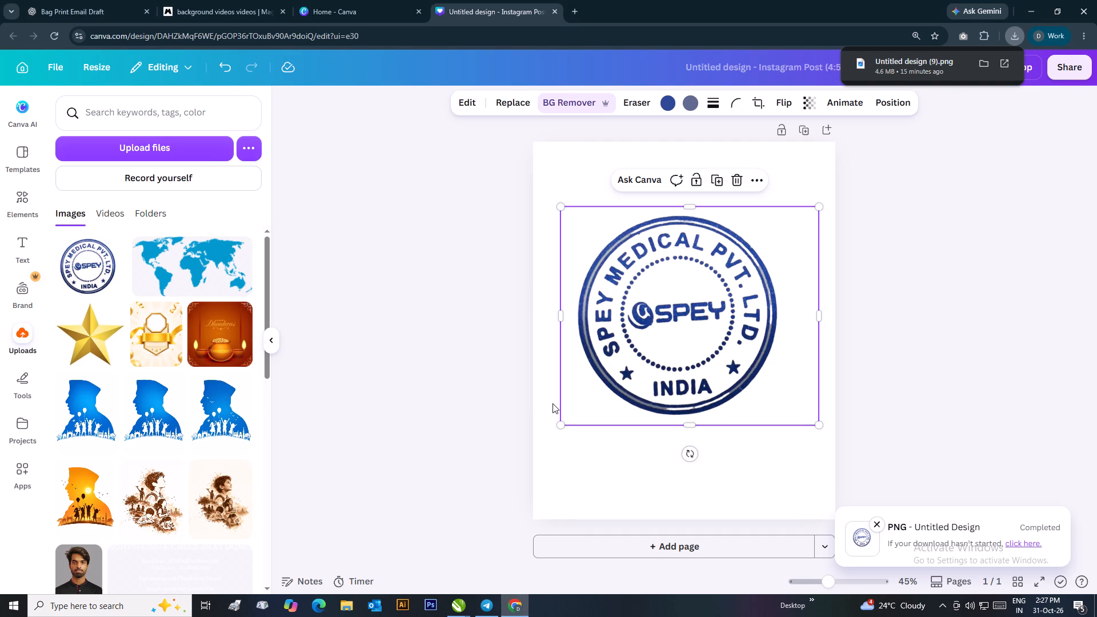
{"action": "left_click", "coordinate": [677, 308]}
{"action": "key", "text": "Delete"}
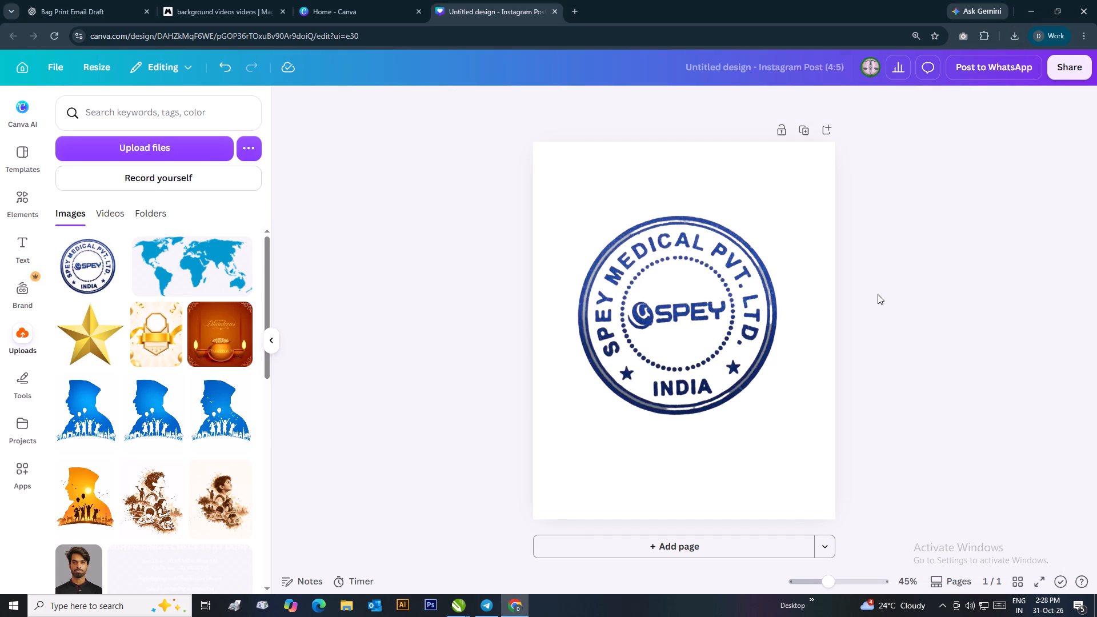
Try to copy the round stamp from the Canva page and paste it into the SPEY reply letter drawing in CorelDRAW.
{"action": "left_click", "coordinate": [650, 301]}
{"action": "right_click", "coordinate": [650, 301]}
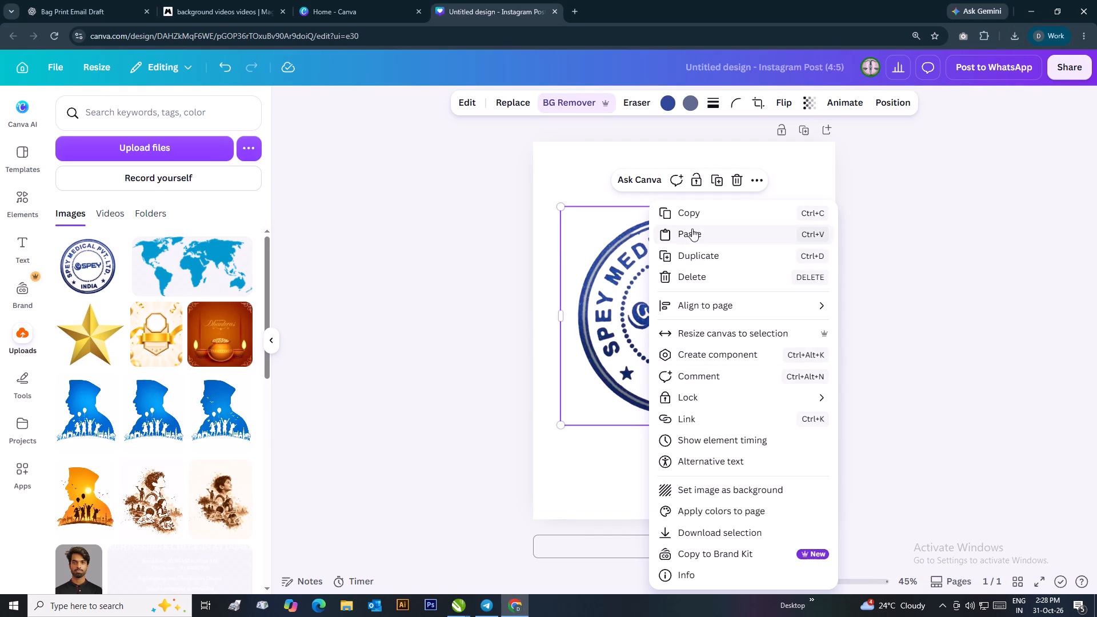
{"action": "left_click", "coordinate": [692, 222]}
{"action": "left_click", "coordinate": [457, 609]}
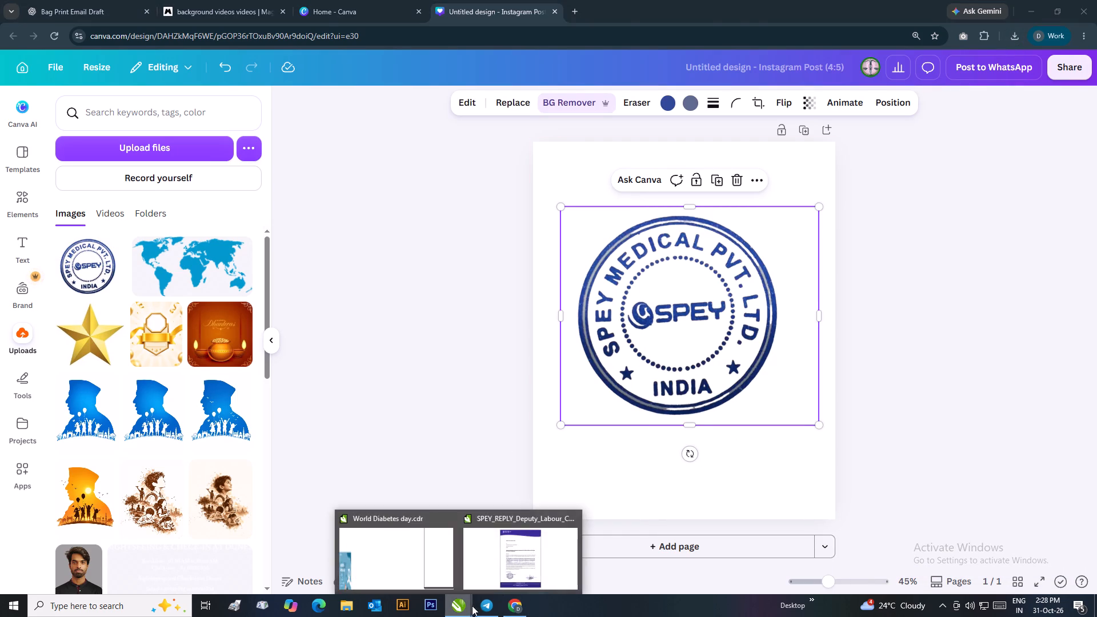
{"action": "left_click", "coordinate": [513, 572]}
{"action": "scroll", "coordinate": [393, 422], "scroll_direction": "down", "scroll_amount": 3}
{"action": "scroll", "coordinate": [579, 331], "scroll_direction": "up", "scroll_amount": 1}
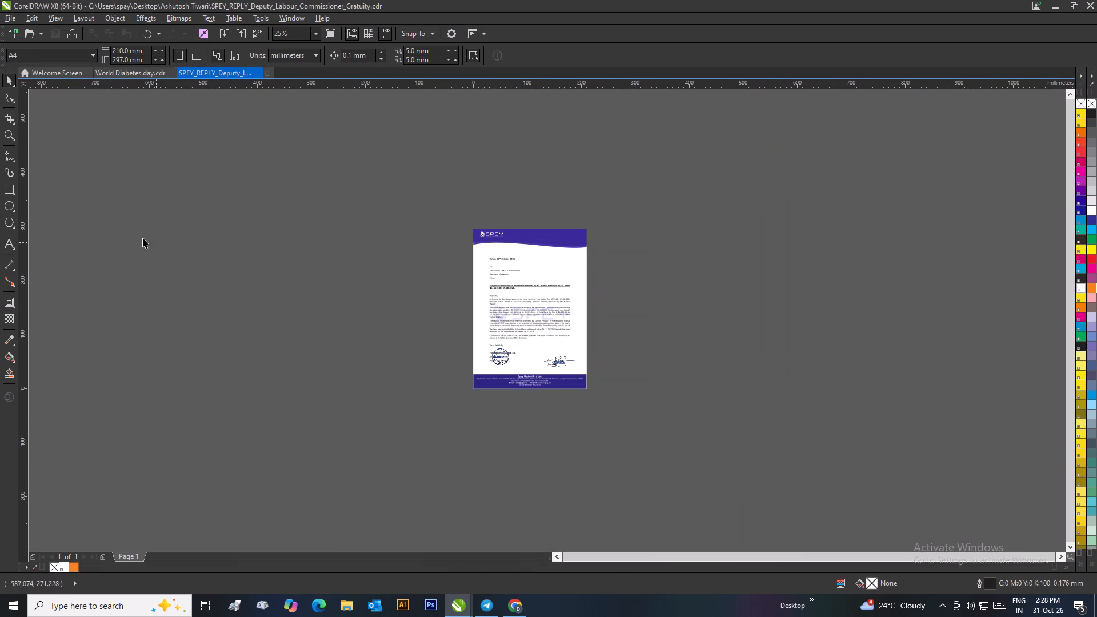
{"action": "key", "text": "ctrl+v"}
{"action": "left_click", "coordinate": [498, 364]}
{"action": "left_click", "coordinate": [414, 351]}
Import the stamp image photo_2026-10-31_12-53-44 at its original size, place it well left of the letter page and deselect it.
{"action": "left_click", "coordinate": [226, 30]}
{"action": "scroll", "coordinate": [46, 127], "scroll_direction": "up", "scroll_amount": 5}
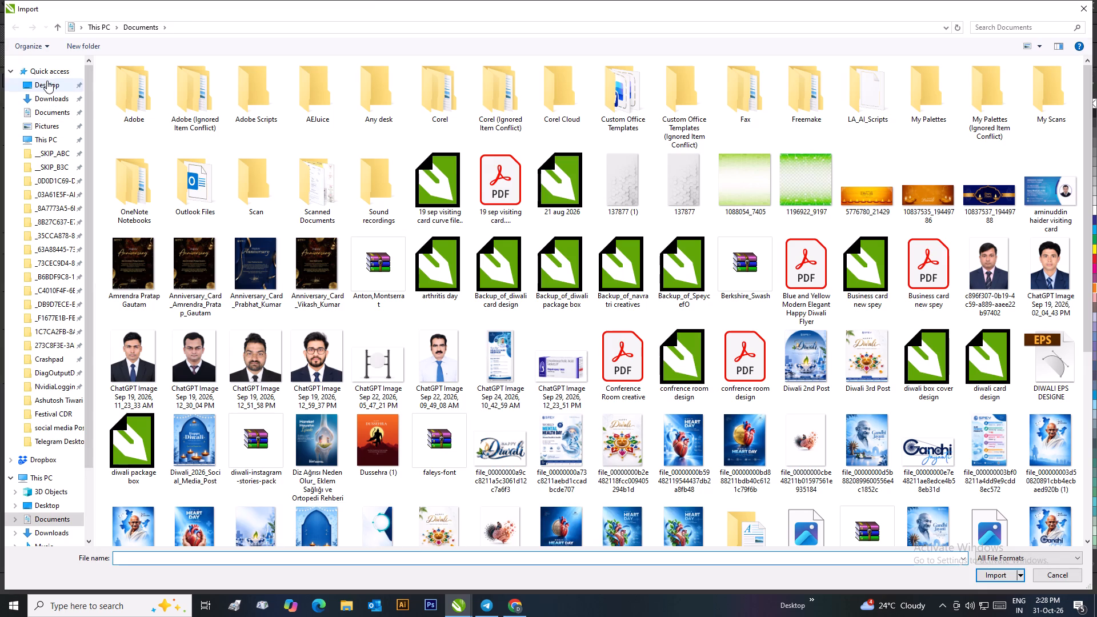
{"action": "left_click", "coordinate": [45, 69]}
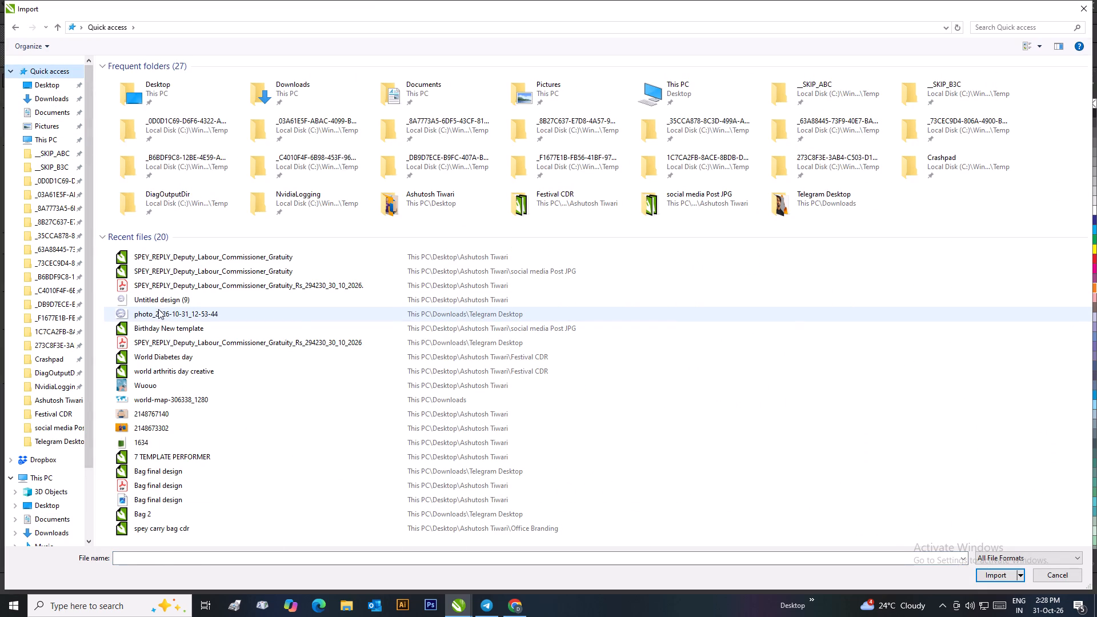
{"action": "left_click", "coordinate": [157, 312]}
{"action": "left_click", "coordinate": [998, 574]}
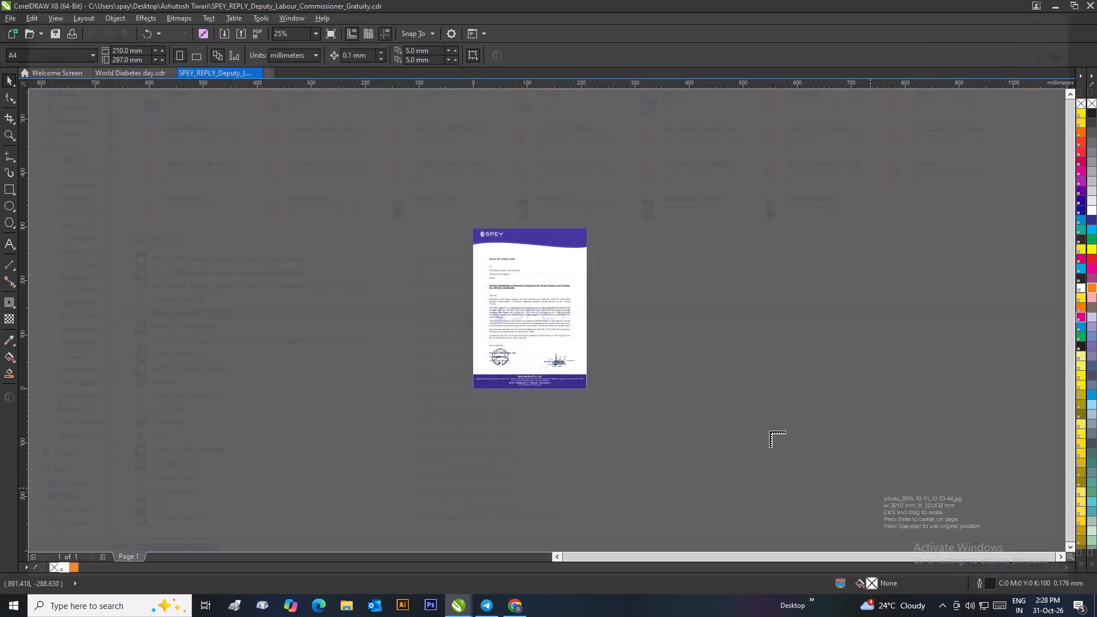
{"action": "left_click", "coordinate": [310, 229]}
{"action": "scroll", "coordinate": [408, 287], "scroll_direction": "down", "scroll_amount": 1}
{"action": "left_click_drag", "start_coordinate": [551, 337], "coordinate": [451, 342]}
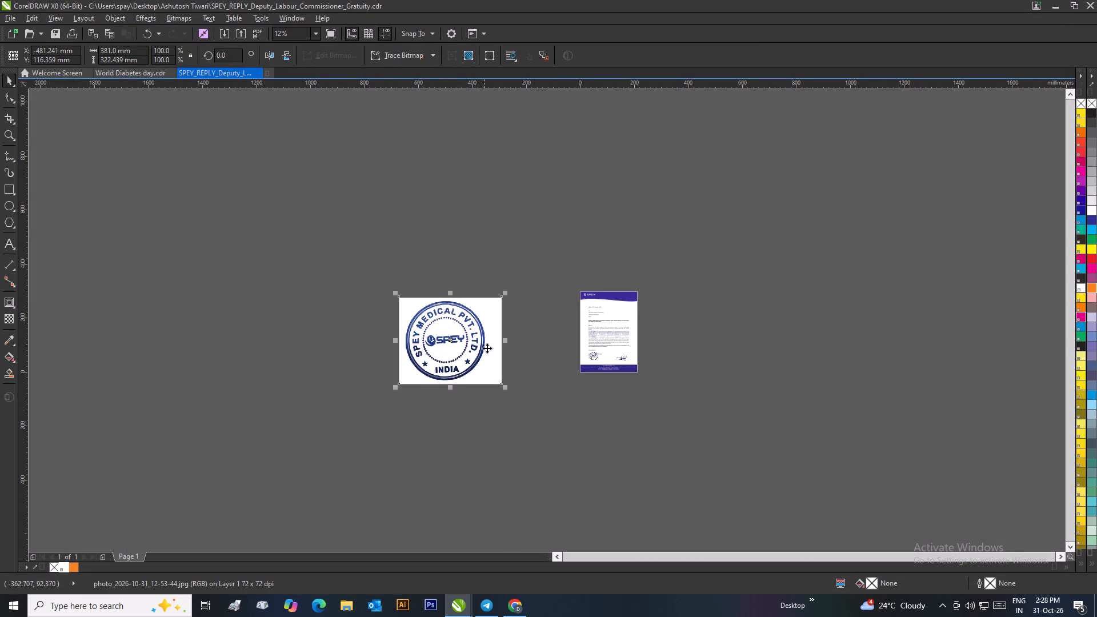
{"action": "left_click", "coordinate": [526, 345]}
Draw a circle about 283 mm in diameter over the imported round stamp, roughly matching its outer ring.
{"action": "scroll", "coordinate": [457, 342], "scroll_direction": "up", "scroll_amount": 1}
{"action": "scroll", "coordinate": [624, 316], "scroll_direction": "up", "scroll_amount": 1}
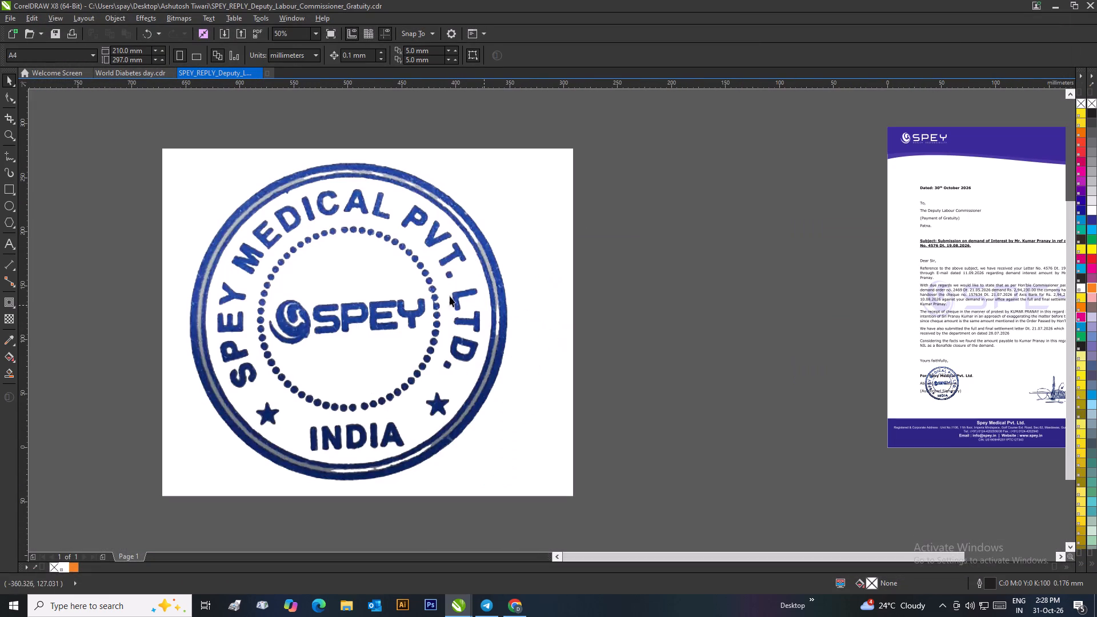
{"action": "left_click", "coordinate": [10, 200]}
{"action": "left_click_drag", "start_coordinate": [203, 200], "coordinate": [309, 341], "text": "ctrl"}
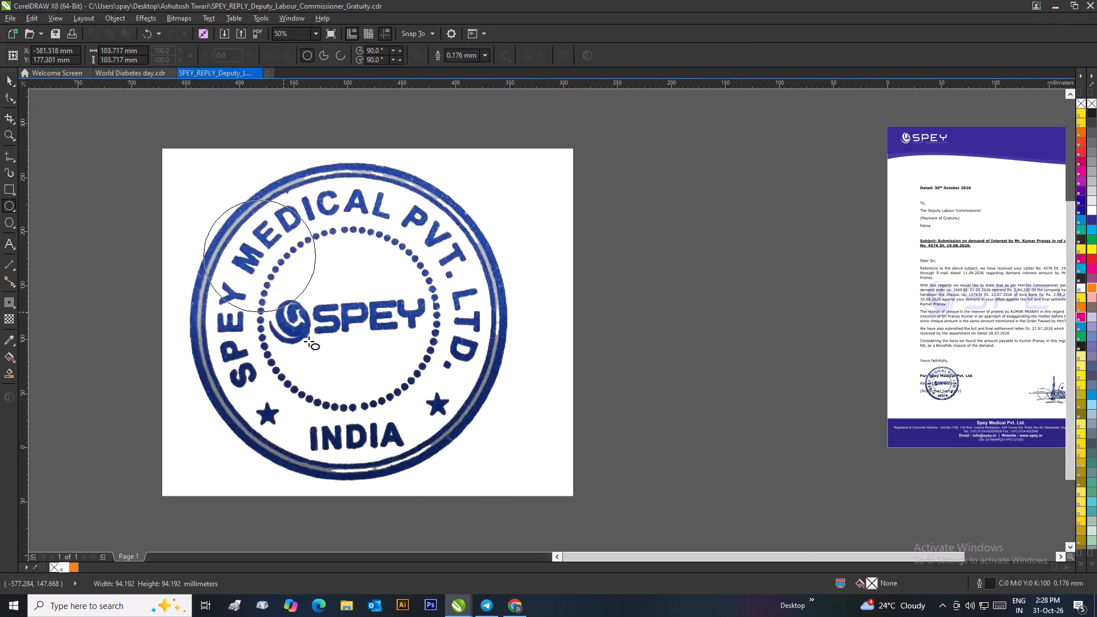
{"action": "left_click_drag", "start_coordinate": [309, 341], "coordinate": [509, 505], "text": "ctrl"}
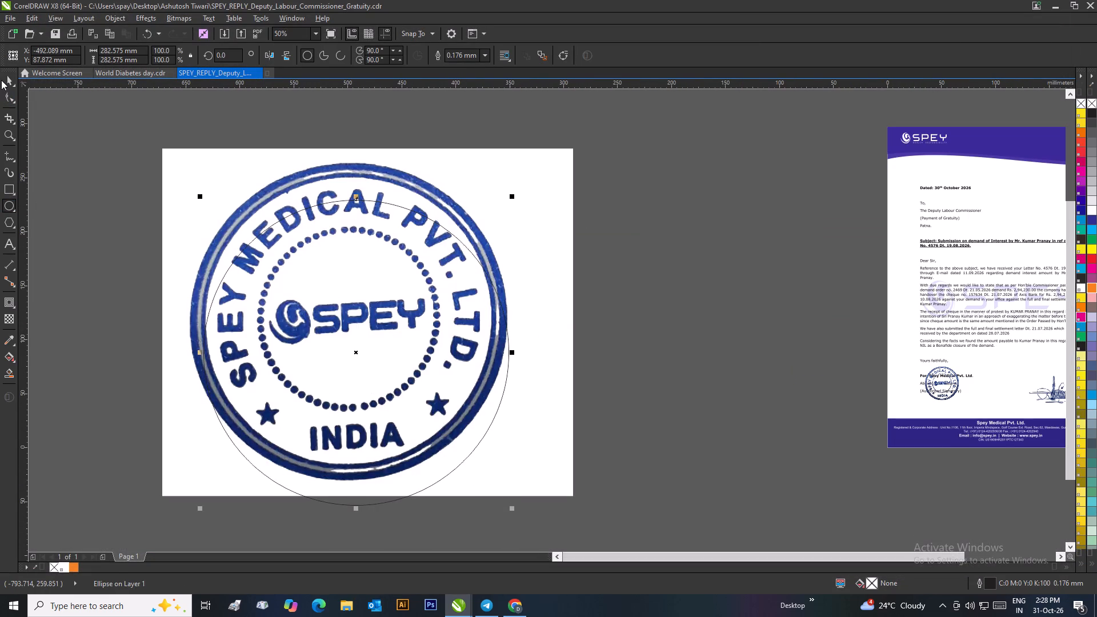
{"action": "left_click", "coordinate": [4, 79]}
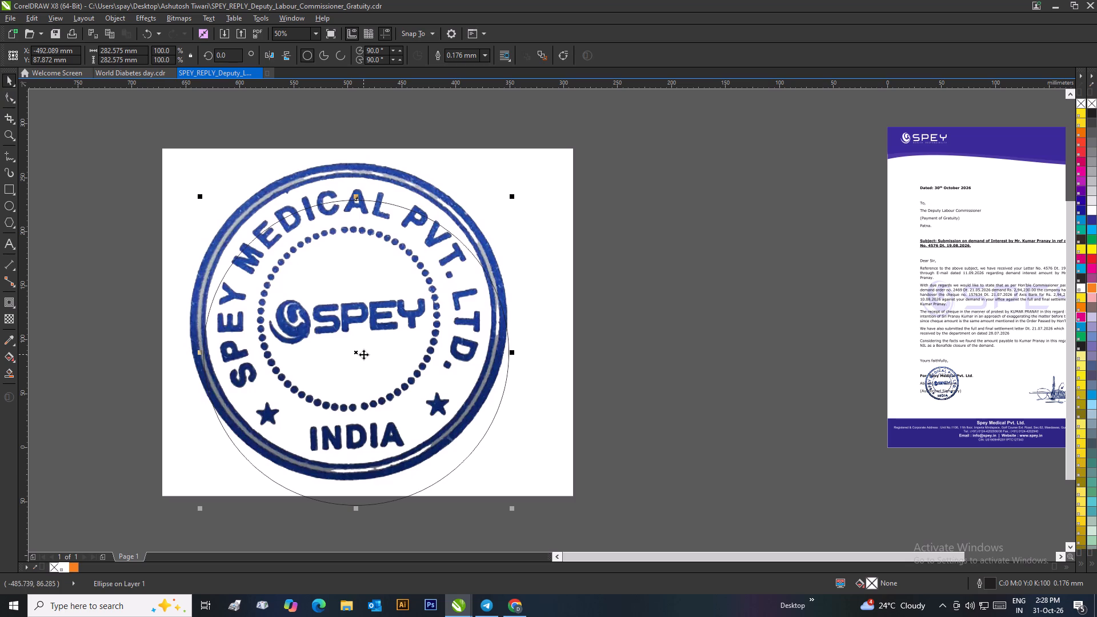
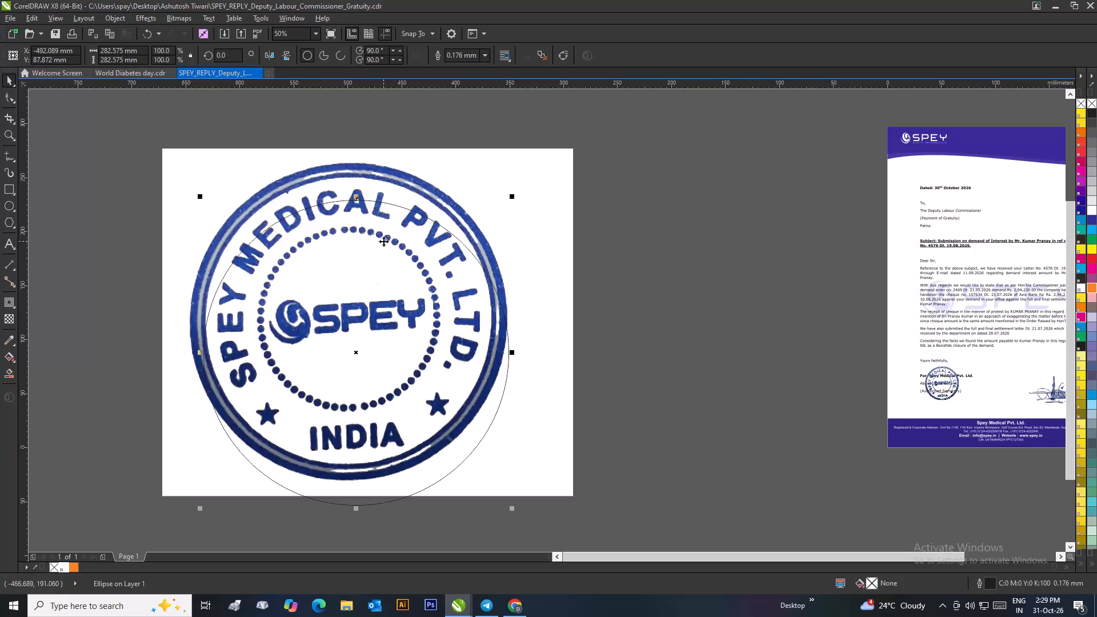
Move the circle onto the imported stamp's outer ring and enlarge it to about 291 mm in diameter.
{"action": "left_click_drag", "start_coordinate": [357, 305], "coordinate": [359, 288]}
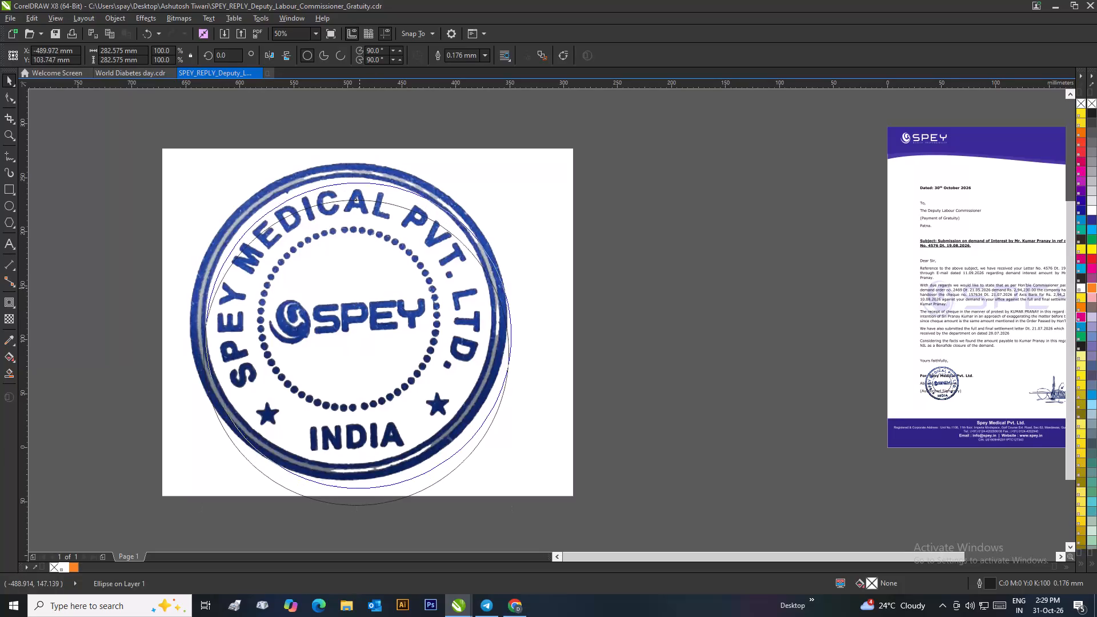
{"action": "left_click_drag", "start_coordinate": [359, 288], "coordinate": [345, 270]}
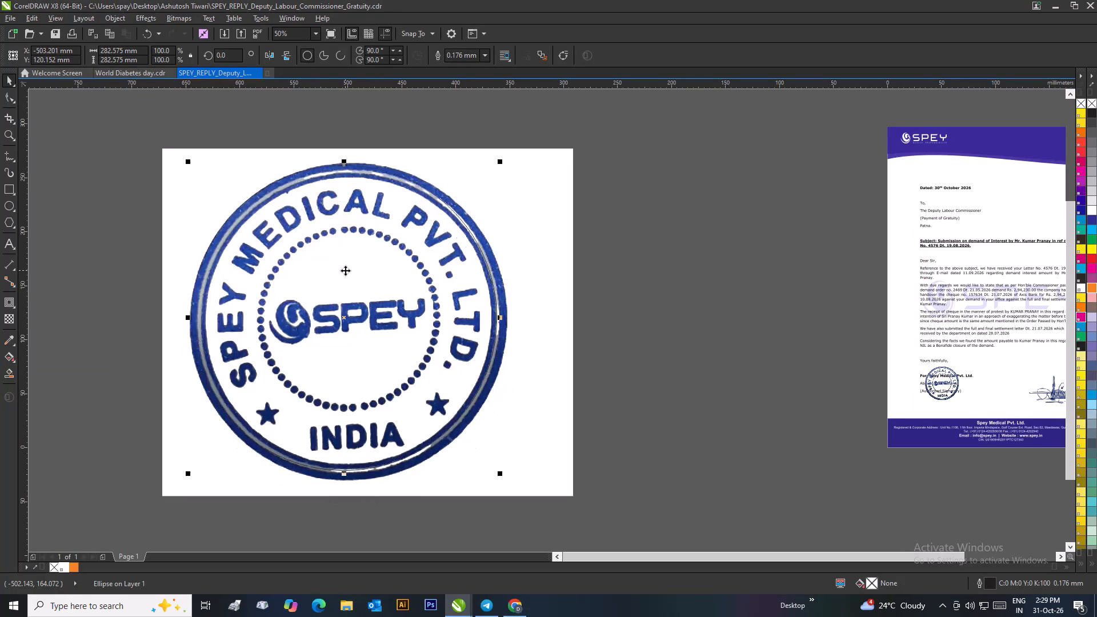
{"action": "scroll", "coordinate": [439, 476], "scroll_direction": "up", "scroll_amount": 1}
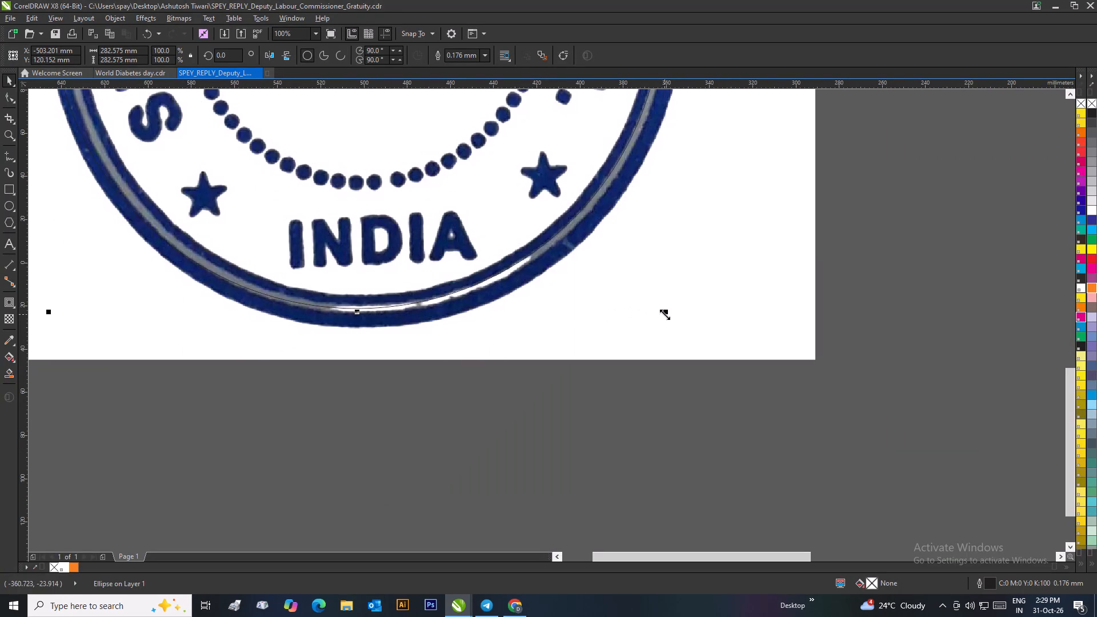
{"action": "left_click_drag", "start_coordinate": [664, 314], "coordinate": [682, 344]}
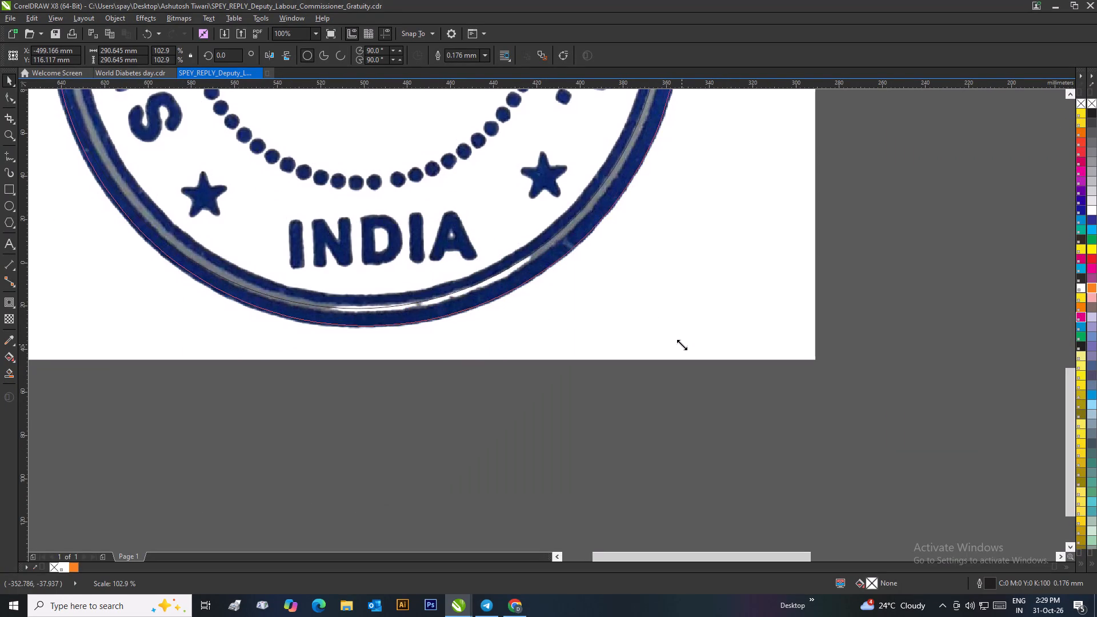
{"action": "left_click_drag", "start_coordinate": [682, 344], "coordinate": [683, 346]}
{"action": "scroll", "coordinate": [322, 337], "scroll_direction": "down", "scroll_amount": 2}
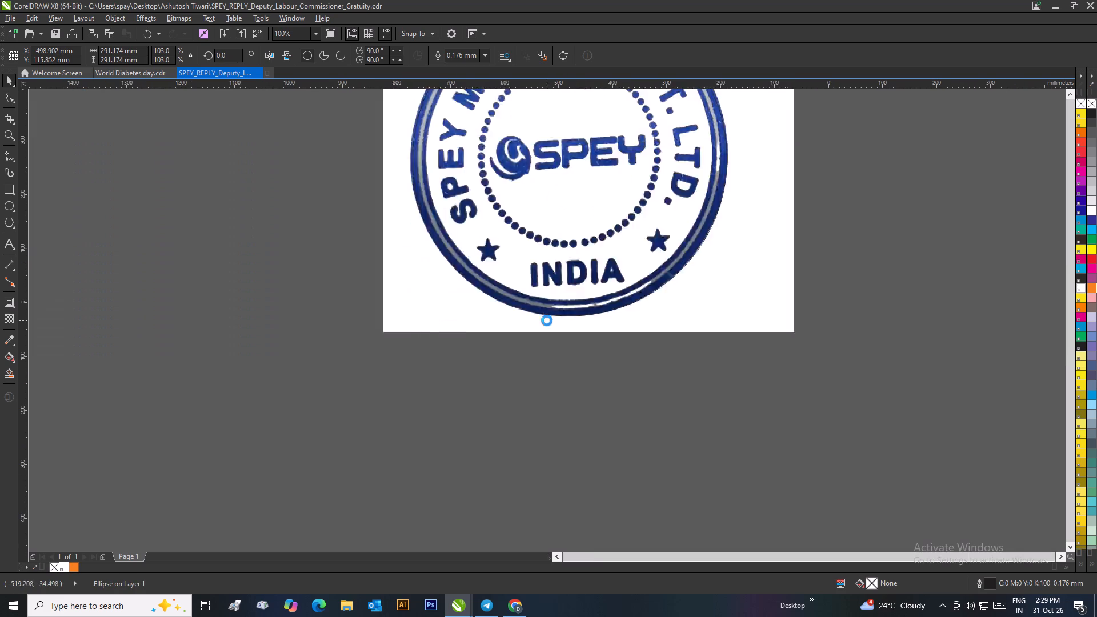
Colour the circle's outline yellow (C0 M0 Y100 K0) so it stands out against the stamp photo.
{"action": "right_click", "coordinate": [74, 568]}
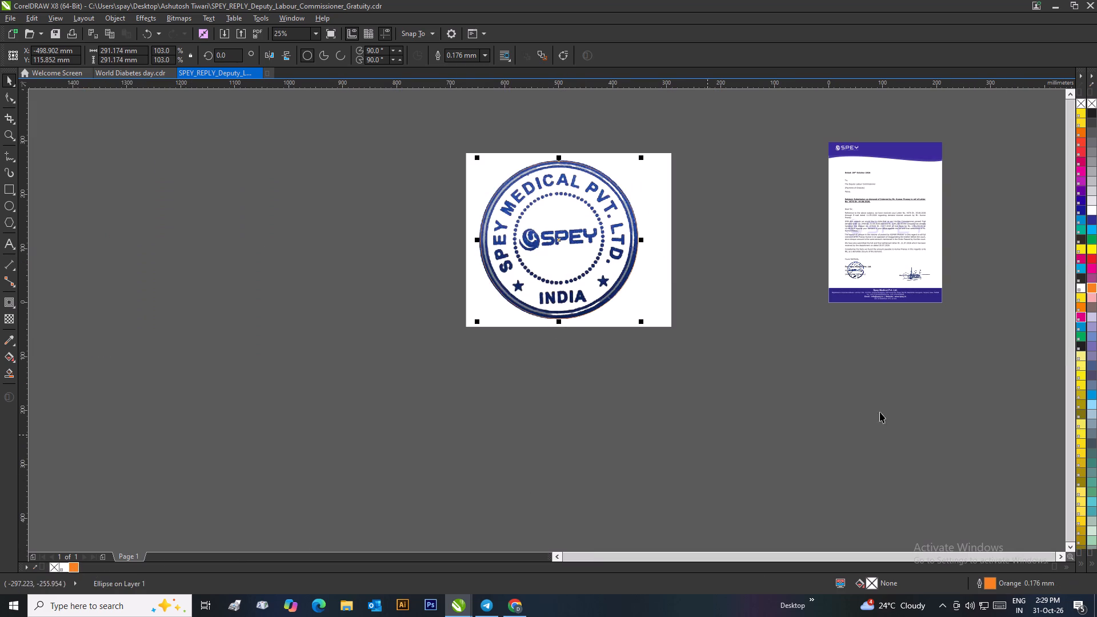
{"action": "right_click", "coordinate": [1090, 246]}
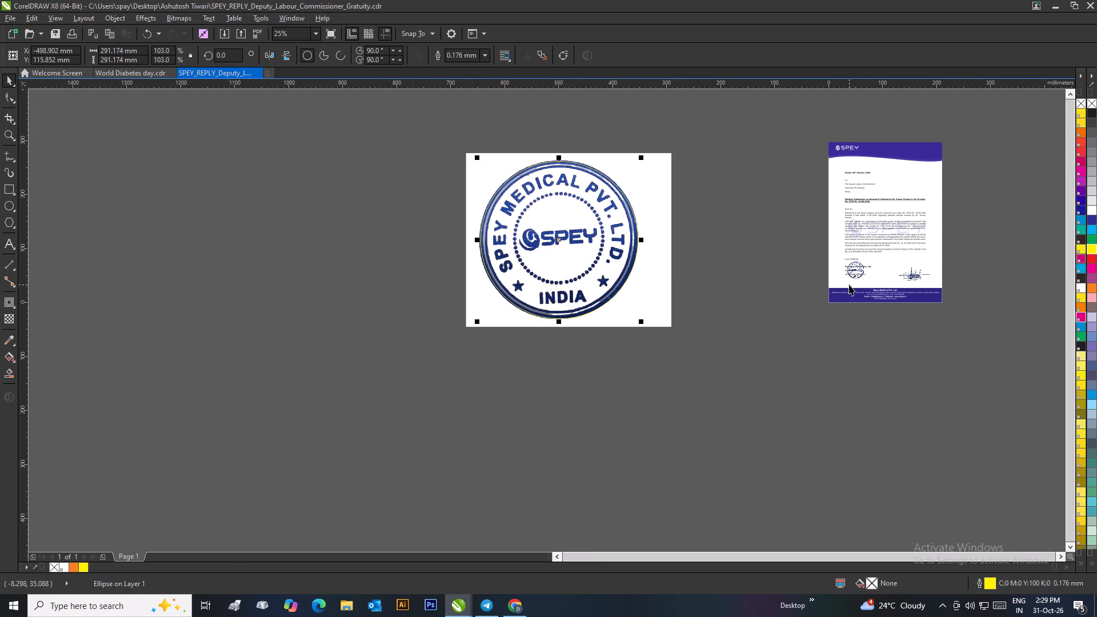
{"action": "right_click", "coordinate": [1092, 253]}
{"action": "left_click_drag", "start_coordinate": [775, 235], "coordinate": [769, 235]}
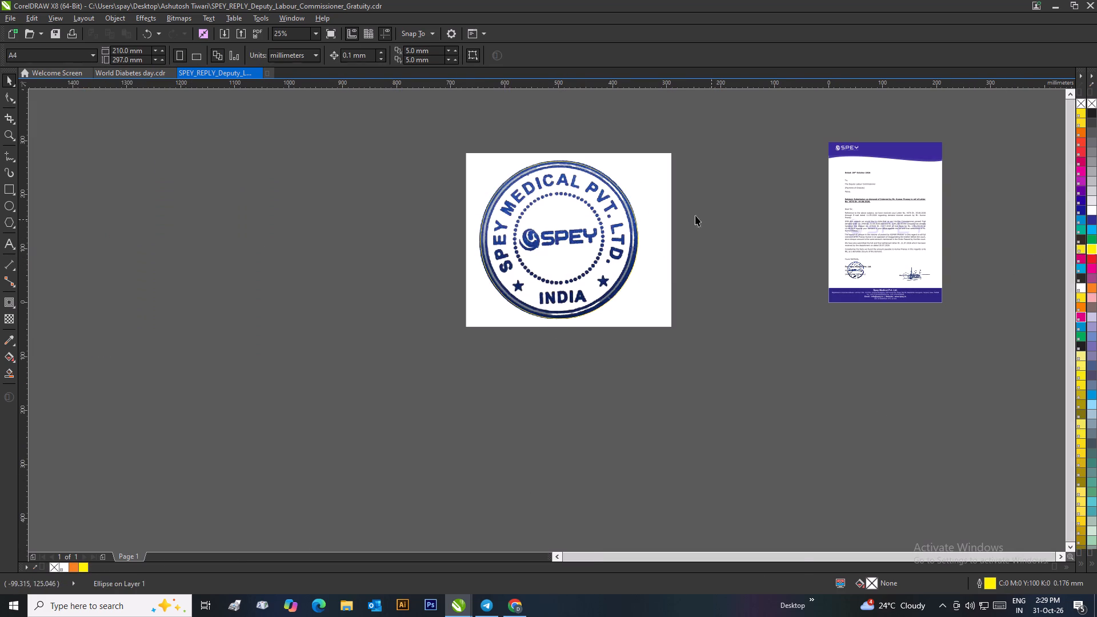
Refine the yellow circle to about 294 mm in diameter so it follows the stamp ring's outer edge.
{"action": "scroll", "coordinate": [608, 180], "scroll_direction": "up", "scroll_amount": 2}
{"action": "left_click", "coordinate": [491, 311]}
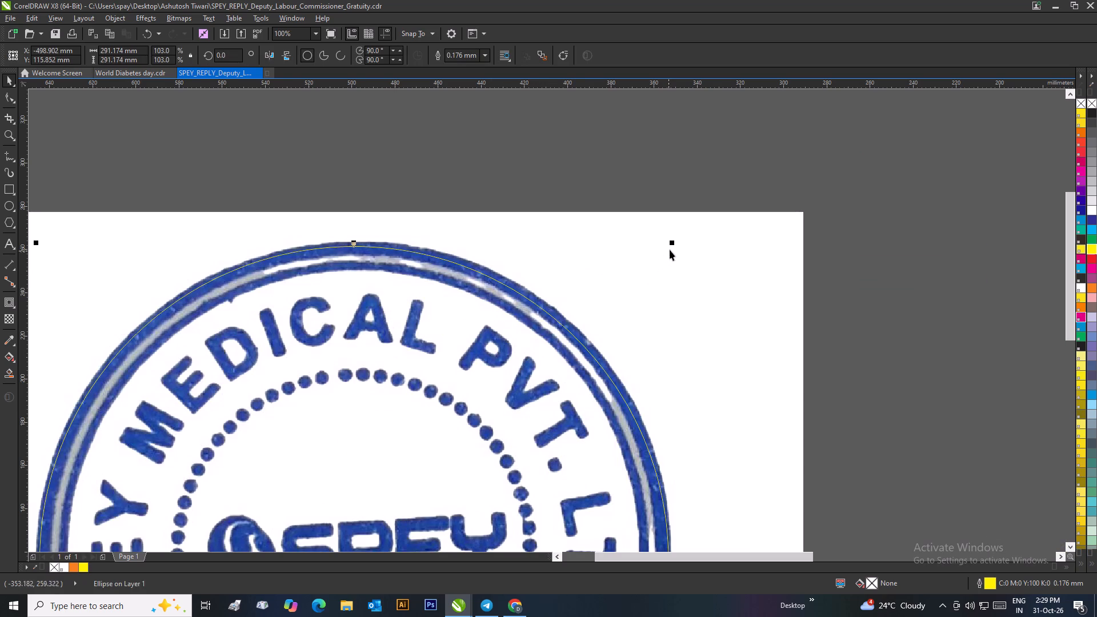
{"action": "left_click_drag", "start_coordinate": [671, 243], "coordinate": [683, 237]}
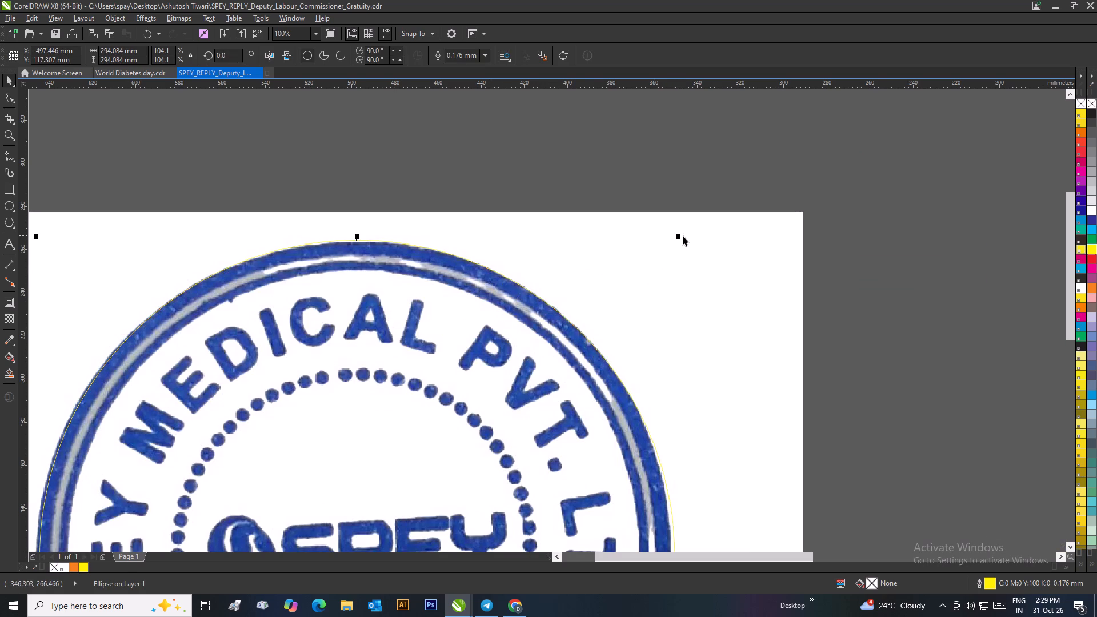
{"action": "scroll", "coordinate": [670, 244], "scroll_direction": "down", "scroll_amount": 1}
{"action": "scroll", "coordinate": [290, 460], "scroll_direction": "down", "scroll_amount": 1}
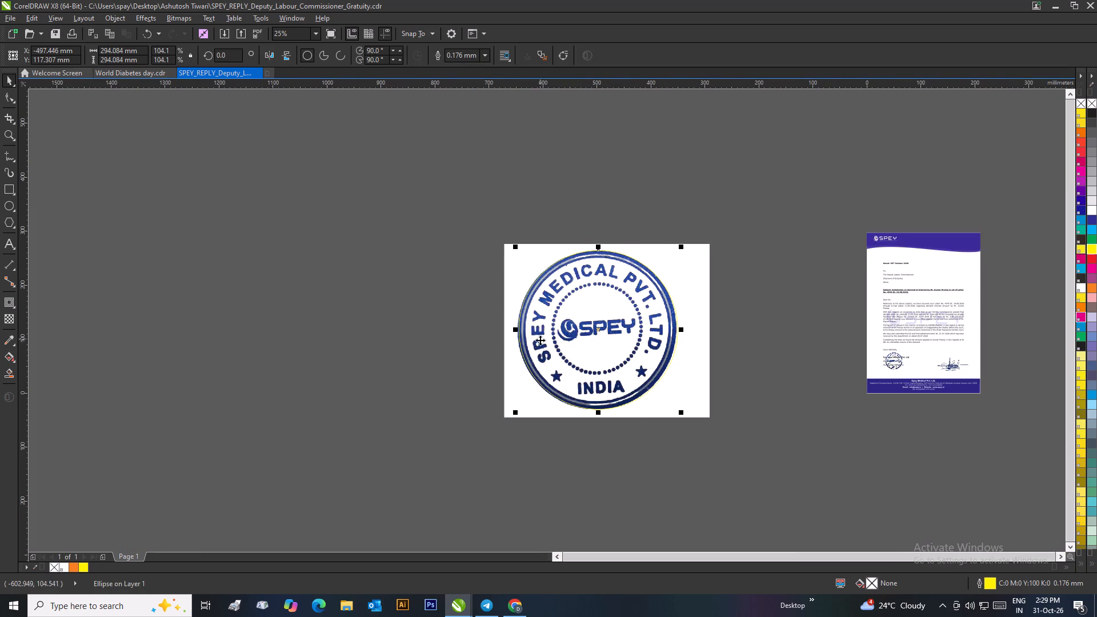
{"action": "scroll", "coordinate": [535, 356], "scroll_direction": "up", "scroll_amount": 1}
{"action": "left_click", "coordinate": [513, 433]}
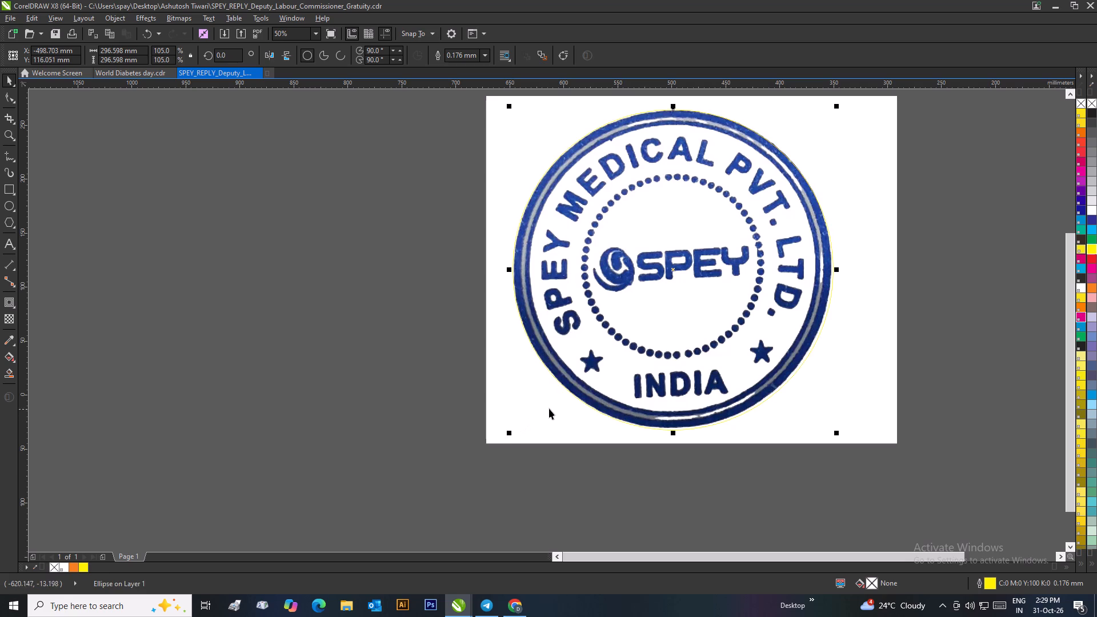
{"action": "scroll", "coordinate": [851, 301], "scroll_direction": "up", "scroll_amount": 1}
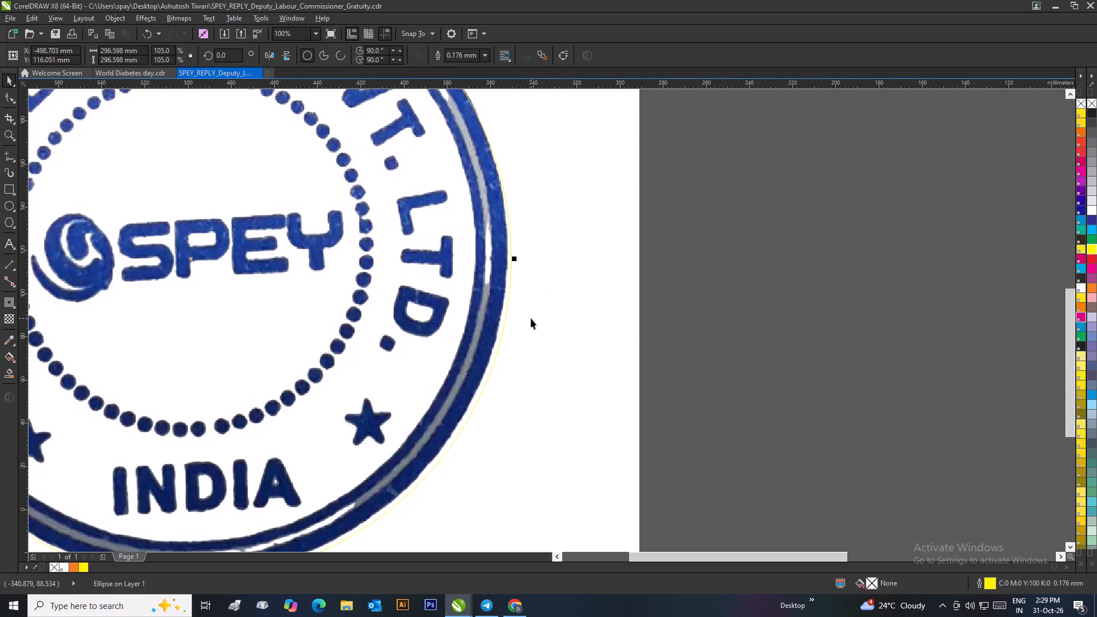
{"action": "scroll", "coordinate": [530, 323], "scroll_direction": "down", "scroll_amount": 1}
{"action": "scroll", "coordinate": [535, 355], "scroll_direction": "up", "scroll_amount": 1}
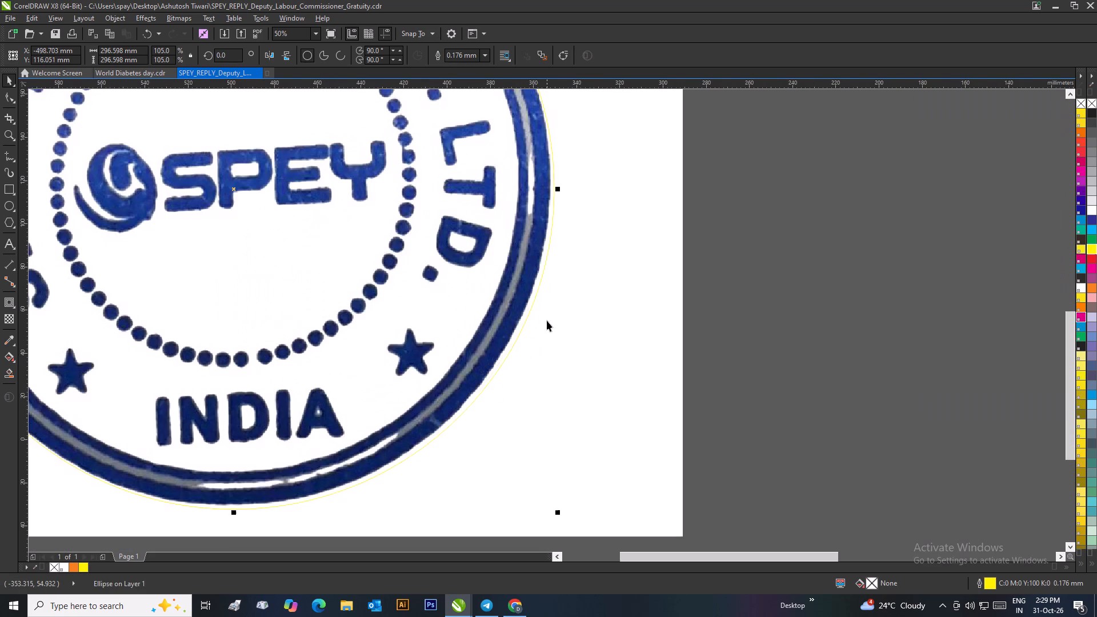
{"action": "left_click_drag", "start_coordinate": [559, 512], "coordinate": [558, 512]}
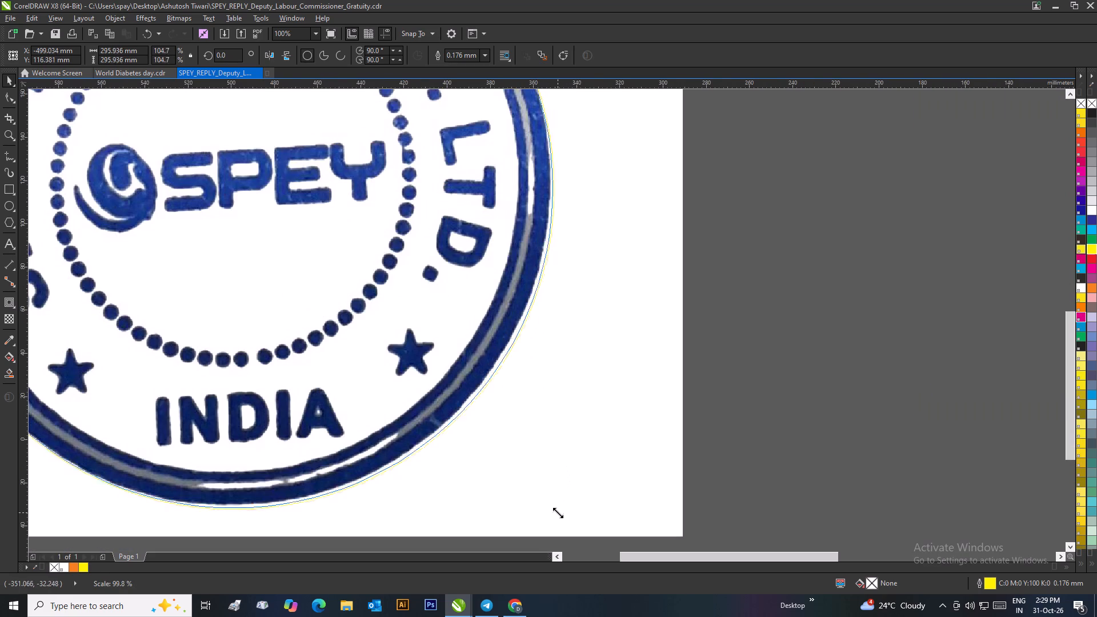
{"action": "left_click_drag", "start_coordinate": [558, 512], "coordinate": [554, 514]}
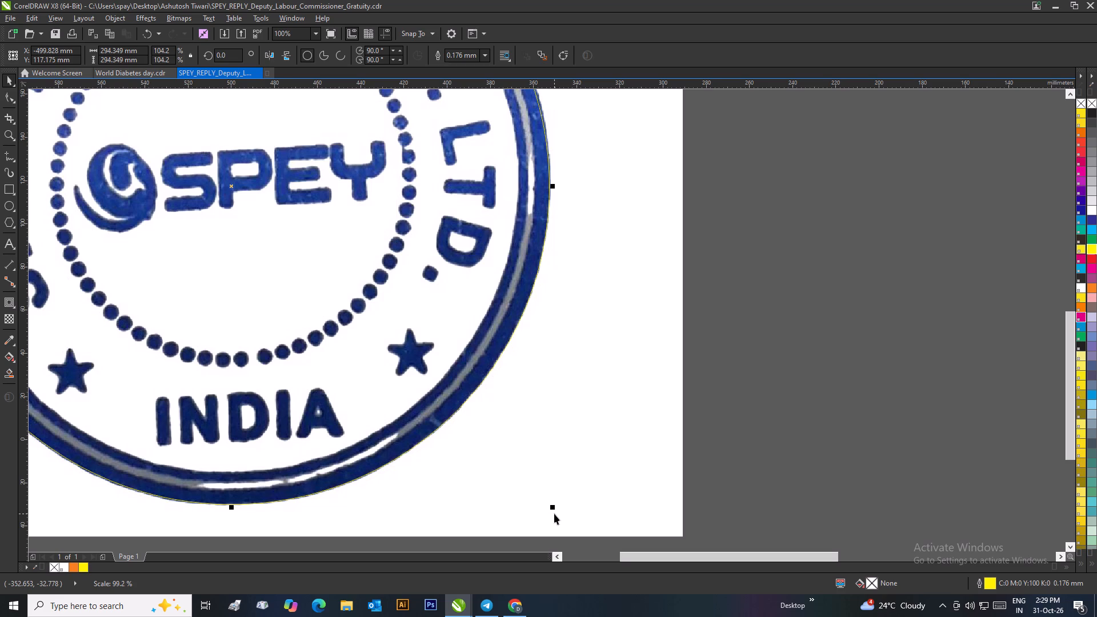
Add a one-step inside contour to the yellow circle, offset to the inner edge of the stamp's thick outer band.
{"action": "scroll", "coordinate": [554, 514], "scroll_direction": "down", "scroll_amount": 2}
{"action": "left_click", "coordinate": [642, 277]}
{"action": "left_click", "coordinate": [518, 226]}
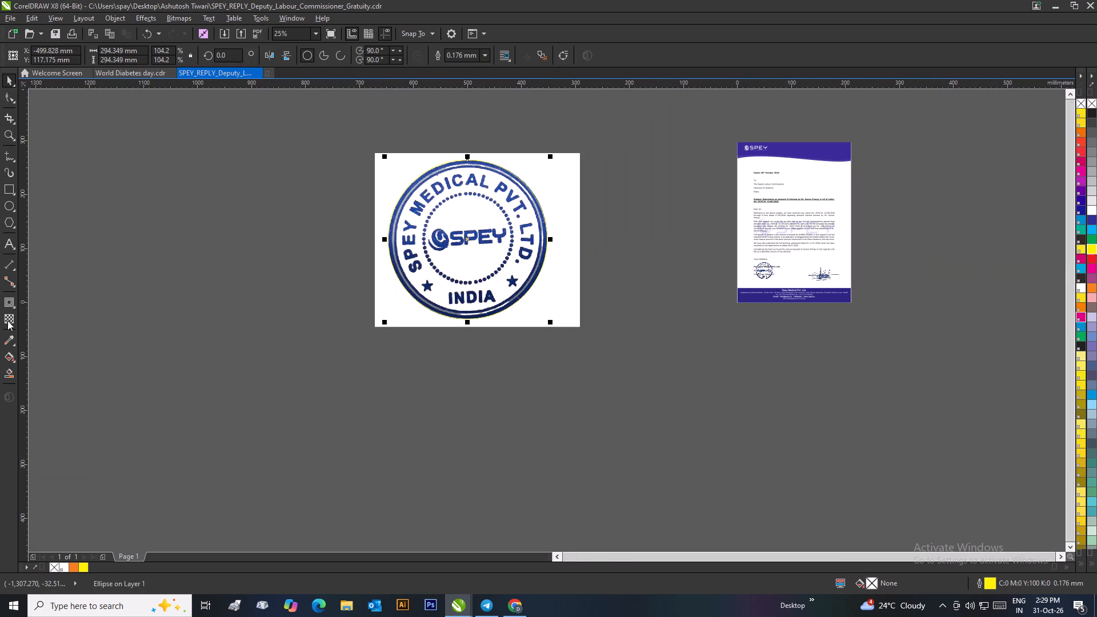
{"action": "left_click_drag", "start_coordinate": [5, 302], "coordinate": [13, 301]}
{"action": "scroll", "coordinate": [427, 183], "scroll_direction": "up", "scroll_amount": 1}
{"action": "left_click_drag", "start_coordinate": [624, 234], "coordinate": [628, 252]}
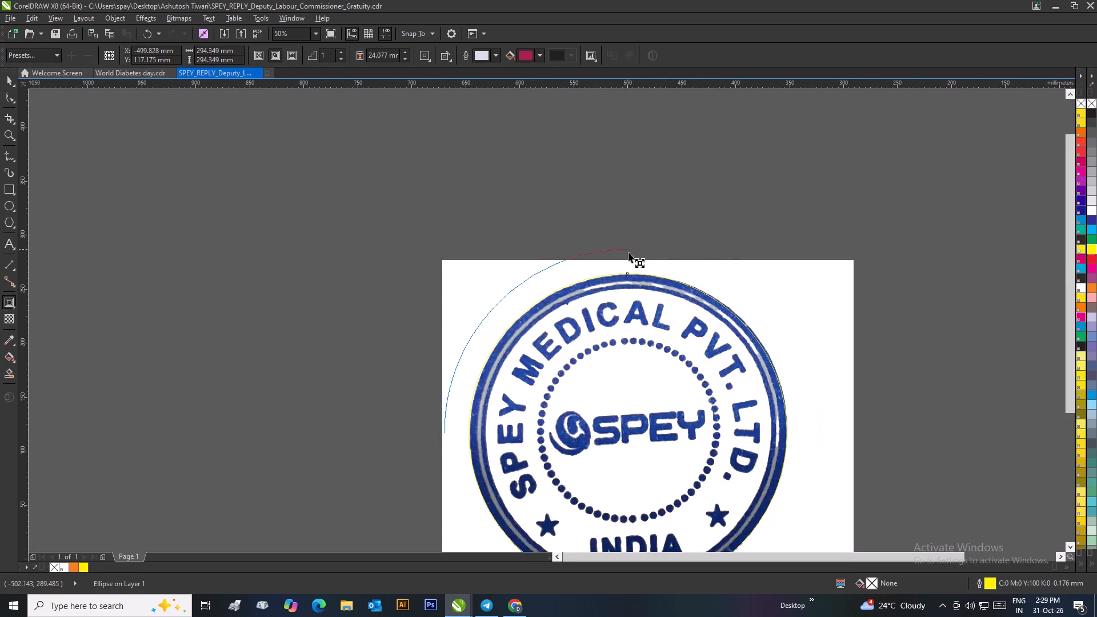
{"action": "left_click_drag", "start_coordinate": [628, 252], "coordinate": [637, 280]}
{"action": "scroll", "coordinate": [634, 283], "scroll_direction": "up", "scroll_amount": 2}
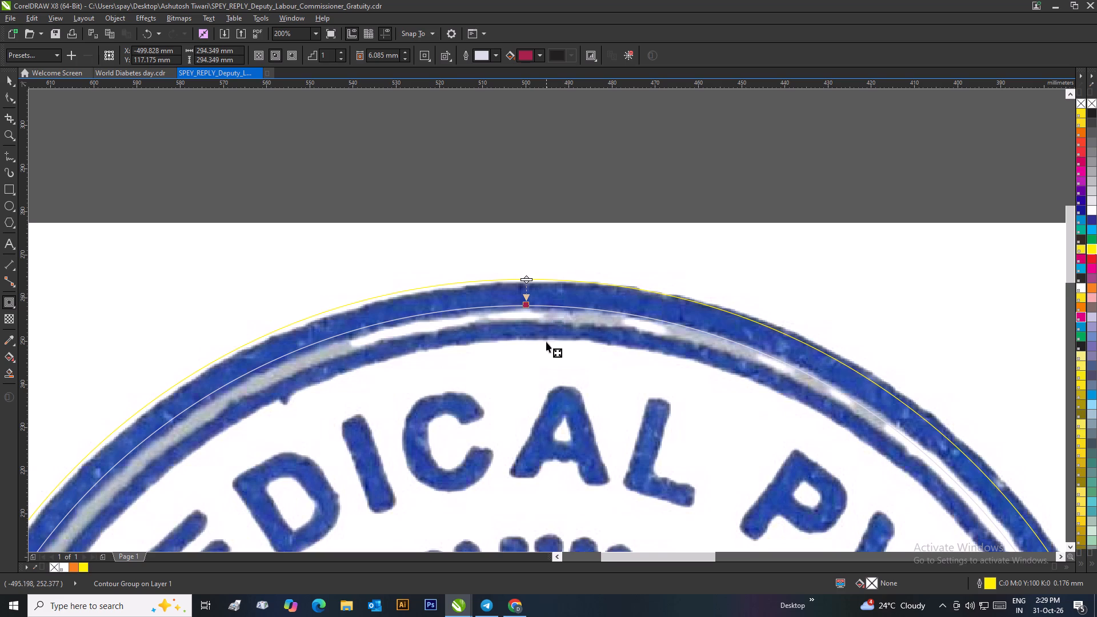
{"action": "left_click_drag", "start_coordinate": [536, 258], "coordinate": [541, 301]}
{"action": "left_click", "coordinate": [5, 75]}
{"action": "left_click", "coordinate": [183, 108]}
Ungroup all objects of the letter page so its stamp and signature can be moved separately.
{"action": "scroll", "coordinate": [183, 108], "scroll_direction": "down", "scroll_amount": 1}
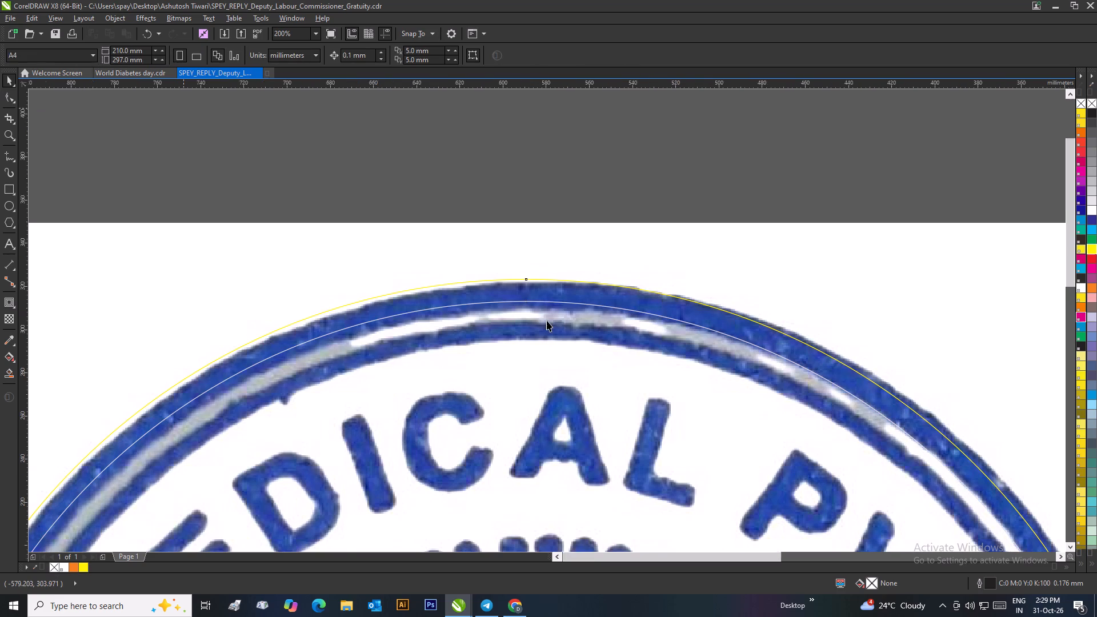
{"action": "scroll", "coordinate": [547, 320], "scroll_direction": "down", "scroll_amount": 5}
{"action": "scroll", "coordinate": [599, 335], "scroll_direction": "up", "scroll_amount": 2}
{"action": "scroll", "coordinate": [522, 310], "scroll_direction": "up", "scroll_amount": 1}
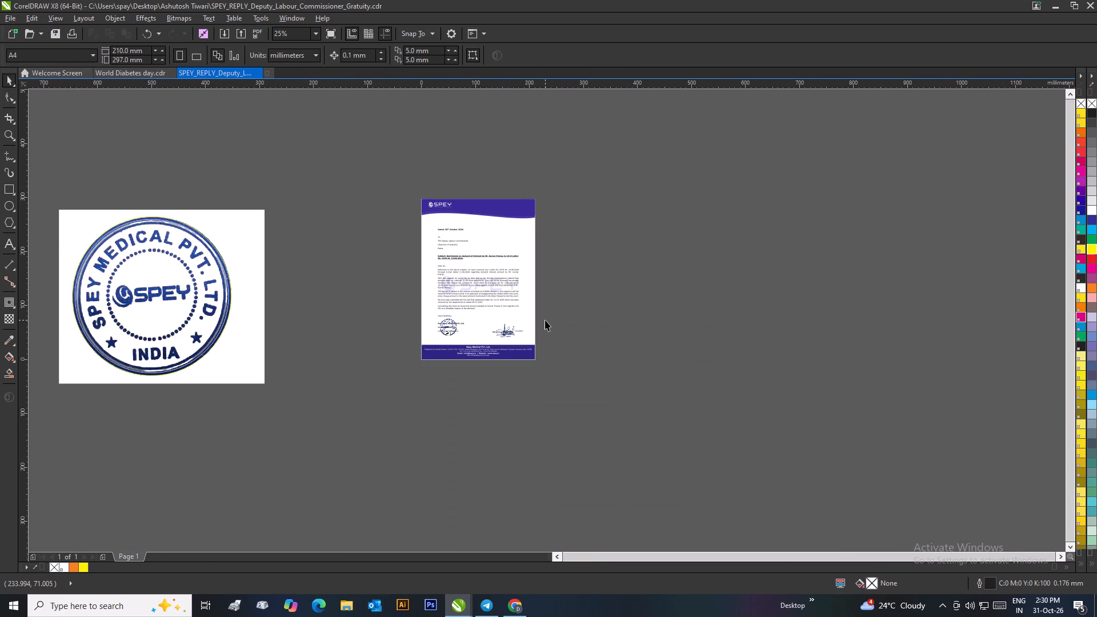
{"action": "scroll", "coordinate": [522, 298], "scroll_direction": "up", "scroll_amount": 1}
{"action": "scroll", "coordinate": [407, 378], "scroll_direction": "up", "scroll_amount": 1}
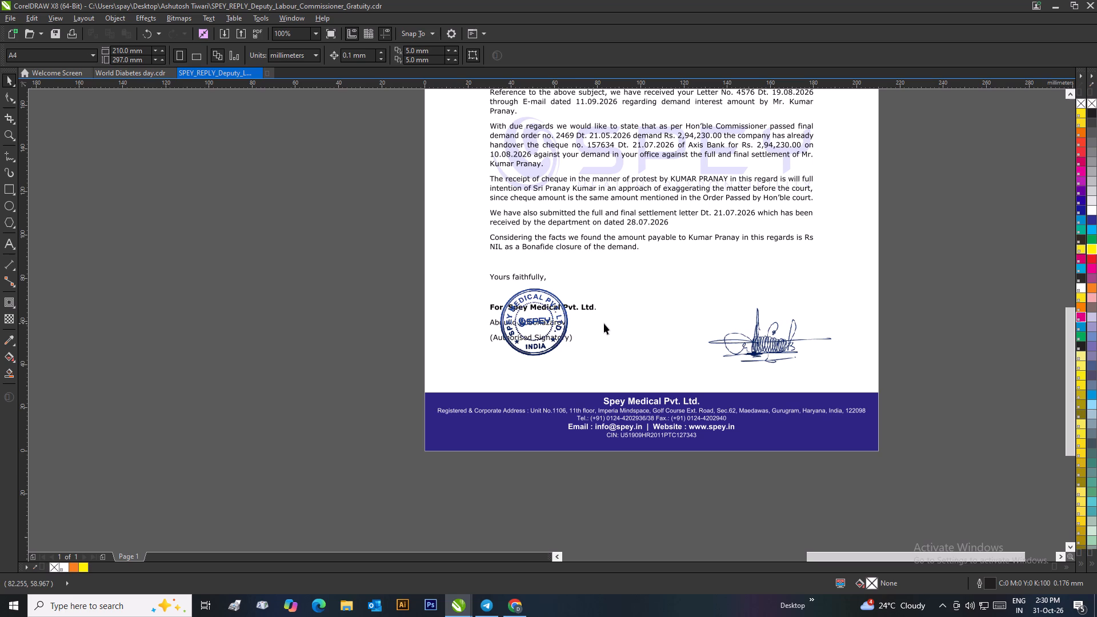
{"action": "left_click", "coordinate": [545, 294]}
{"action": "right_click", "coordinate": [538, 293]}
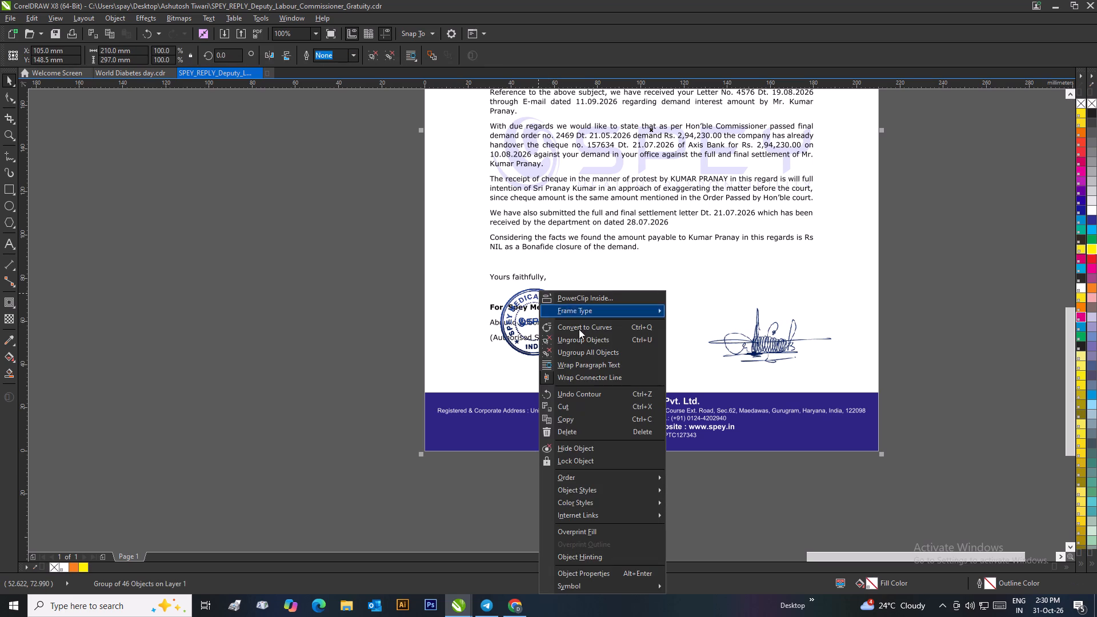
{"action": "left_click", "coordinate": [582, 355]}
Move the letter's round stamp off the signatory text to the empty area beside the handwritten signature.
{"action": "left_click", "coordinate": [330, 322]}
{"action": "left_click_drag", "start_coordinate": [526, 293], "coordinate": [659, 279]}
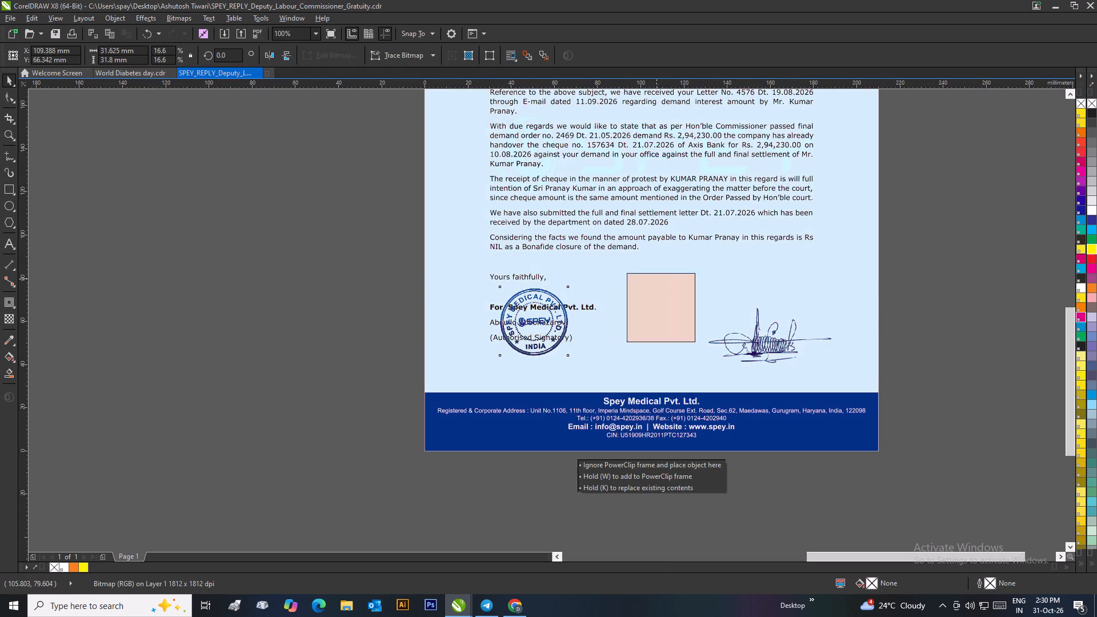
{"action": "left_click_drag", "start_coordinate": [659, 279], "coordinate": [699, 301]}
Move the handwritten signature to the sign-off block, just above the line For, Spey Medical Pvt. Ltd.
{"action": "left_click", "coordinate": [770, 335]}
{"action": "left_click_drag", "start_coordinate": [766, 345], "coordinate": [759, 348]}
{"action": "left_click_drag", "start_coordinate": [767, 348], "coordinate": [645, 348]}
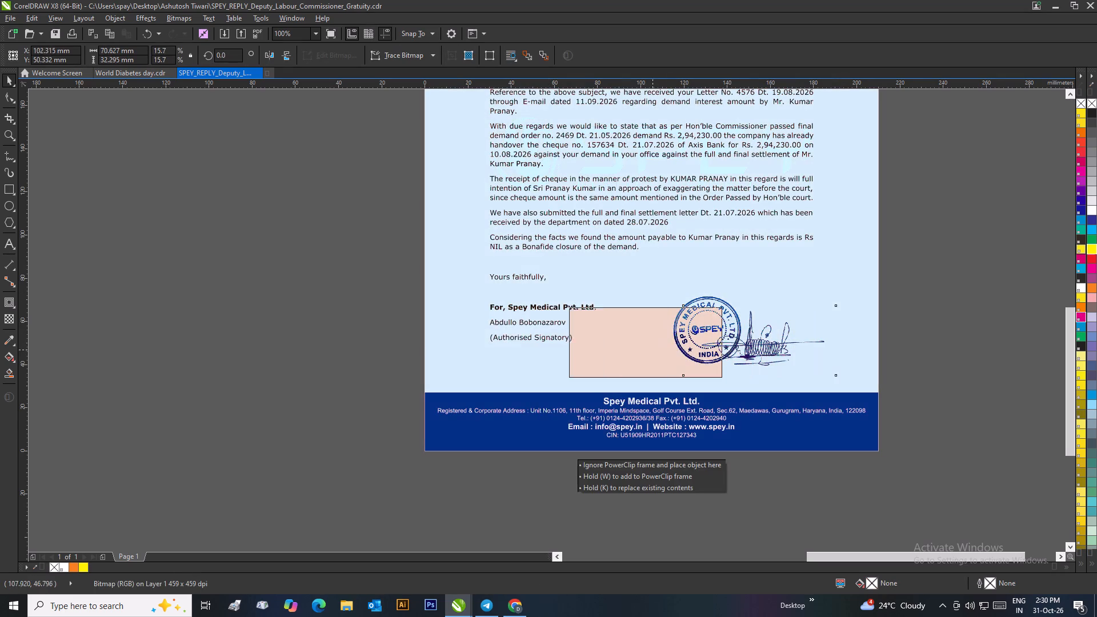
{"action": "left_click_drag", "start_coordinate": [645, 348], "coordinate": [547, 328]}
{"action": "left_click_drag", "start_coordinate": [537, 323], "coordinate": [536, 321]}
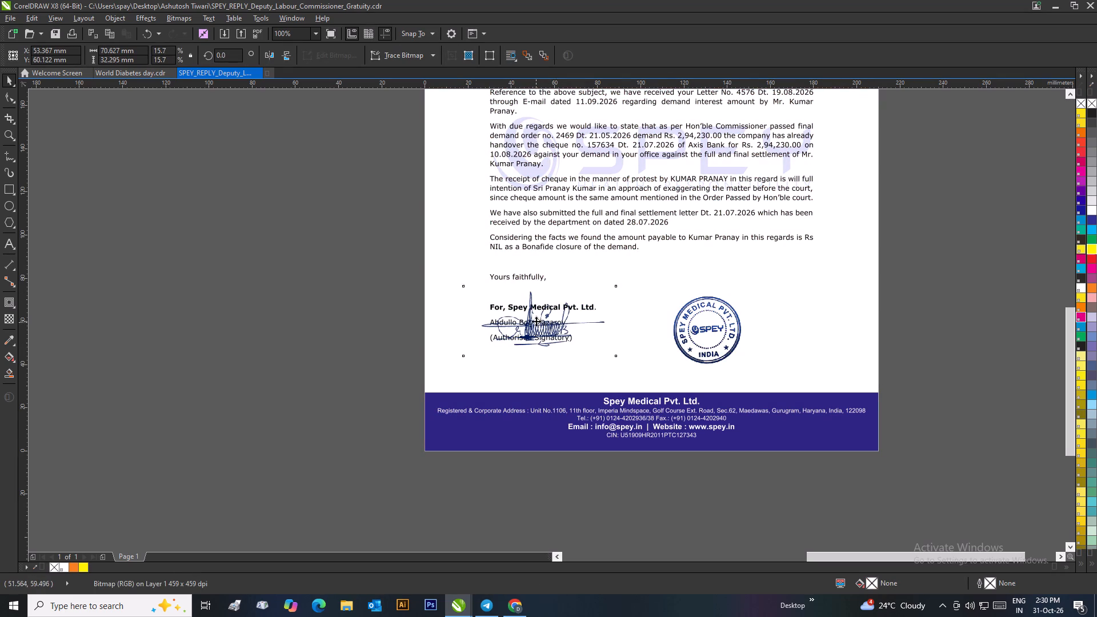
{"action": "left_click_drag", "start_coordinate": [536, 321], "coordinate": [532, 297]}
{"action": "left_click_drag", "start_coordinate": [537, 301], "coordinate": [535, 293]}
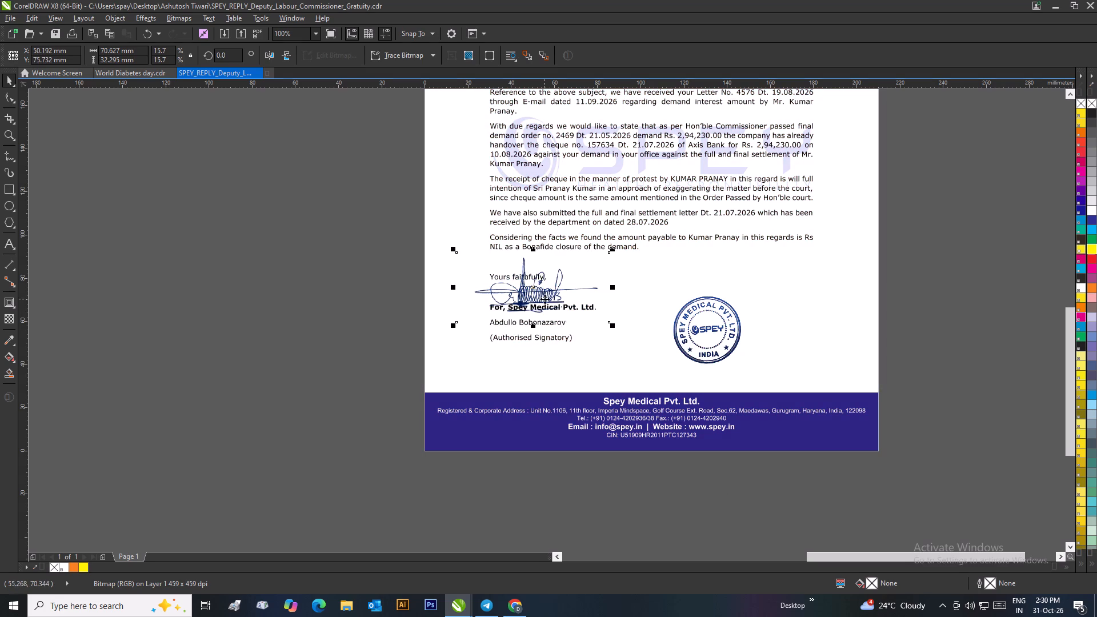
Scale the signature down to about 33.5 × 15.3 mm and fit it between Yours faithfully and the company name line.
{"action": "left_click", "coordinate": [330, 307]}
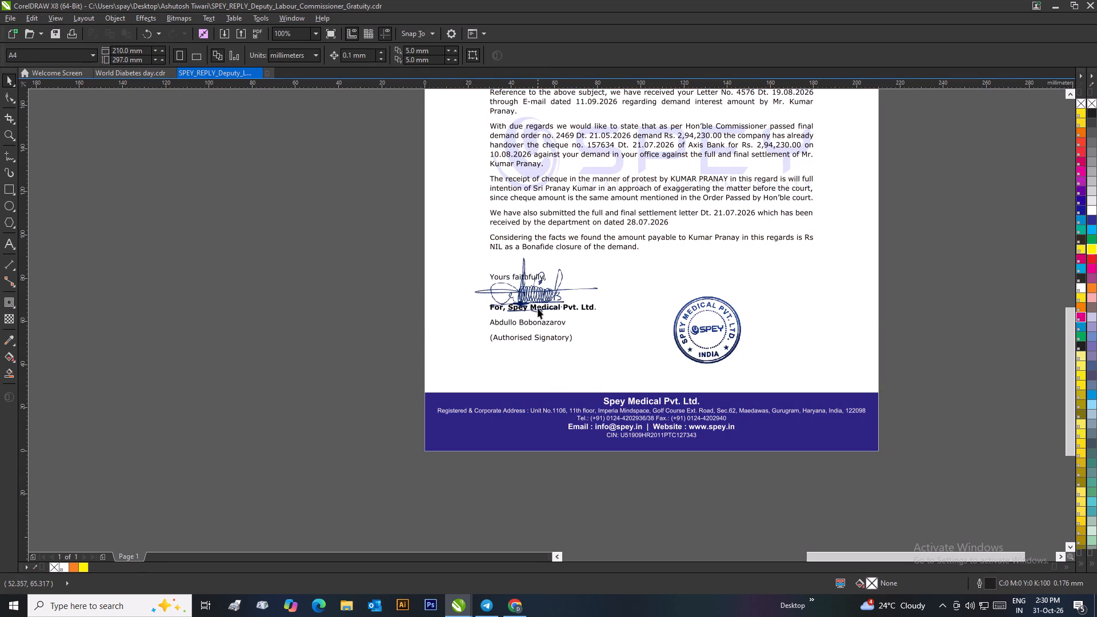
{"action": "scroll", "coordinate": [539, 304], "scroll_direction": "up", "scroll_amount": 1}
{"action": "left_click", "coordinate": [550, 297]}
{"action": "left_click_drag", "start_coordinate": [690, 216], "coordinate": [654, 254]}
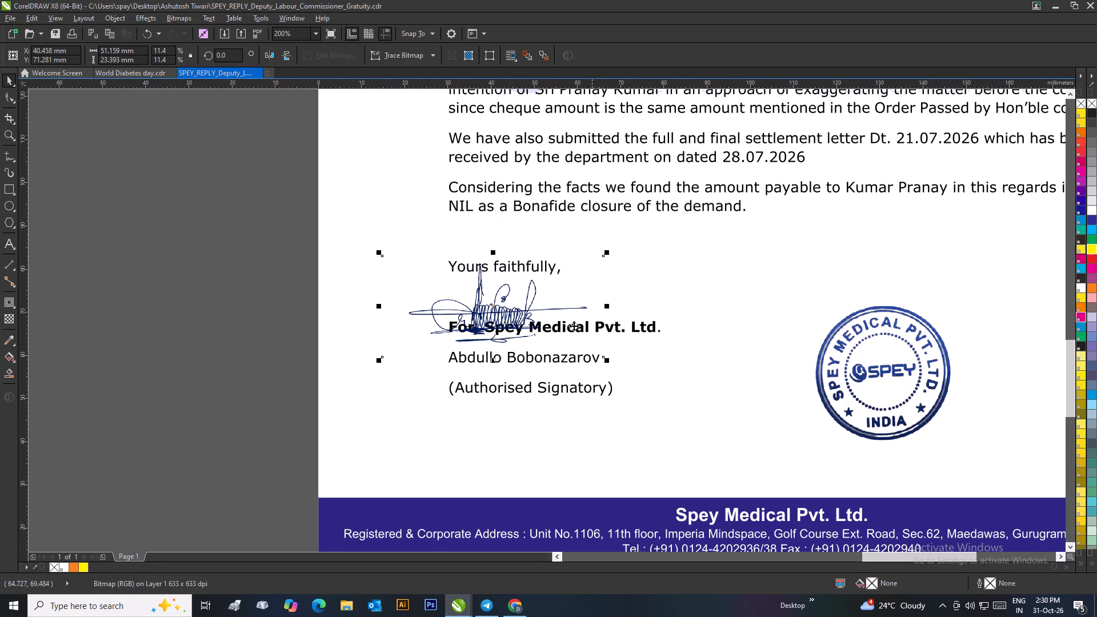
{"action": "left_click_drag", "start_coordinate": [510, 309], "coordinate": [532, 291]}
{"action": "left_click", "coordinate": [534, 298]}
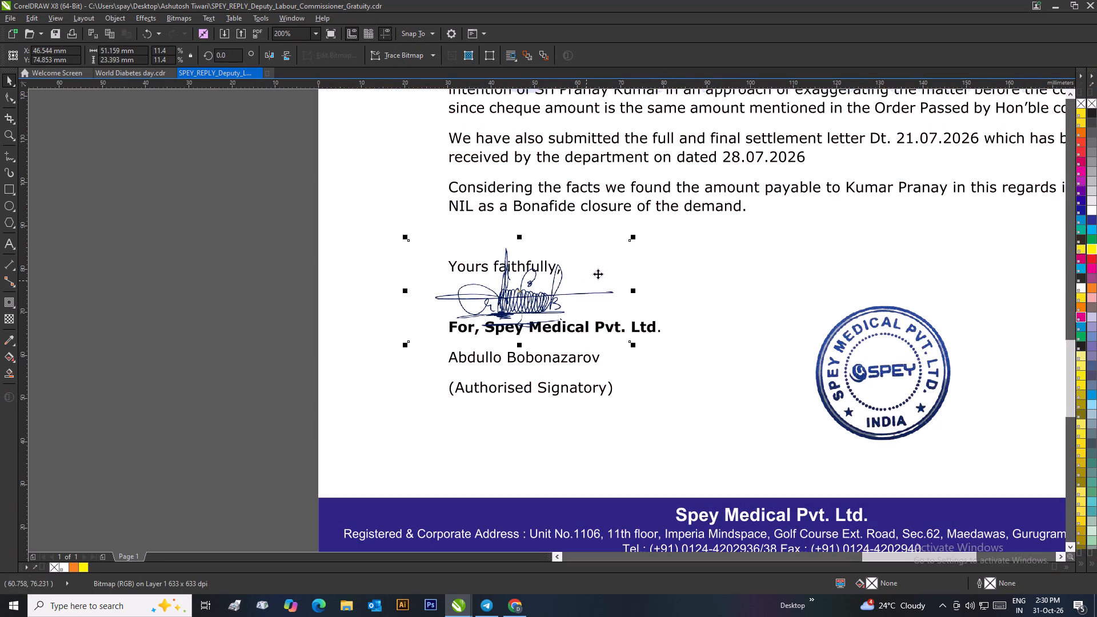
{"action": "left_click_drag", "start_coordinate": [635, 237], "coordinate": [605, 271]}
{"action": "left_click_drag", "start_coordinate": [497, 317], "coordinate": [534, 302]}
{"action": "left_click", "coordinate": [528, 302]}
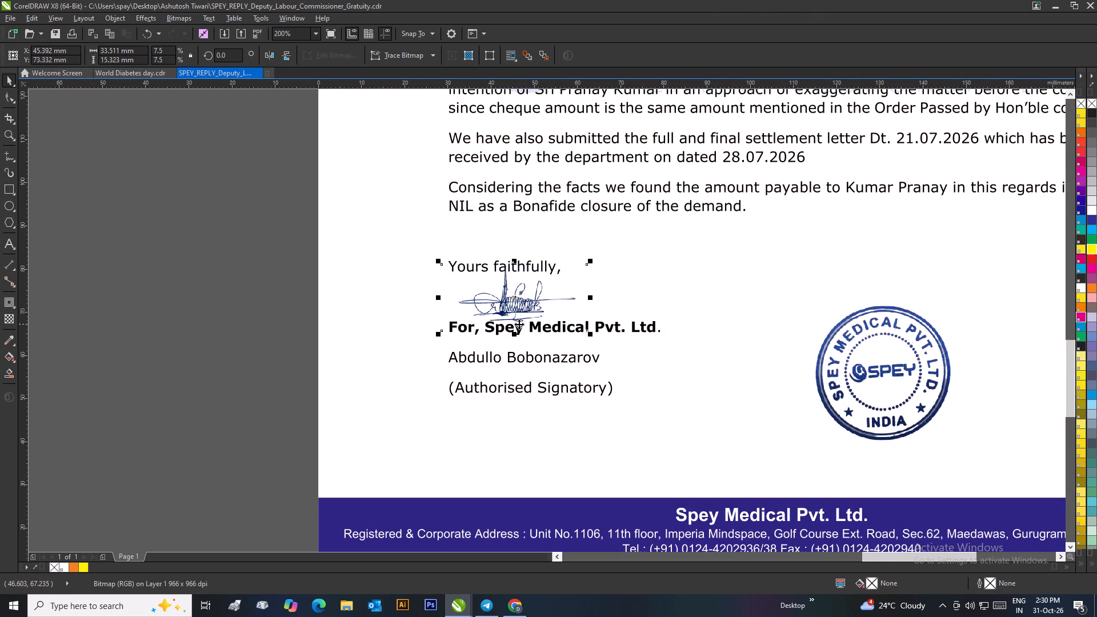
{"action": "scroll", "coordinate": [518, 323], "scroll_direction": "up", "scroll_amount": 1}
{"action": "left_click", "coordinate": [538, 278]}
{"action": "scroll", "coordinate": [533, 289], "scroll_direction": "down", "scroll_amount": 2}
{"action": "left_click", "coordinate": [398, 320]}
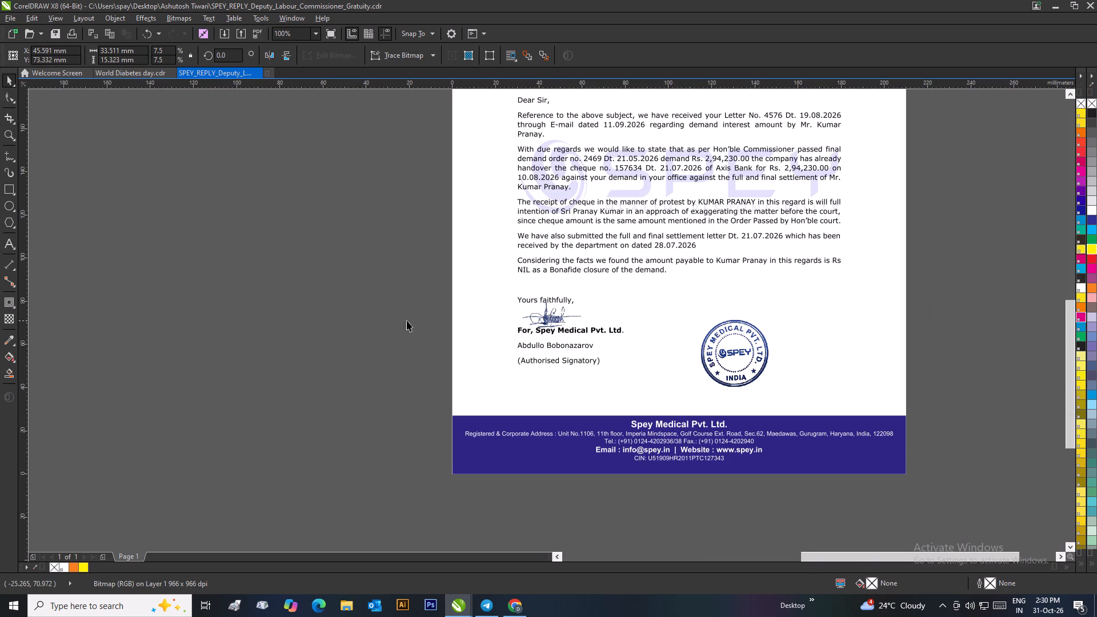
Move the letter's round stamp beside the handwritten signature and scale it down to about 20.2 × 20.3 mm.
{"action": "left_click", "coordinate": [727, 360]}
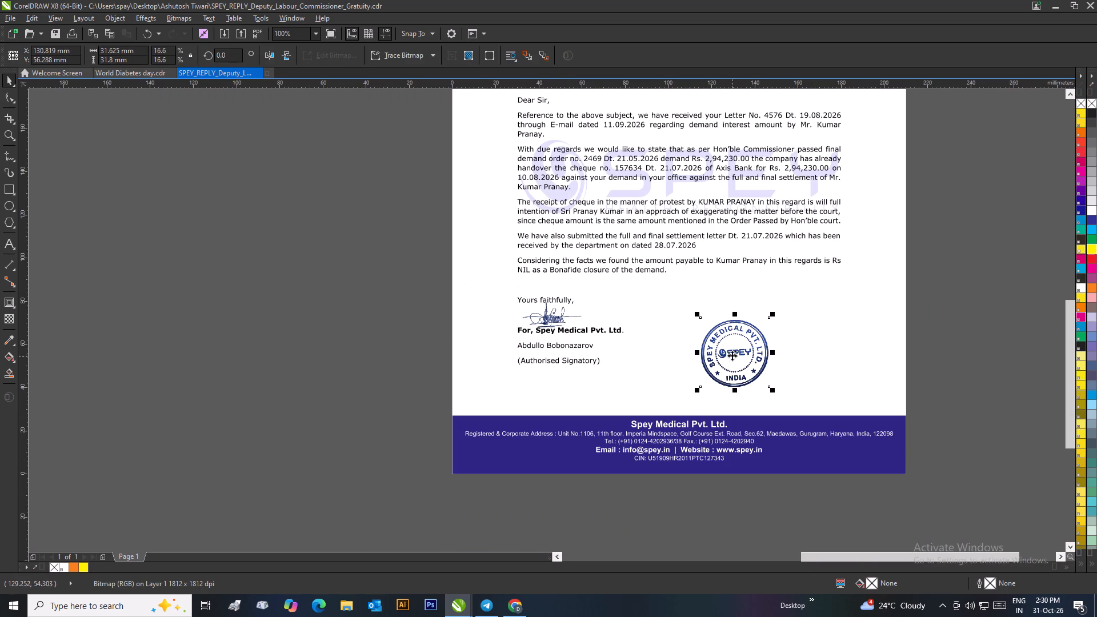
{"action": "left_click_drag", "start_coordinate": [732, 354], "coordinate": [764, 347]}
{"action": "left_click_drag", "start_coordinate": [764, 346], "coordinate": [715, 340]}
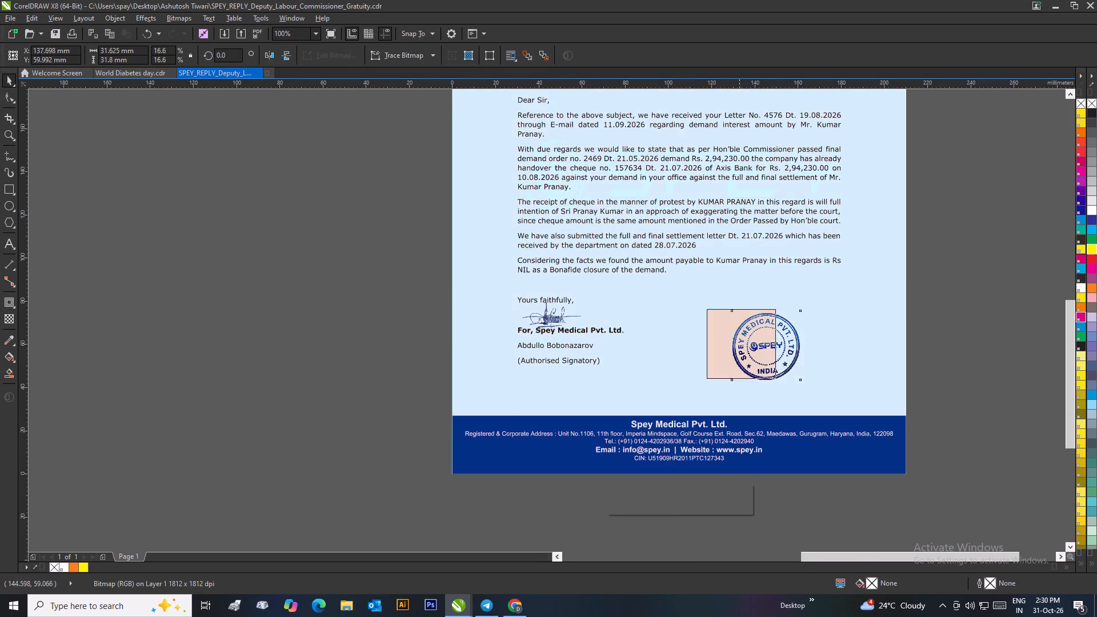
{"action": "left_click_drag", "start_coordinate": [715, 340], "coordinate": [679, 336]}
{"action": "left_click_drag", "start_coordinate": [707, 351], "coordinate": [683, 346]}
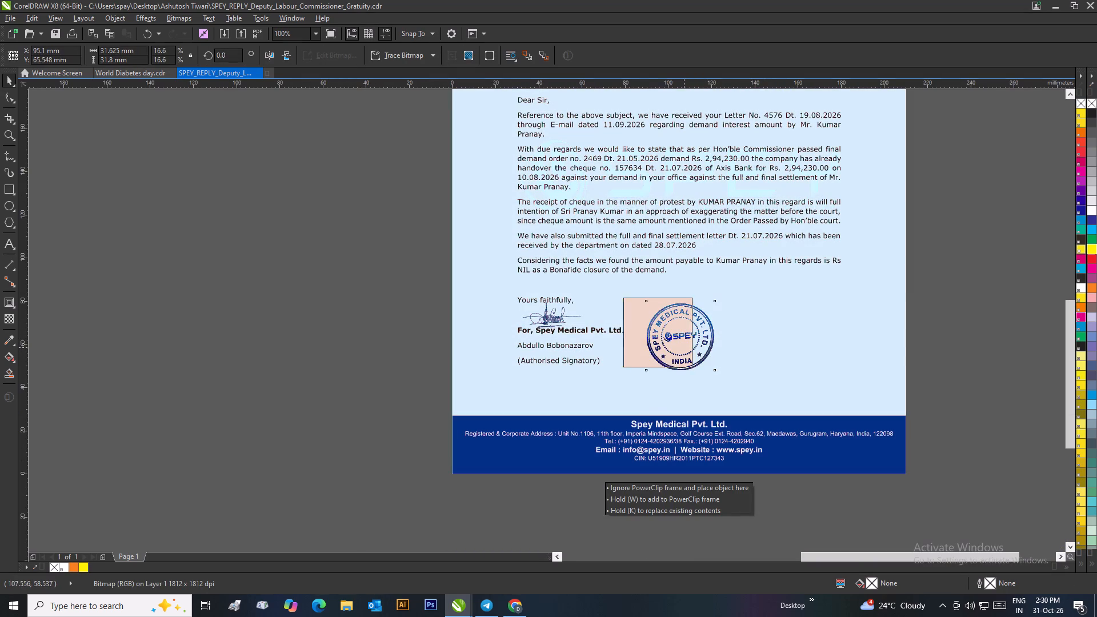
{"action": "left_click_drag", "start_coordinate": [683, 346], "coordinate": [648, 320]}
{"action": "left_click_drag", "start_coordinate": [663, 267], "coordinate": [647, 293]}
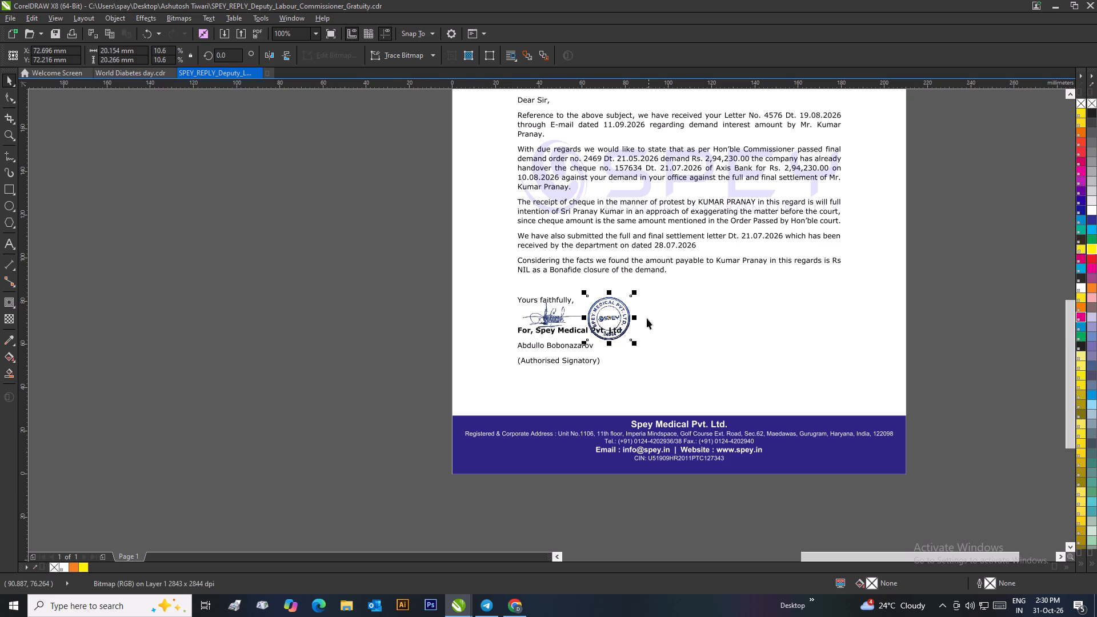
Try the small stamp in several spots around the sign-off block and place it beside the signature, overlapping Ltd. of the company name line.
{"action": "scroll", "coordinate": [618, 324], "scroll_direction": "up", "scroll_amount": 1}
{"action": "left_click_drag", "start_coordinate": [540, 308], "coordinate": [569, 389]}
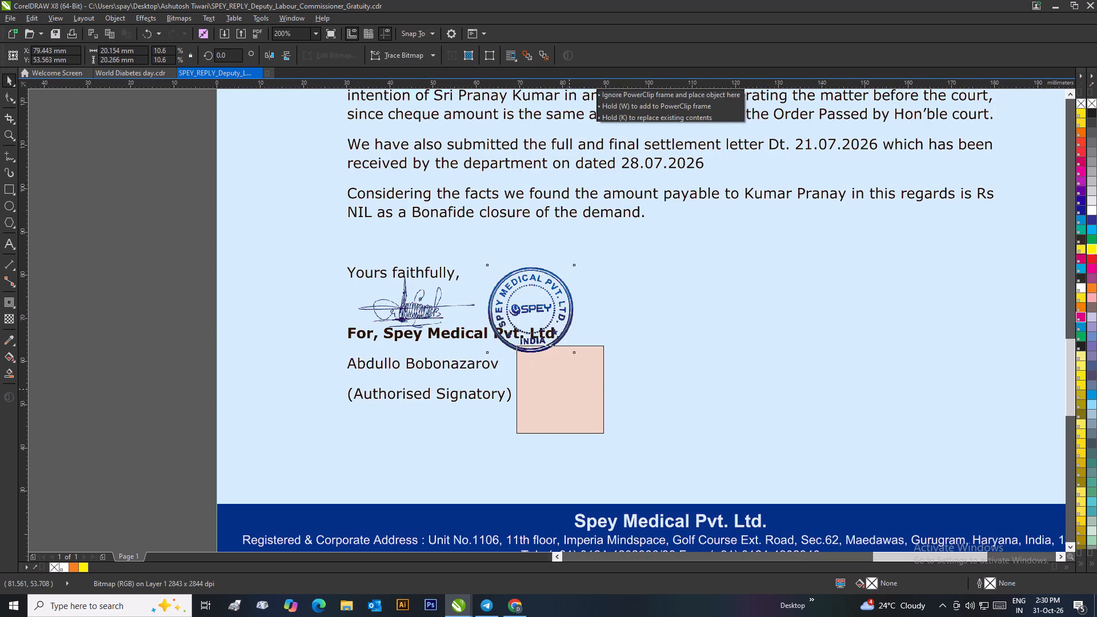
{"action": "left_click_drag", "start_coordinate": [569, 389], "coordinate": [569, 388]}
{"action": "left_click_drag", "start_coordinate": [563, 386], "coordinate": [562, 376]}
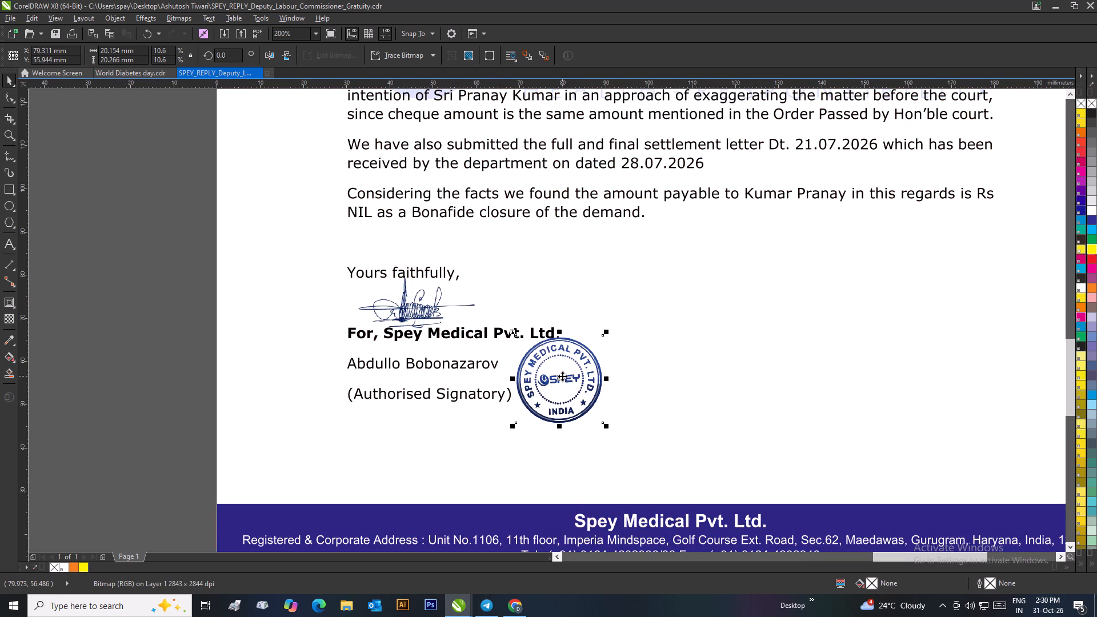
{"action": "left_click_drag", "start_coordinate": [559, 386], "coordinate": [548, 313]}
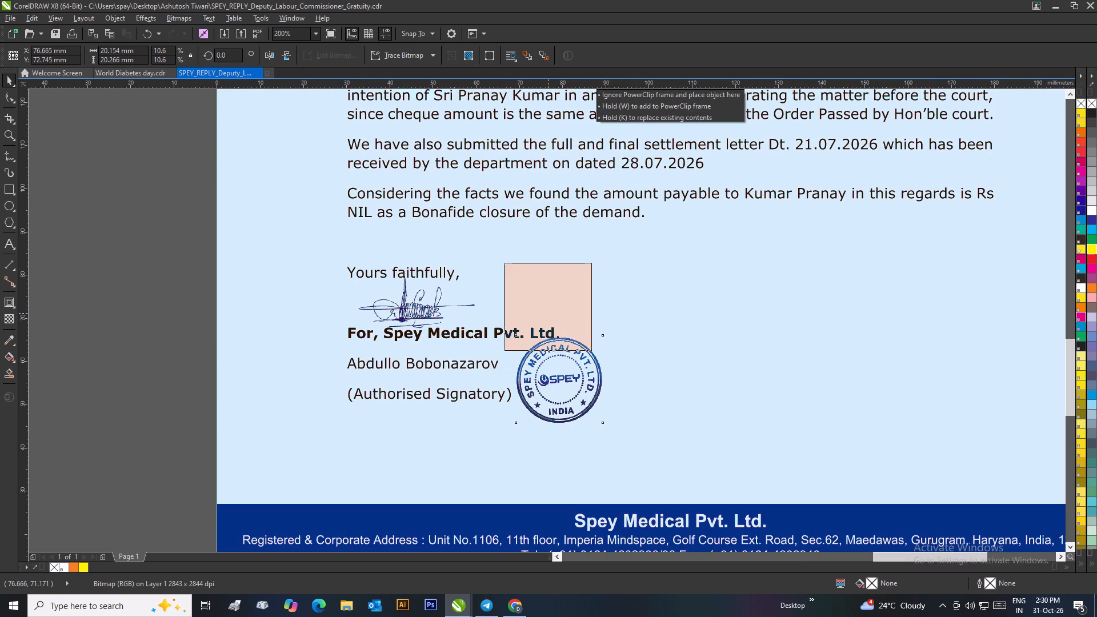
{"action": "left_click_drag", "start_coordinate": [548, 313], "coordinate": [499, 327]}
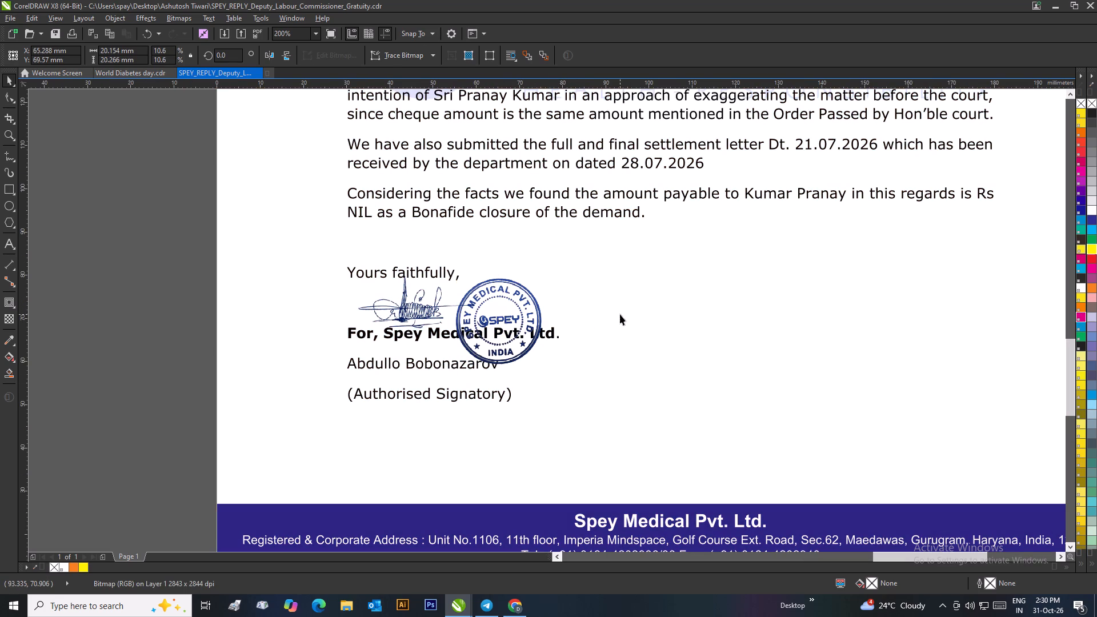
{"action": "left_click", "coordinate": [620, 314]}
{"action": "left_click_drag", "start_coordinate": [501, 314], "coordinate": [557, 307]}
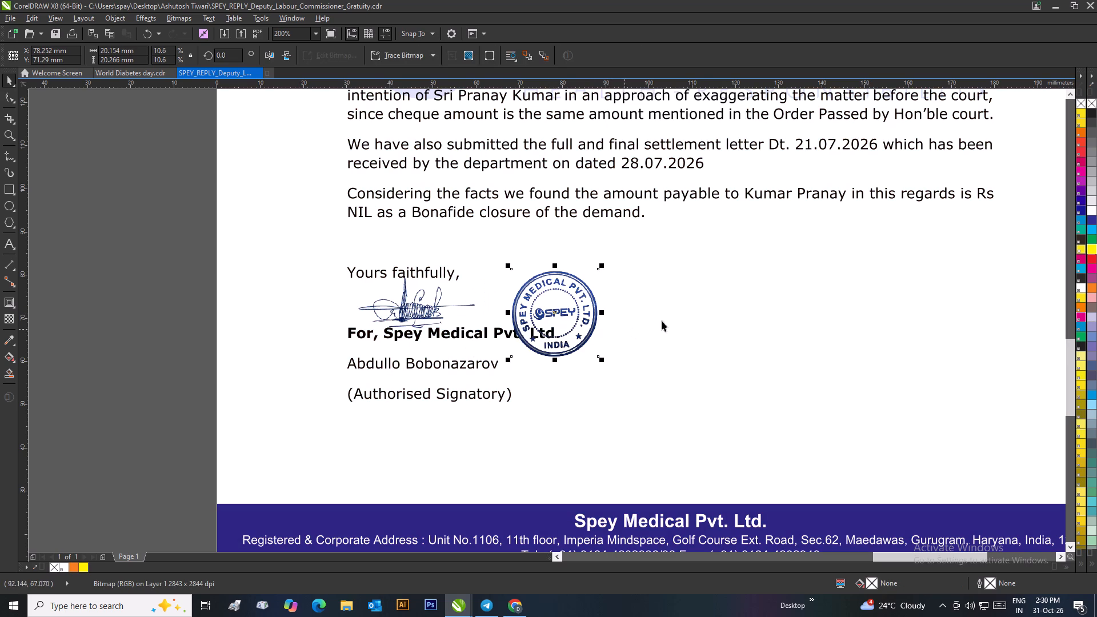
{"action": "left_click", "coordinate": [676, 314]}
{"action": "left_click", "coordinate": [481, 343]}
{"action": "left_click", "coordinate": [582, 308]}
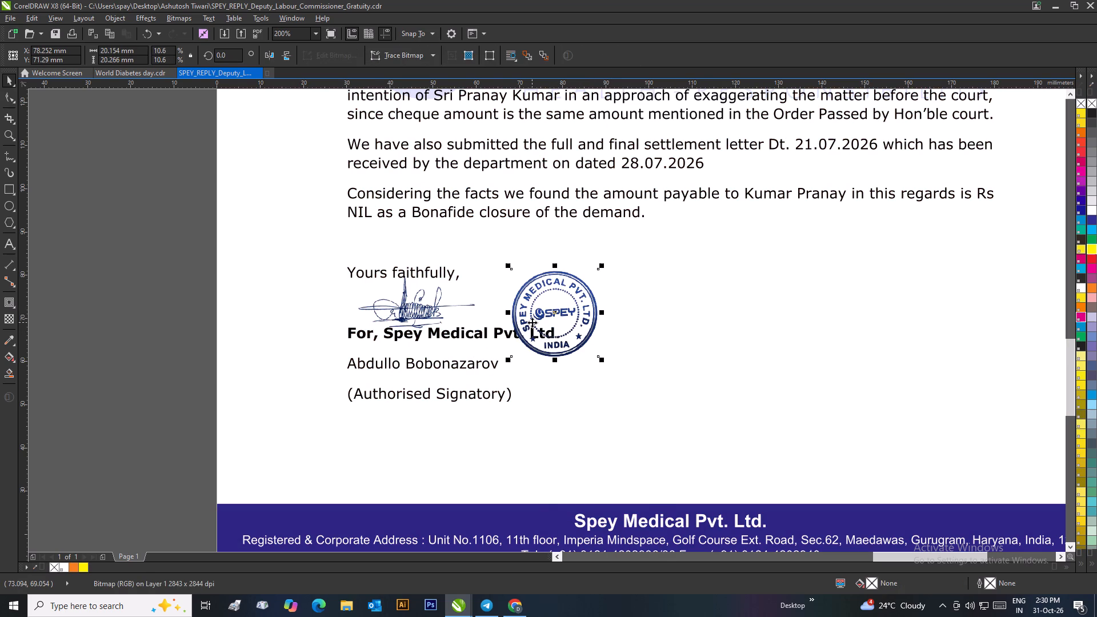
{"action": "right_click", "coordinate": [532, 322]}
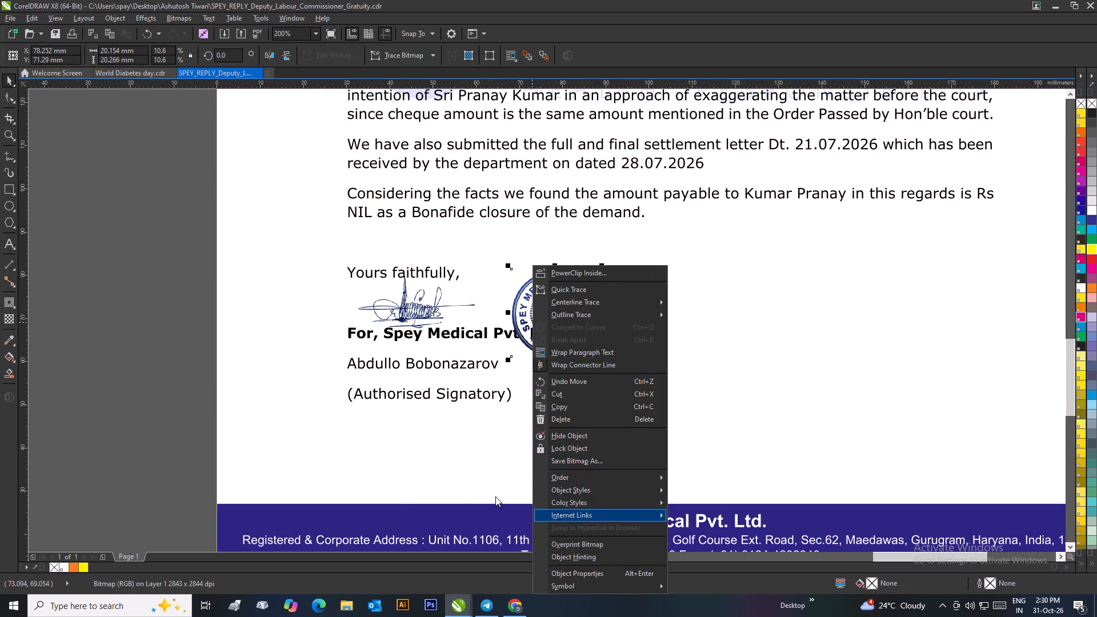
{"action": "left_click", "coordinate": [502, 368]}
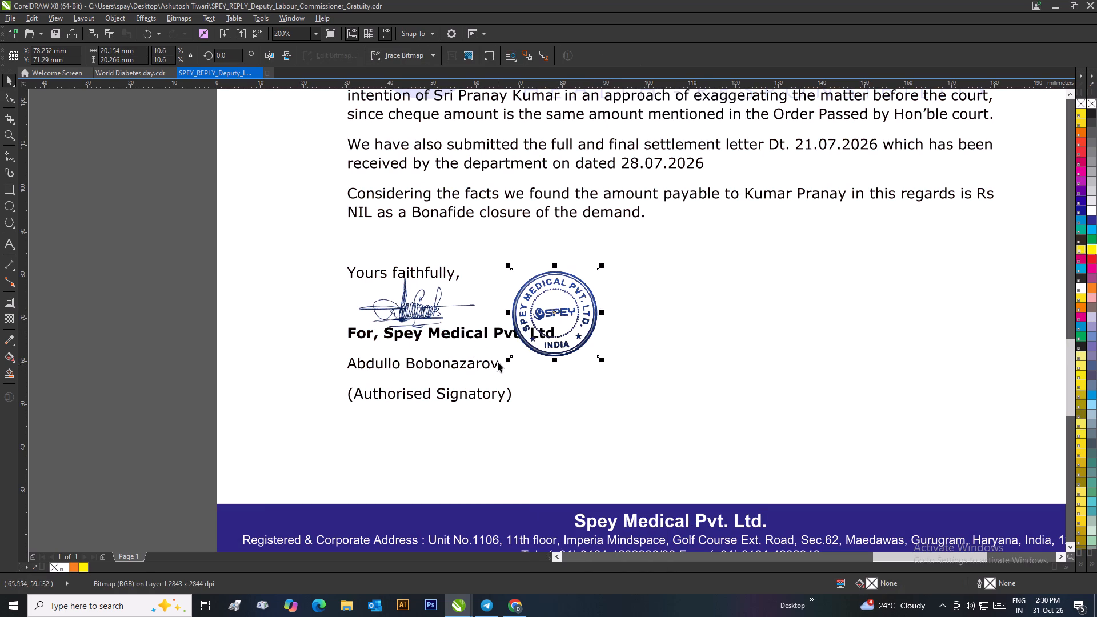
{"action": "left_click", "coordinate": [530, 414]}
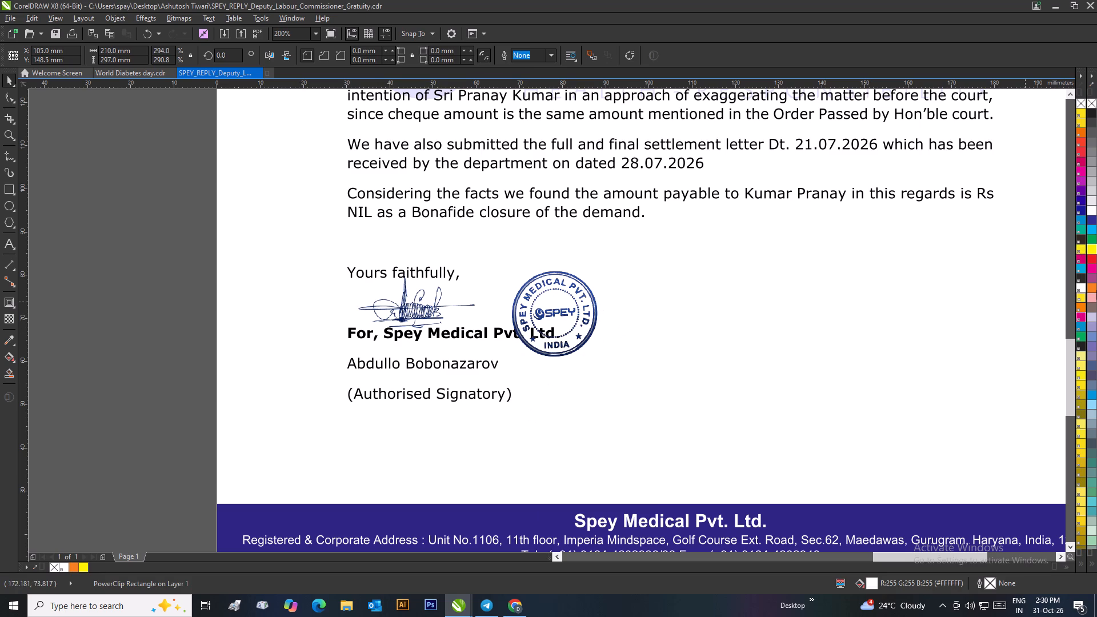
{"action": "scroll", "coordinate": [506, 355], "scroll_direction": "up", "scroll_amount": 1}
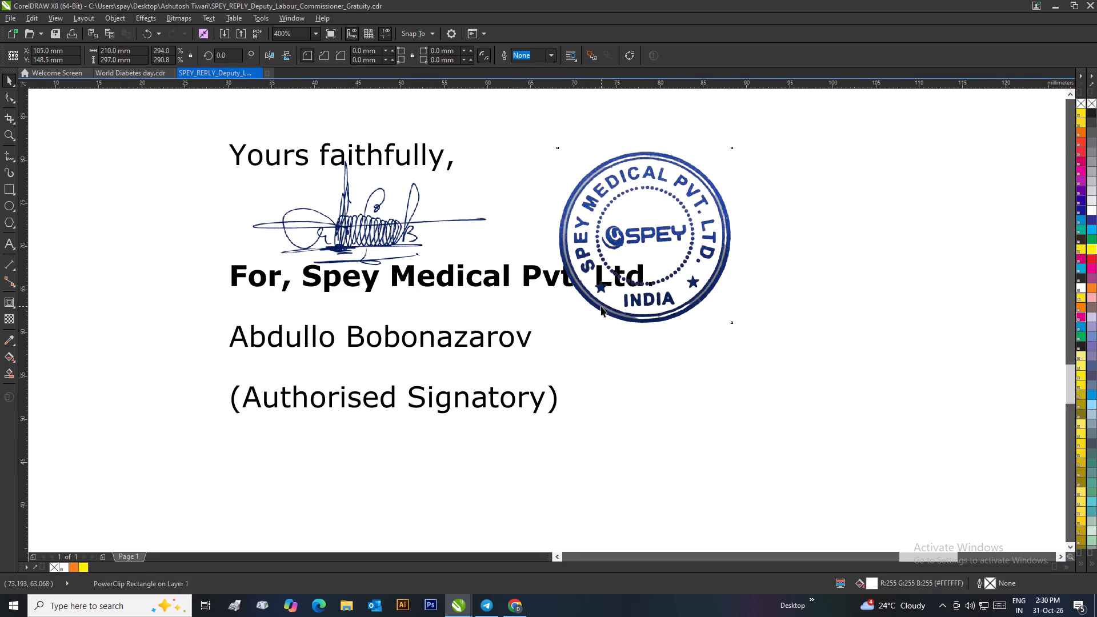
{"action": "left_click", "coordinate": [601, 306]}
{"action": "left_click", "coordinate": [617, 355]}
Group all objects of the letter page, including the signature and stamp, into one group.
{"action": "scroll", "coordinate": [613, 349], "scroll_direction": "down", "scroll_amount": 2}
{"action": "scroll", "coordinate": [571, 307], "scroll_direction": "down", "scroll_amount": 2}
{"action": "left_click", "coordinate": [654, 316]}
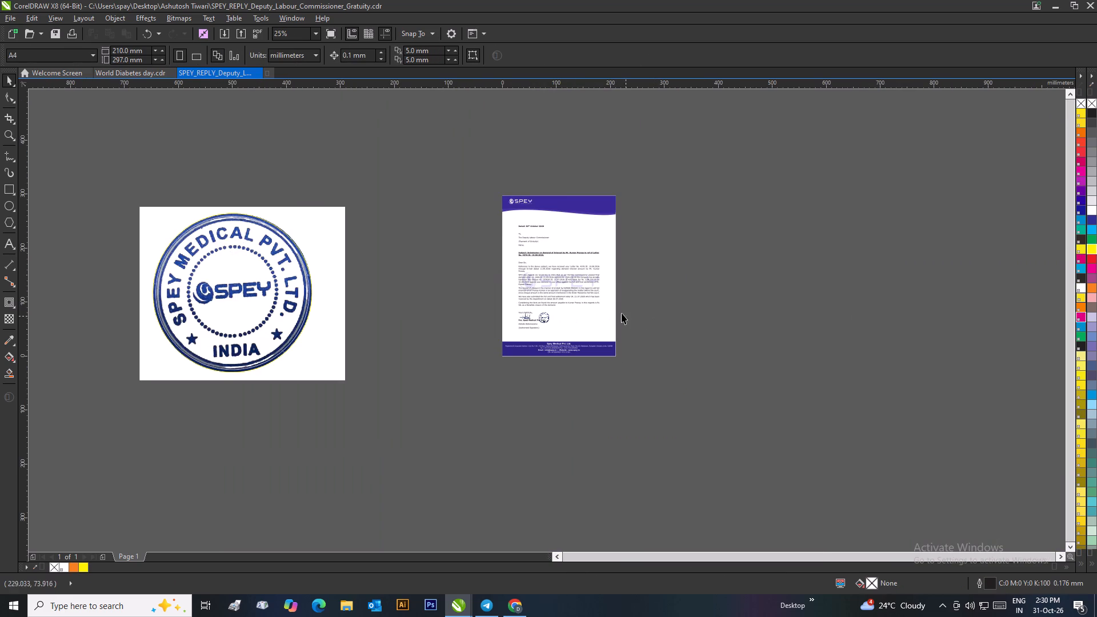
{"action": "left_click_drag", "start_coordinate": [483, 179], "coordinate": [695, 473]}
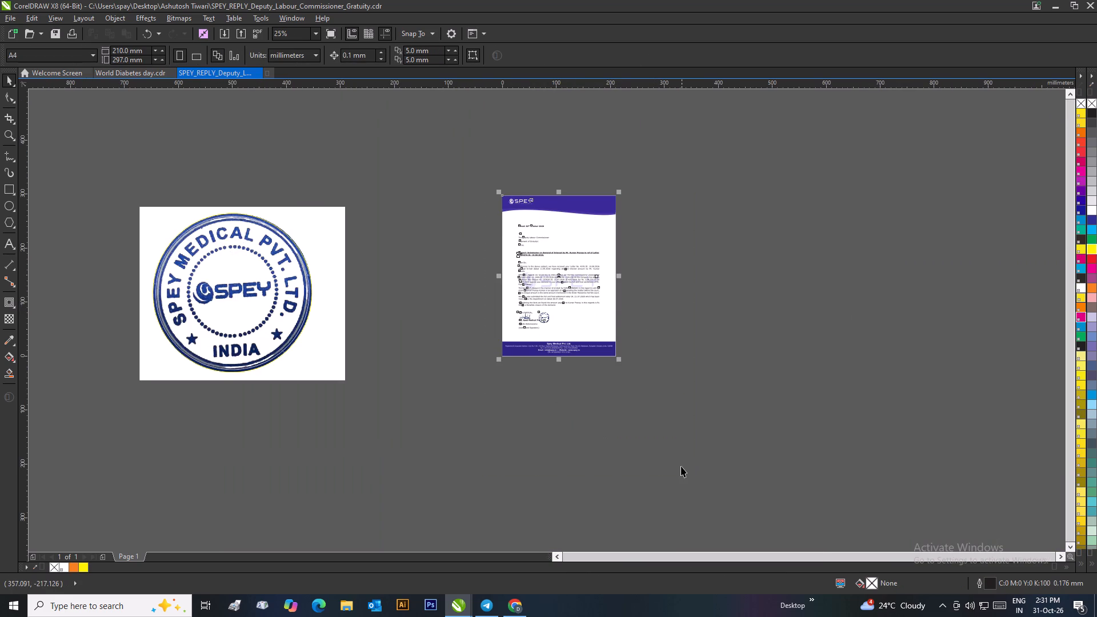
{"action": "key", "text": "ctrl+g"}
{"action": "left_click", "coordinate": [696, 375]}
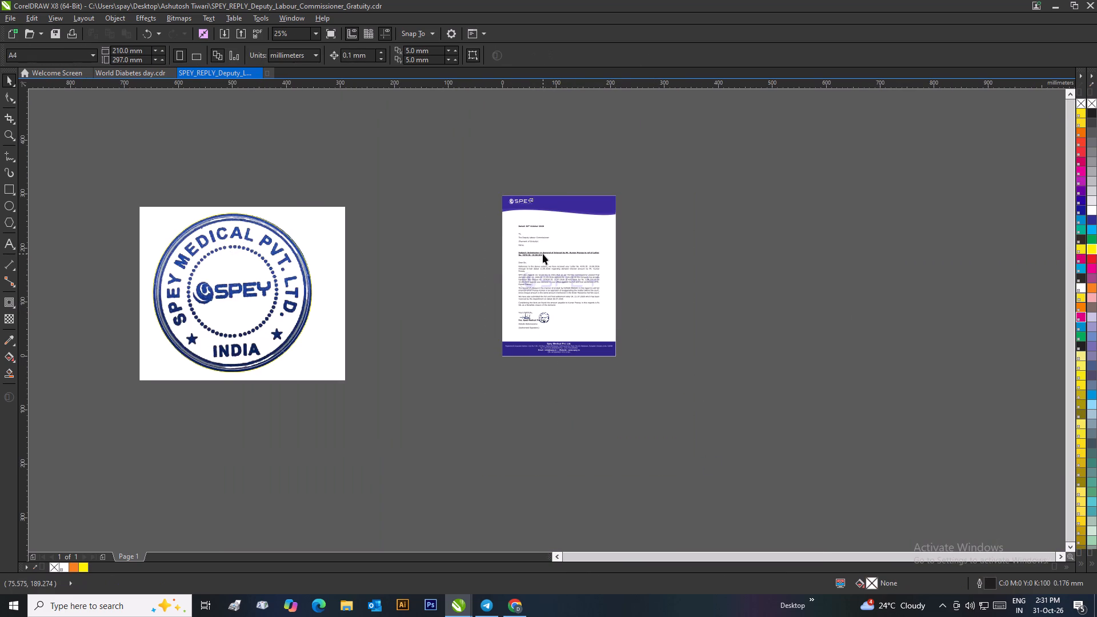
{"action": "left_click", "coordinate": [543, 254]}
Group the large stamp photo beside the page with the shapes drawn over it and copy the group.
{"action": "left_click_drag", "start_coordinate": [398, 183], "coordinate": [105, 438]}
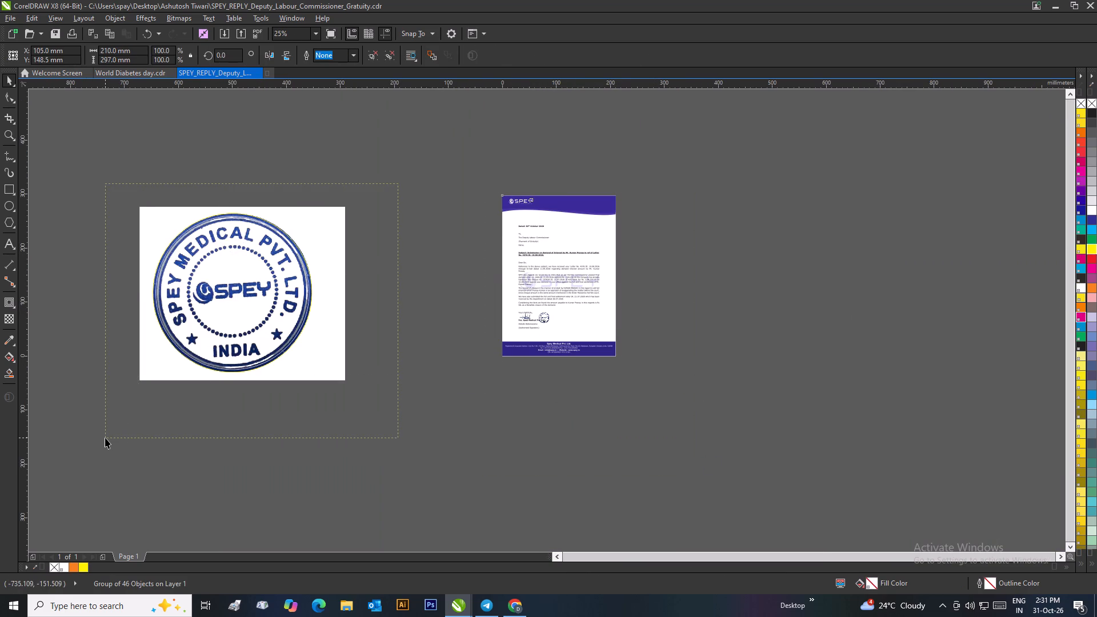
{"action": "left_click_drag", "start_coordinate": [105, 438], "coordinate": [98, 436]}
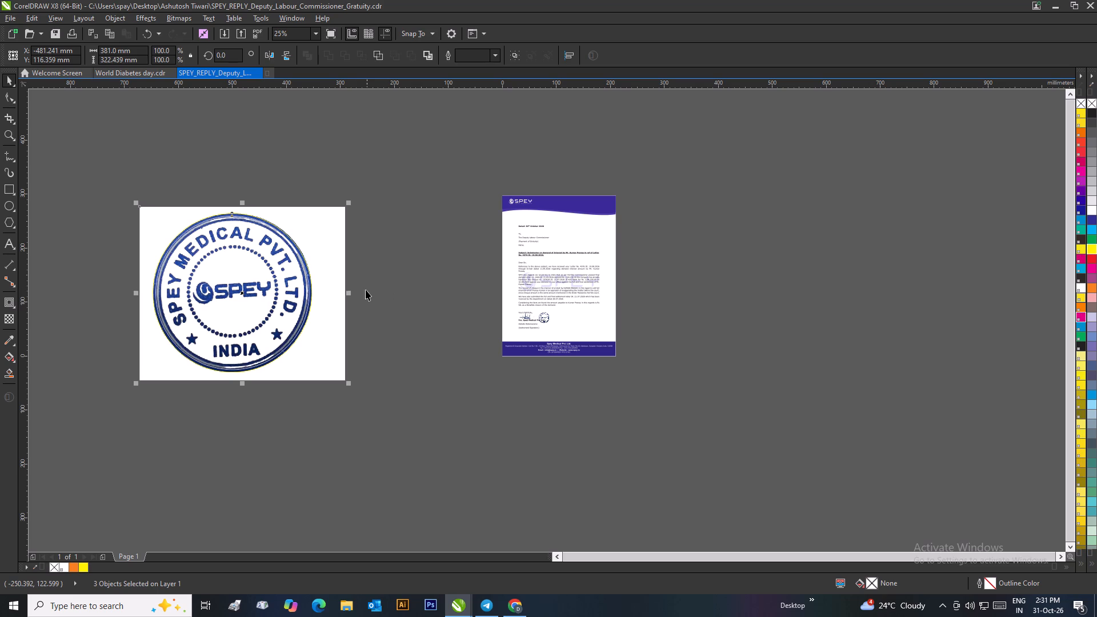
{"action": "key", "text": "ctrl+g"}
{"action": "key", "text": "ctrl+c"}
{"action": "left_click", "coordinate": [434, 285]}
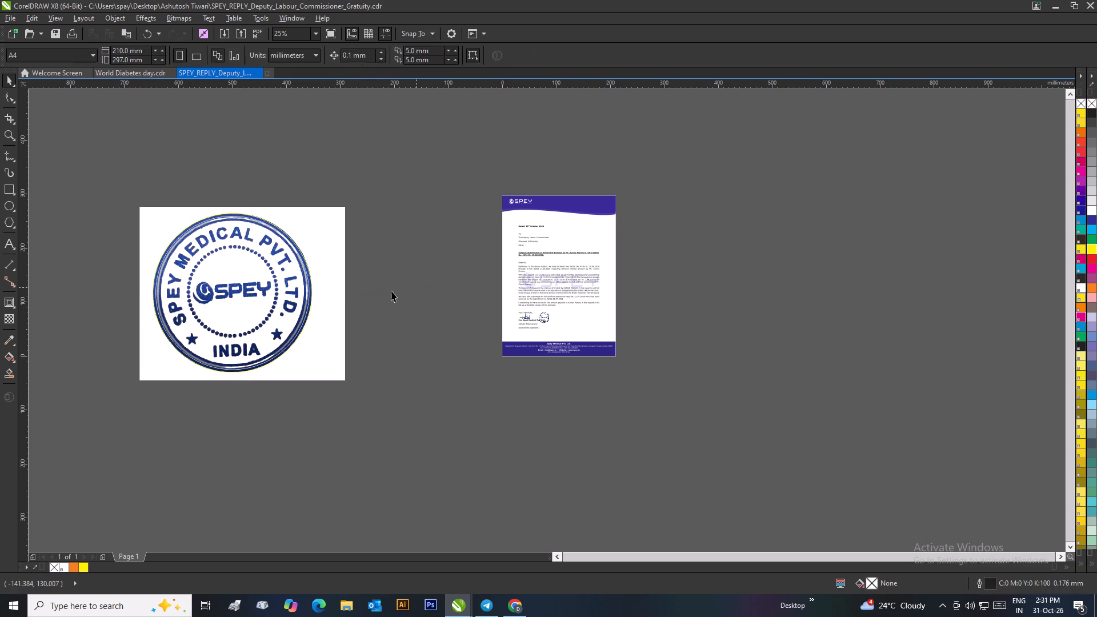
Delete the grouped large stamp artwork beside the letter page.
{"action": "left_click", "coordinate": [254, 302]}
{"action": "key", "text": "Delete"}
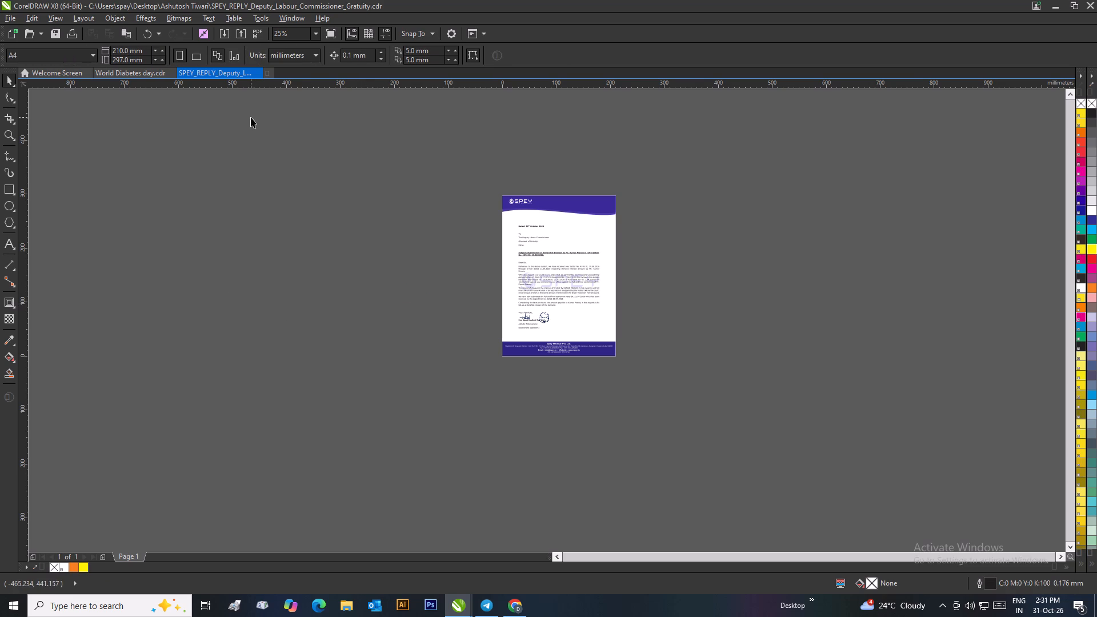
Export the current document as a PDF named SPEY_REPLY_Deputy_Labour_Commissioner_Gratuity with PDF/X-1a compatibility.
{"action": "scroll", "coordinate": [384, 177], "scroll_direction": "down", "scroll_amount": 2}
{"action": "scroll", "coordinate": [609, 354], "scroll_direction": "up", "scroll_amount": 1}
{"action": "scroll", "coordinate": [520, 286], "scroll_direction": "up", "scroll_amount": 1}
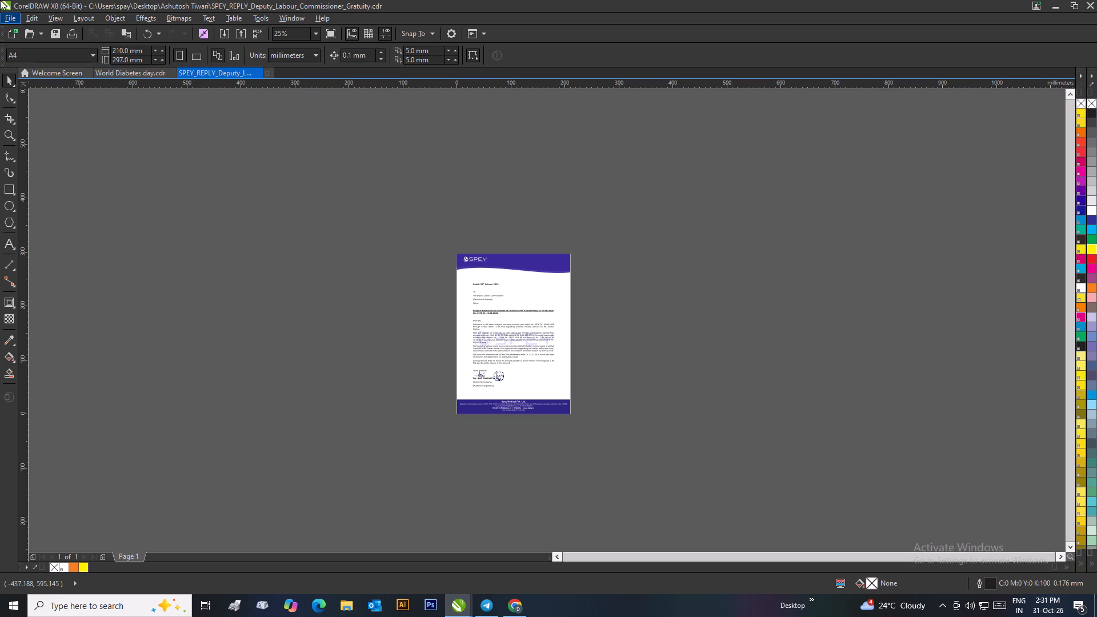
{"action": "left_click", "coordinate": [17, 14]}
{"action": "left_click", "coordinate": [26, 202]}
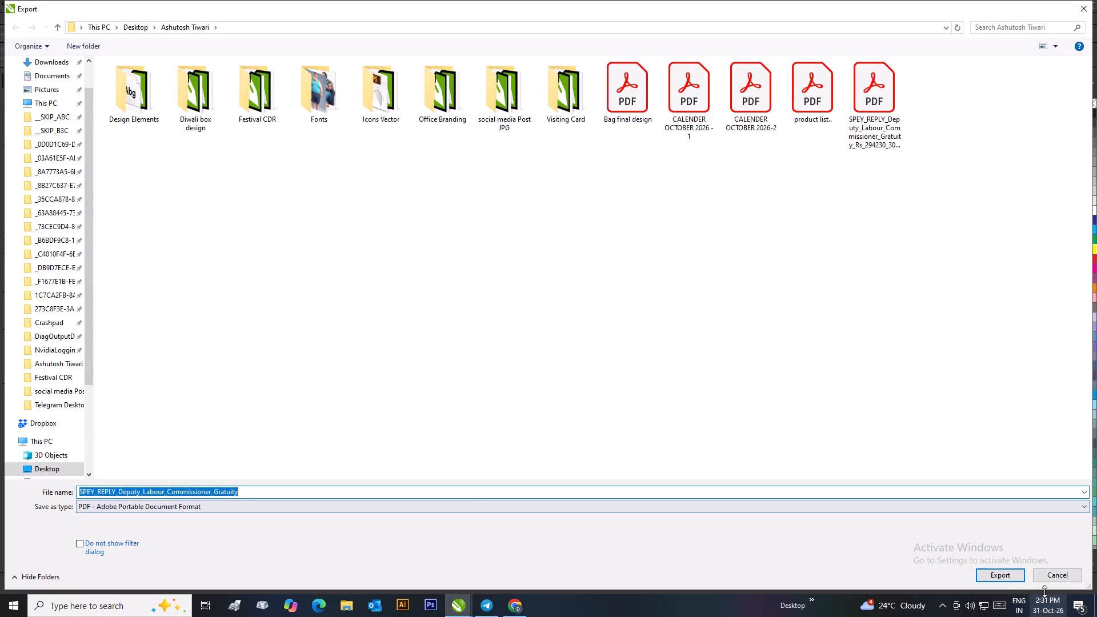
{"action": "left_click", "coordinate": [1002, 576]}
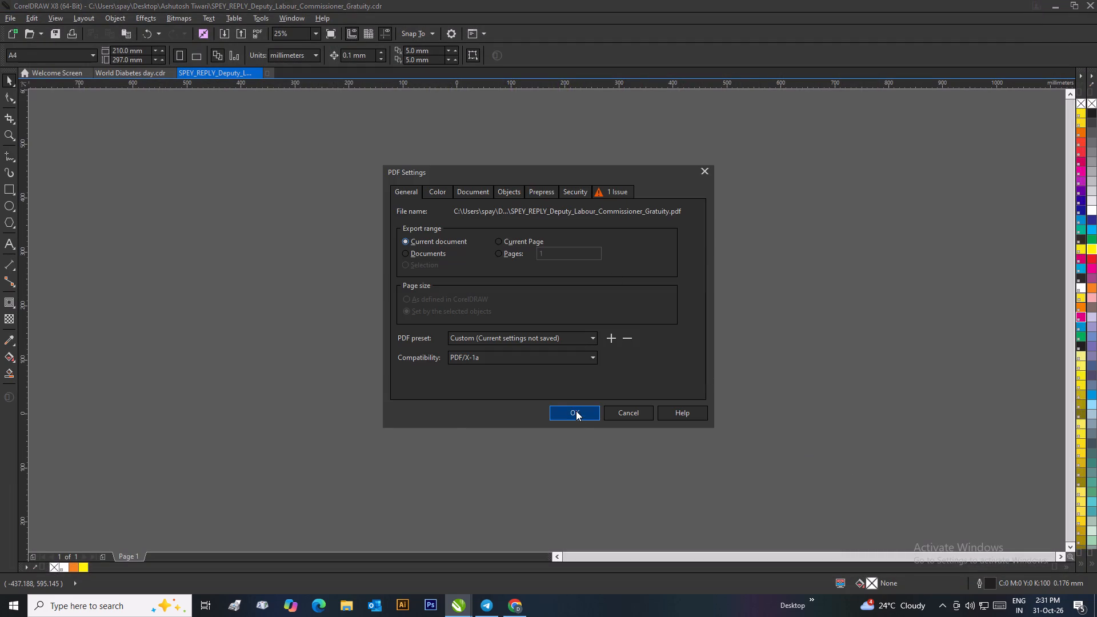
{"action": "left_click", "coordinate": [576, 411]}
{"action": "left_click", "coordinate": [592, 406]}
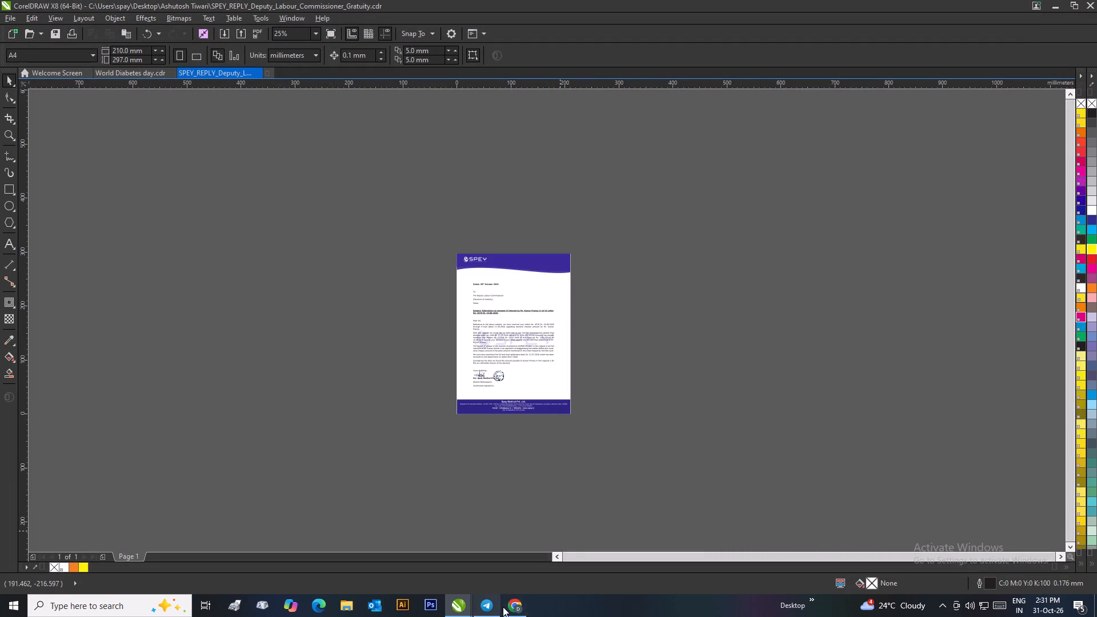
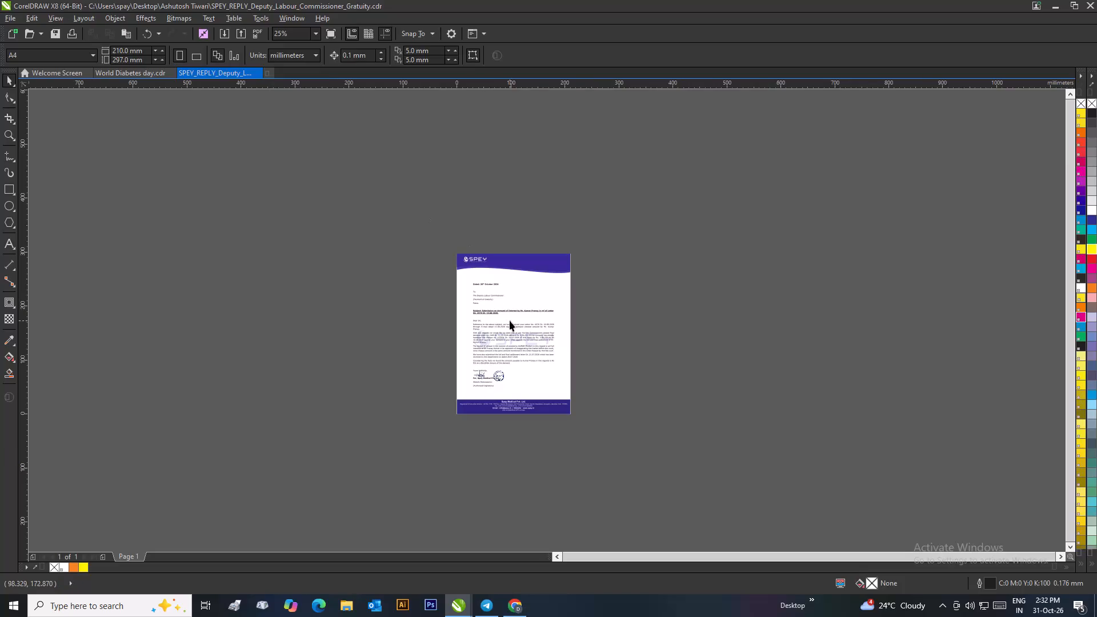
Save the letter as a Version 18.0 CDR file named SPEY_REPLY_Deputy_Labour_Commissioner_Gratuity, replacing the existing file.
{"action": "scroll", "coordinate": [510, 320], "scroll_direction": "up", "scroll_amount": 1}
{"action": "scroll", "coordinate": [547, 320], "scroll_direction": "down", "scroll_amount": 3}
{"action": "left_click", "coordinate": [601, 334]}
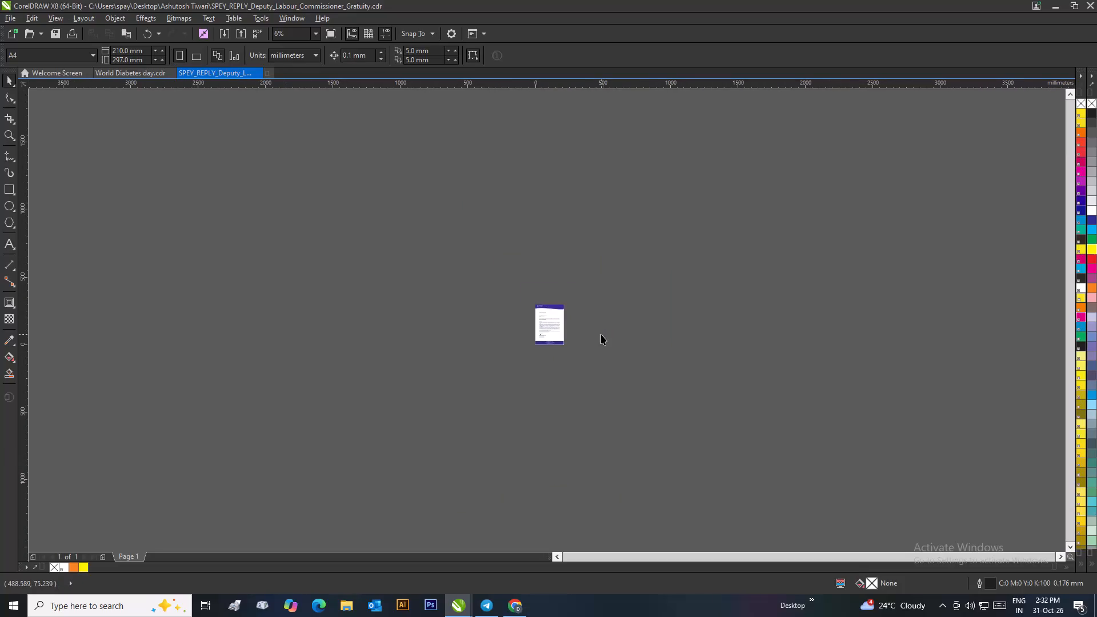
{"action": "left_click", "coordinate": [13, 17]}
{"action": "left_click", "coordinate": [54, 130]}
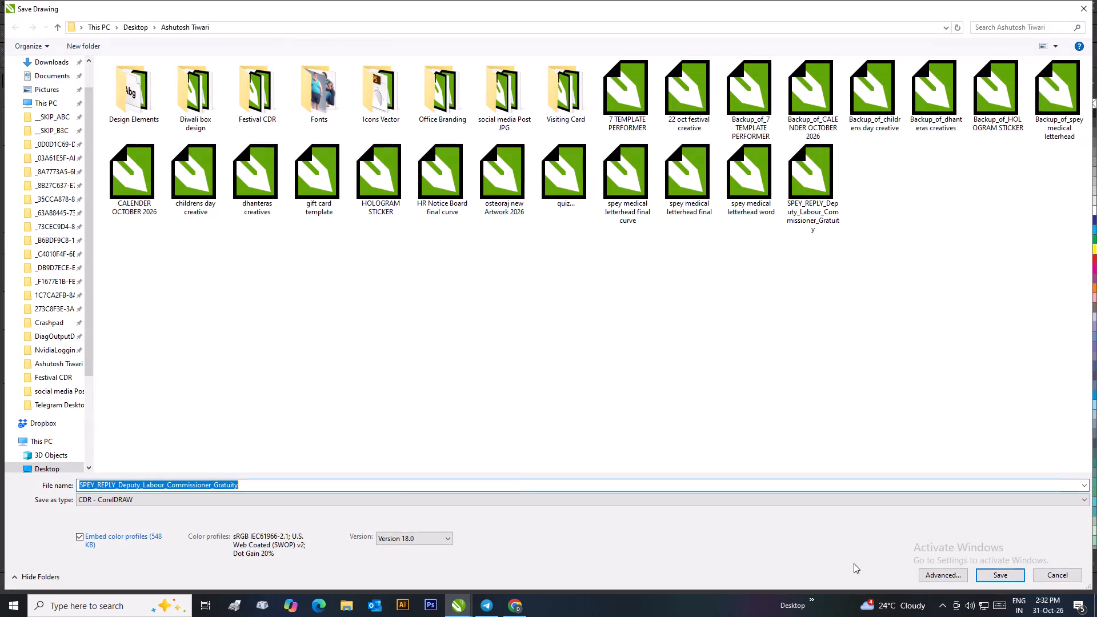
{"action": "left_click", "coordinate": [991, 574]}
{"action": "left_click", "coordinate": [597, 302]}
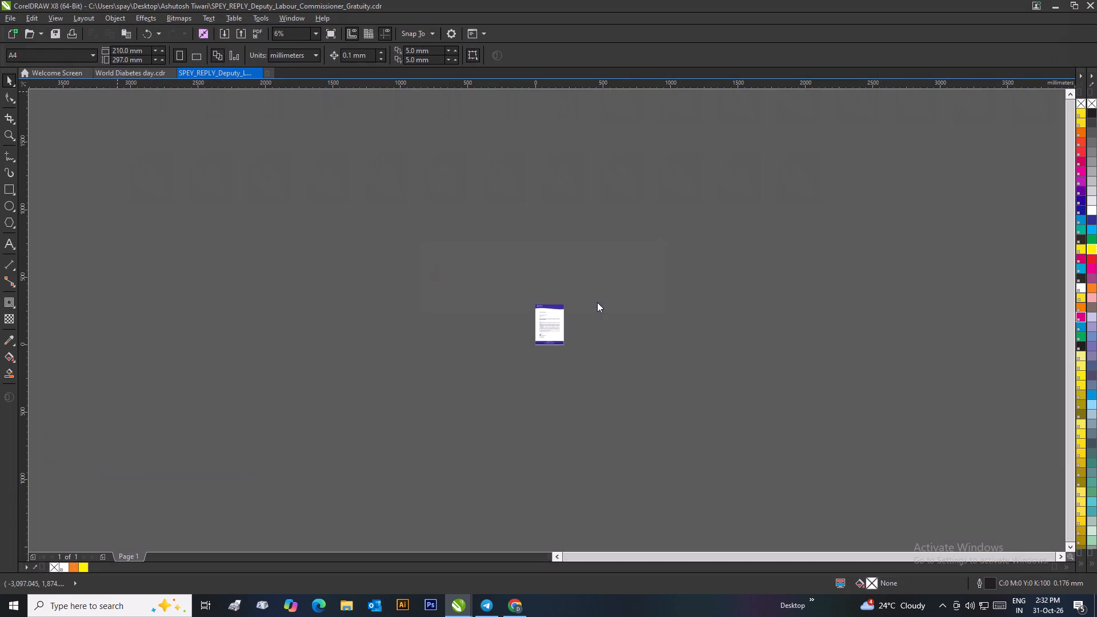
{"action": "left_click", "coordinate": [597, 302]}
Create a new blank document and close the Spey reply letter document.
{"action": "left_click_drag", "start_coordinate": [587, 293], "coordinate": [517, 363]}
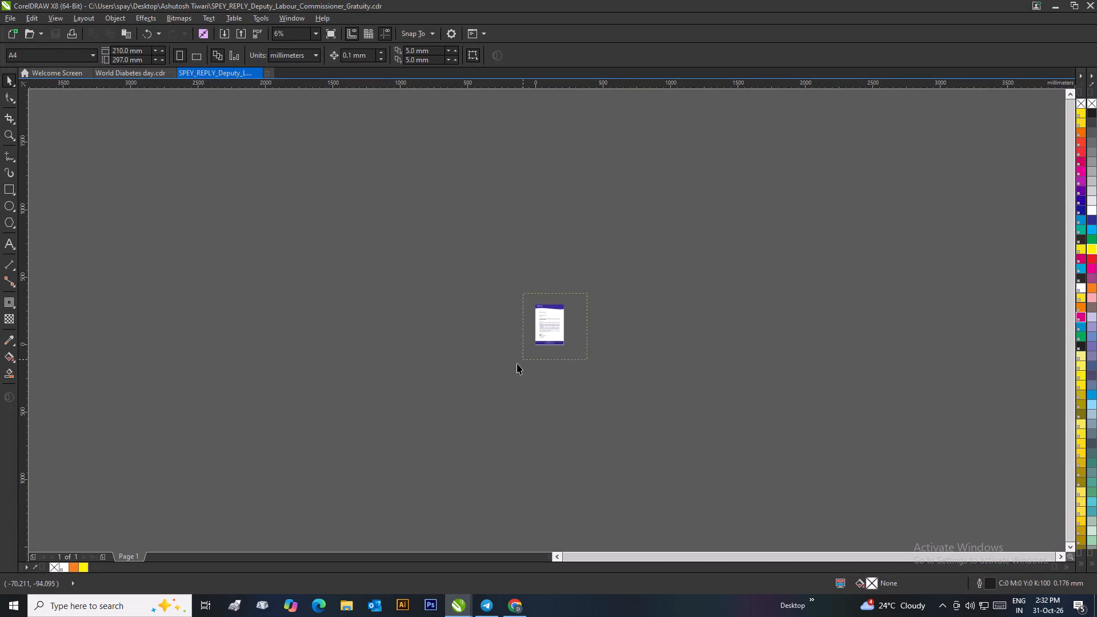
{"action": "left_click_drag", "start_coordinate": [517, 363], "coordinate": [500, 371]}
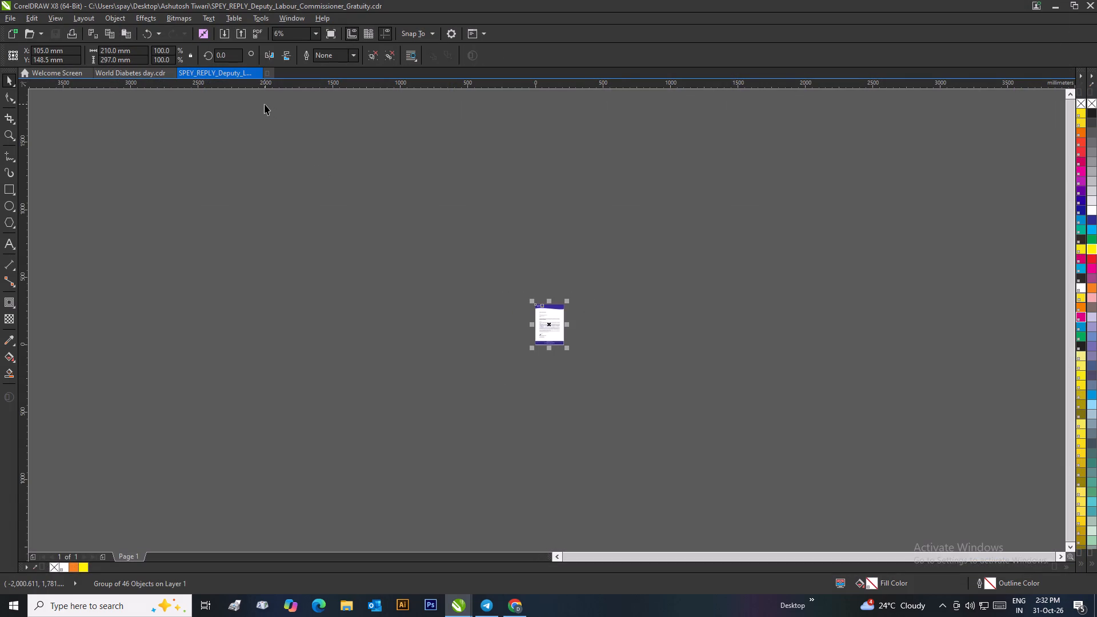
{"action": "key", "text": "ctrl+n"}
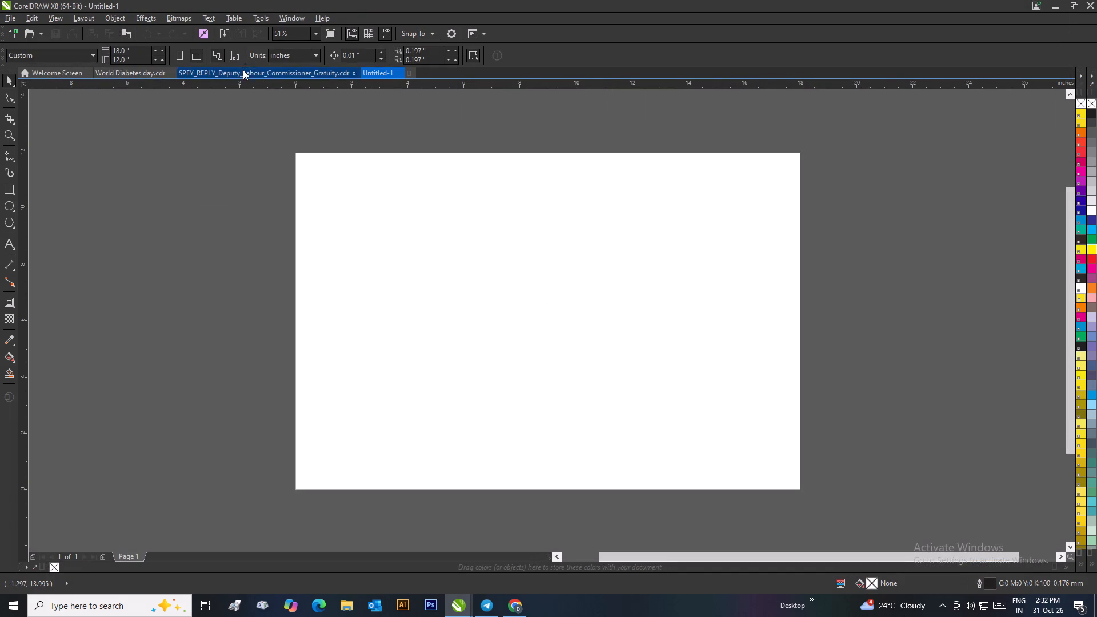
{"action": "left_click", "coordinate": [243, 70]}
{"action": "left_click", "coordinate": [255, 72]}
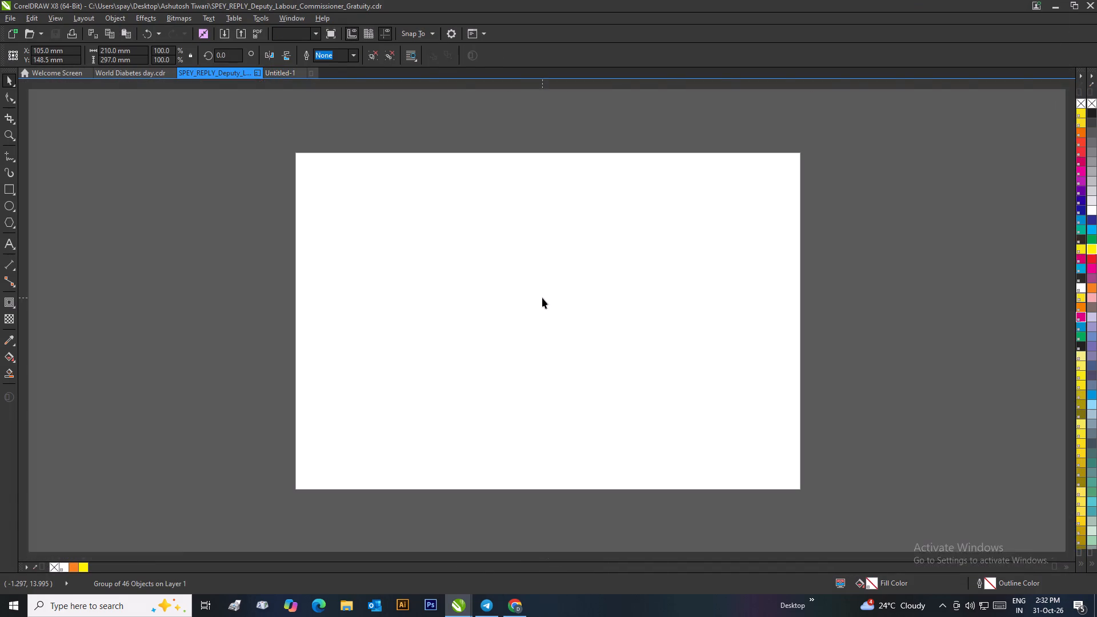
Paste the copied stamp artwork into the new document and ungroup all its objects.
{"action": "key", "text": "ctrl+v"}
{"action": "scroll", "coordinate": [494, 277], "scroll_direction": "down", "scroll_amount": 3}
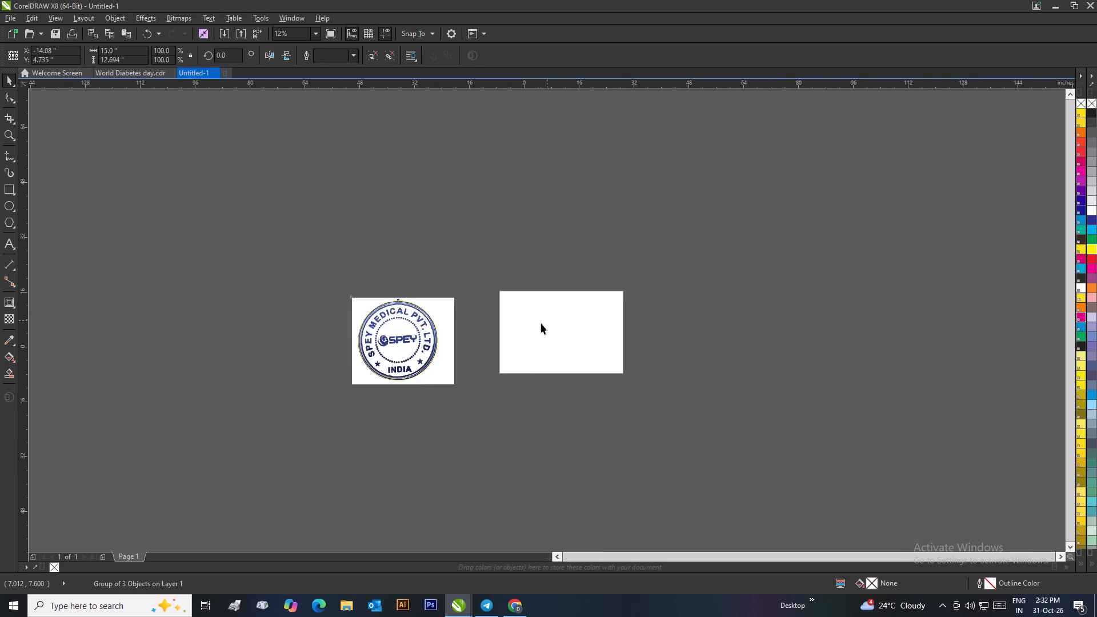
{"action": "scroll", "coordinate": [494, 333], "scroll_direction": "up", "scroll_amount": 2}
{"action": "left_click", "coordinate": [547, 190]}
{"action": "scroll", "coordinate": [518, 283], "scroll_direction": "up", "scroll_amount": 2}
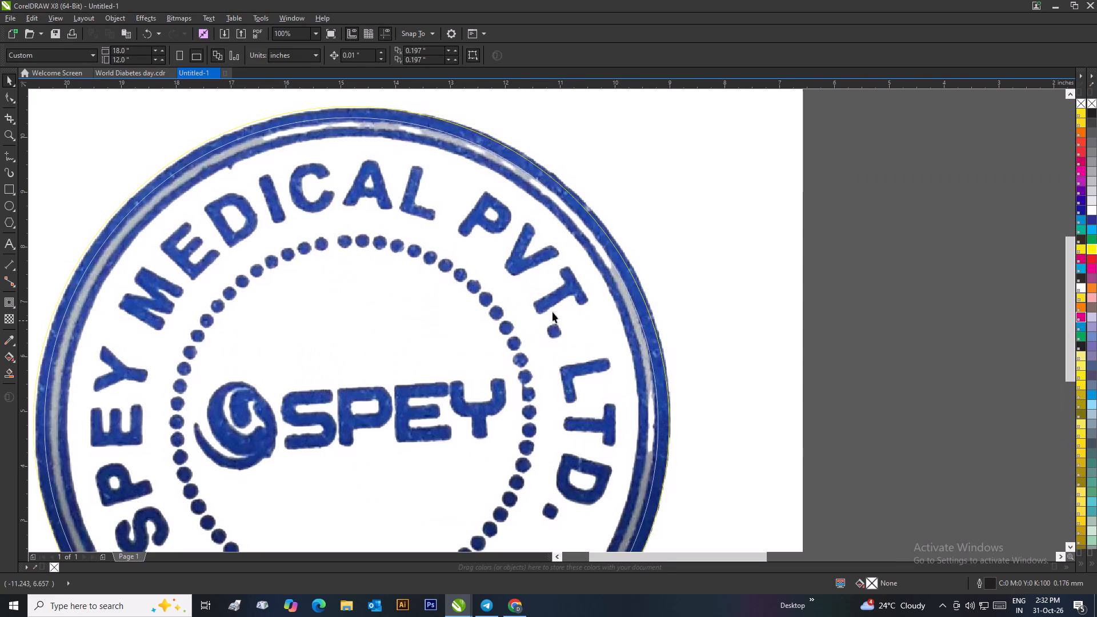
{"action": "right_click", "coordinate": [469, 144]}
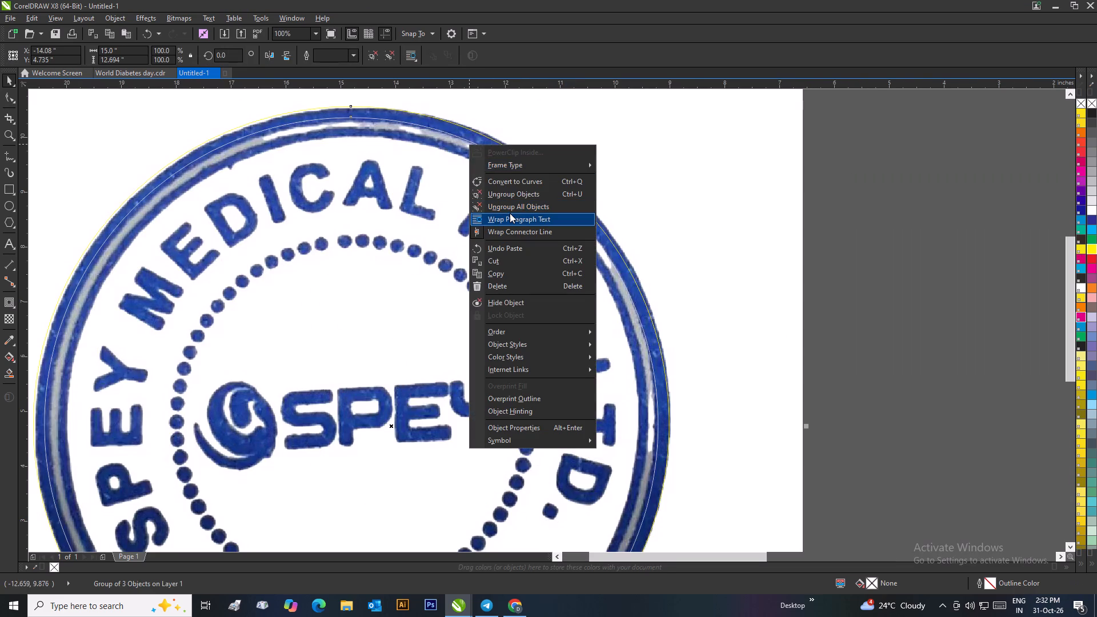
{"action": "left_click", "coordinate": [512, 209]}
{"action": "left_click", "coordinate": [819, 241]}
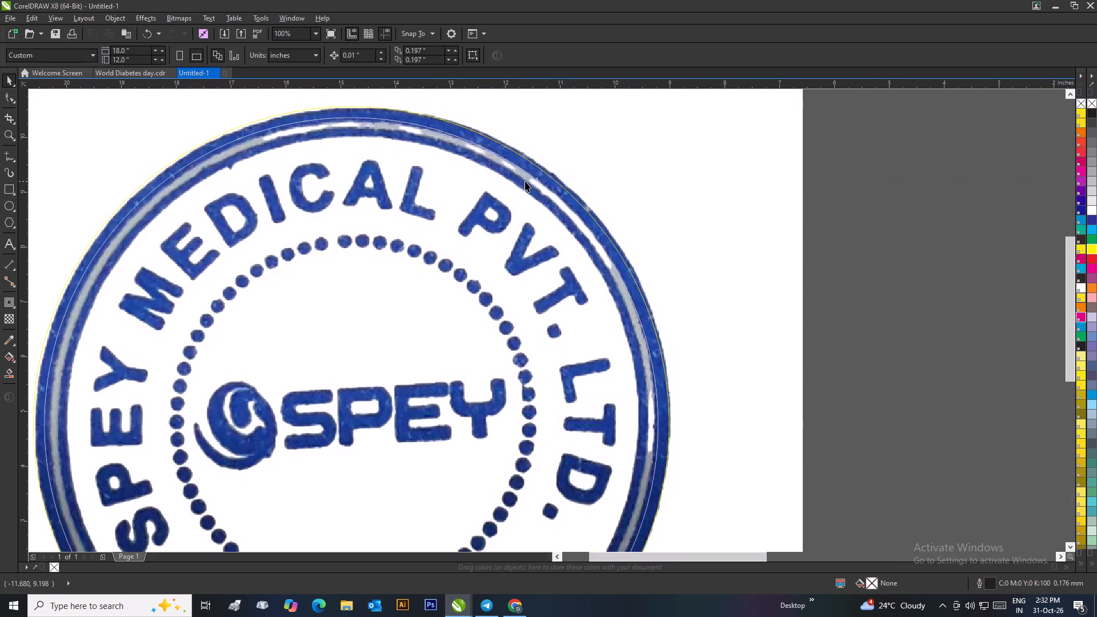
Adjust the inside contour of the yellow outer circle to an offset of about 0.271" to match the stamp's thick outer ring.
{"action": "left_click", "coordinate": [270, 129]}
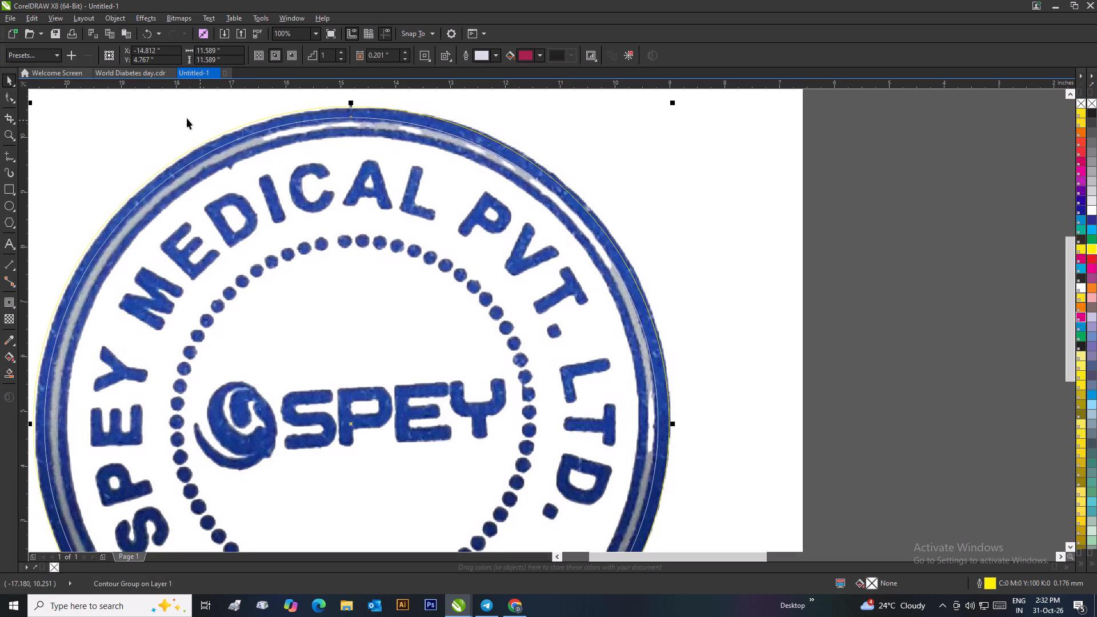
{"action": "left_click", "coordinate": [11, 303]}
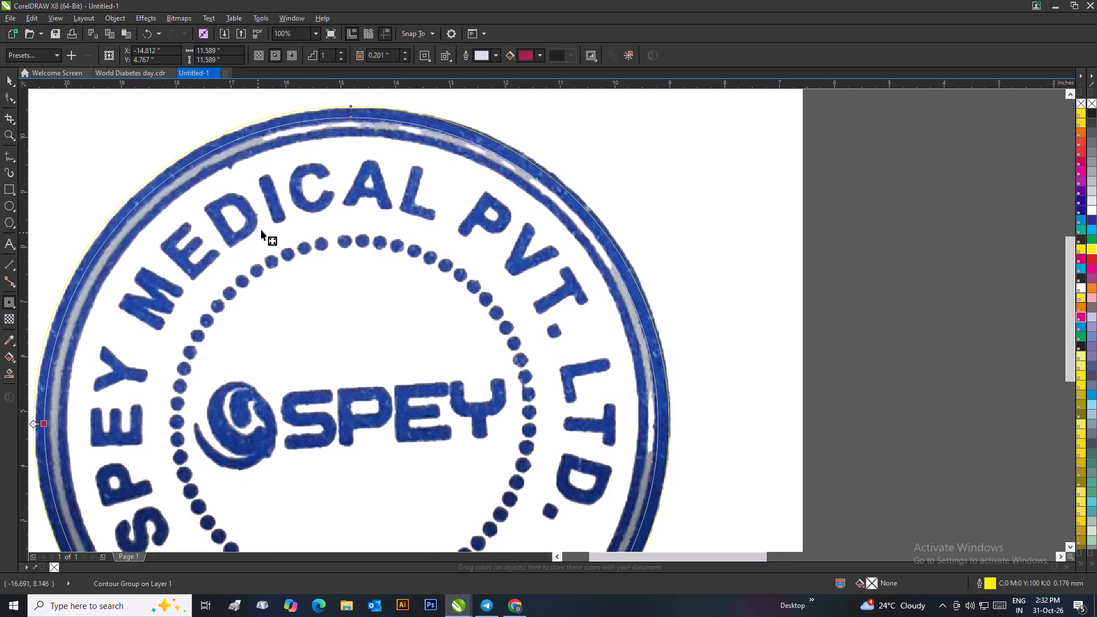
{"action": "scroll", "coordinate": [334, 142], "scroll_direction": "up", "scroll_amount": 1}
{"action": "left_click_drag", "start_coordinate": [571, 181], "coordinate": [576, 269]}
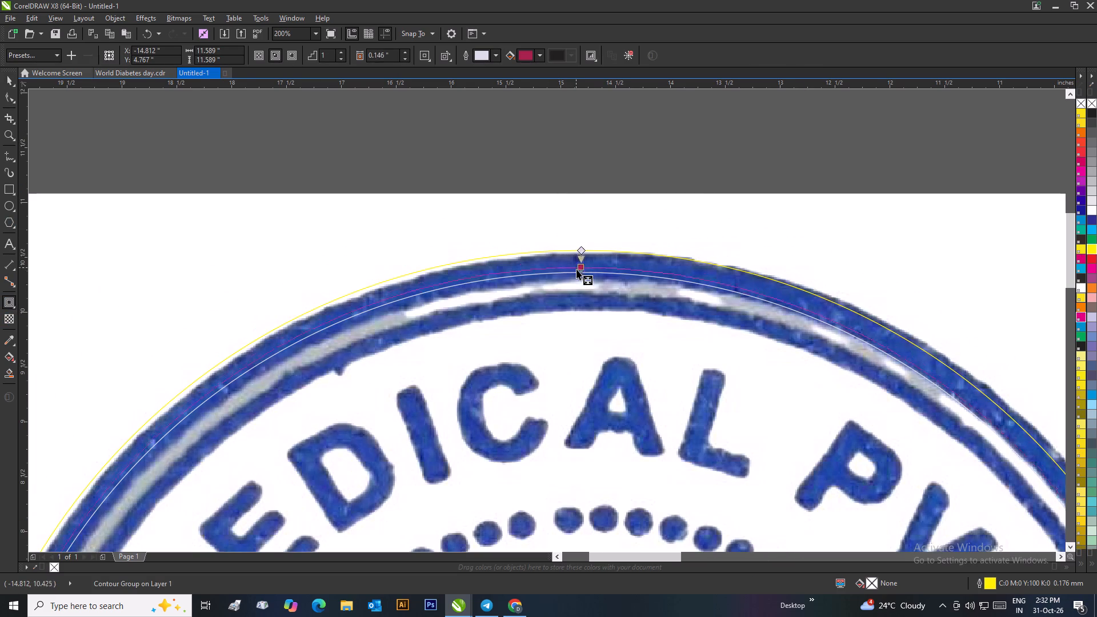
{"action": "left_click_drag", "start_coordinate": [576, 269], "coordinate": [580, 280]}
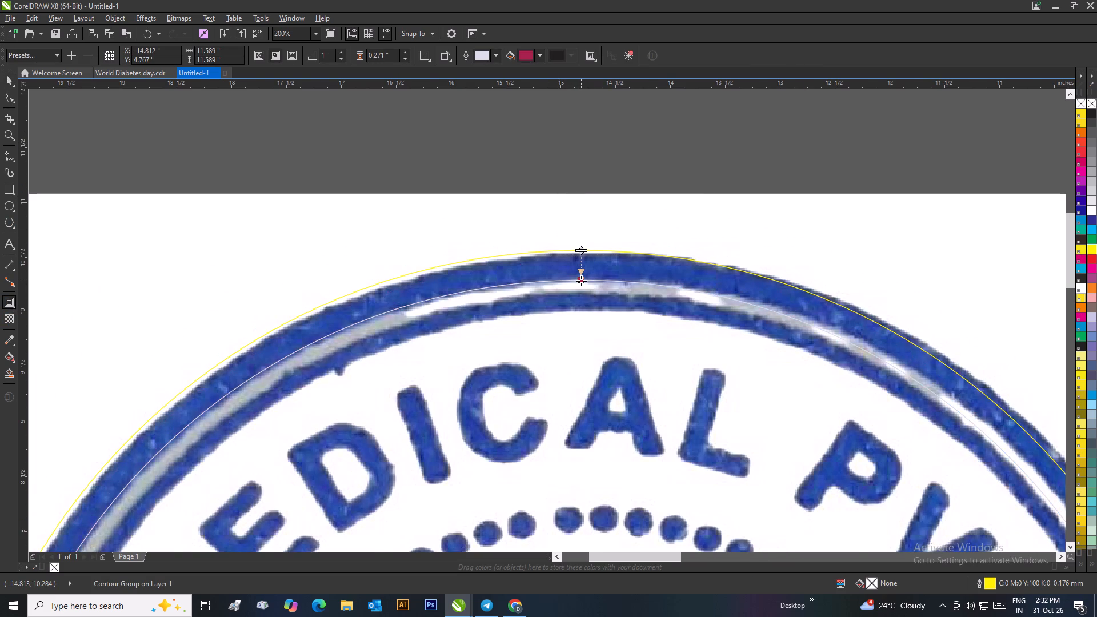
{"action": "scroll", "coordinate": [581, 281], "scroll_direction": "down", "scroll_amount": 1}
{"action": "scroll", "coordinate": [547, 320], "scroll_direction": "down", "scroll_amount": 2}
{"action": "scroll", "coordinate": [615, 443], "scroll_direction": "up", "scroll_amount": 2}
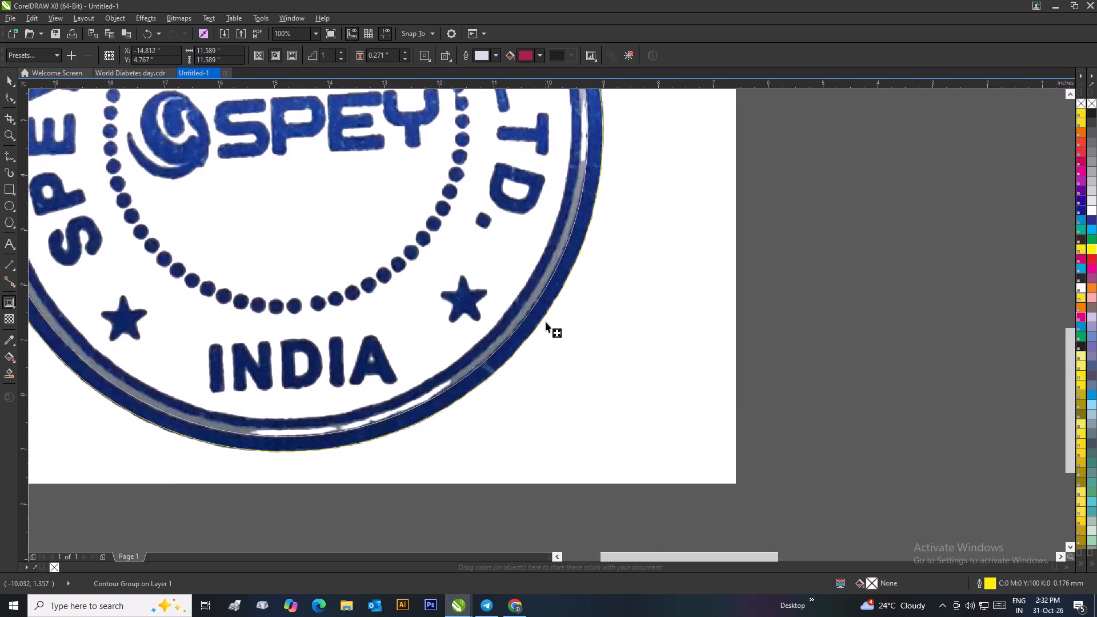
{"action": "scroll", "coordinate": [545, 322], "scroll_direction": "up", "scroll_amount": 1}
{"action": "scroll", "coordinate": [547, 320], "scroll_direction": "down", "scroll_amount": 2}
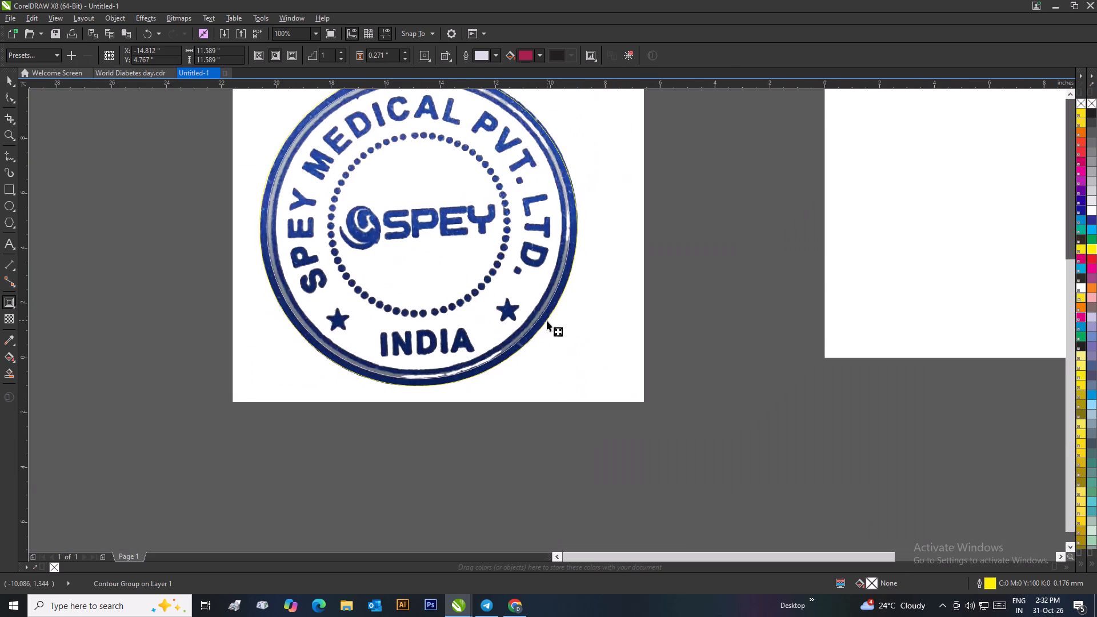
{"action": "scroll", "coordinate": [483, 329], "scroll_direction": "up", "scroll_amount": 1}
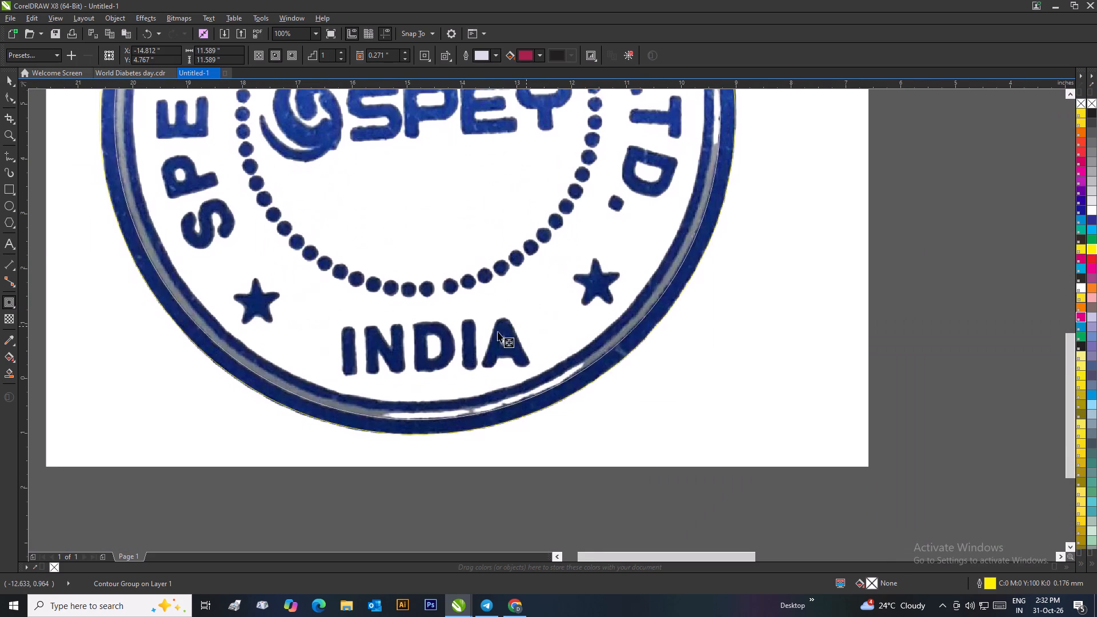
{"action": "scroll", "coordinate": [441, 356], "scroll_direction": "up", "scroll_amount": 1}
{"action": "scroll", "coordinate": [547, 320], "scroll_direction": "down", "scroll_amount": 2}
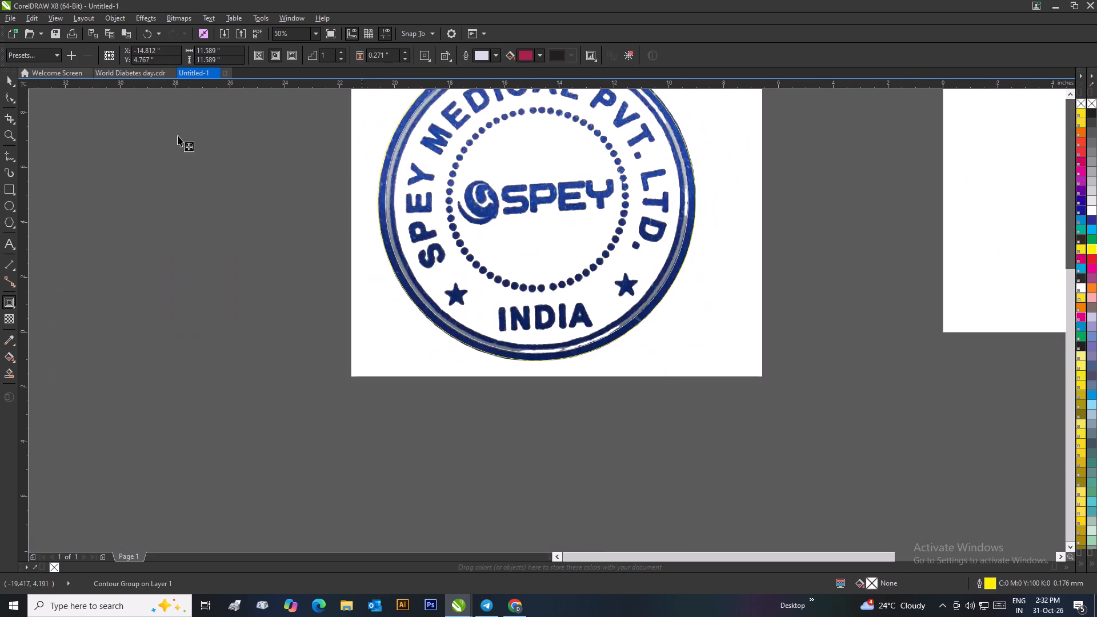
Break the contour group of the stamp's outer ring apart into separate circles.
{"action": "left_click", "coordinate": [9, 80]}
{"action": "left_click", "coordinate": [166, 145]}
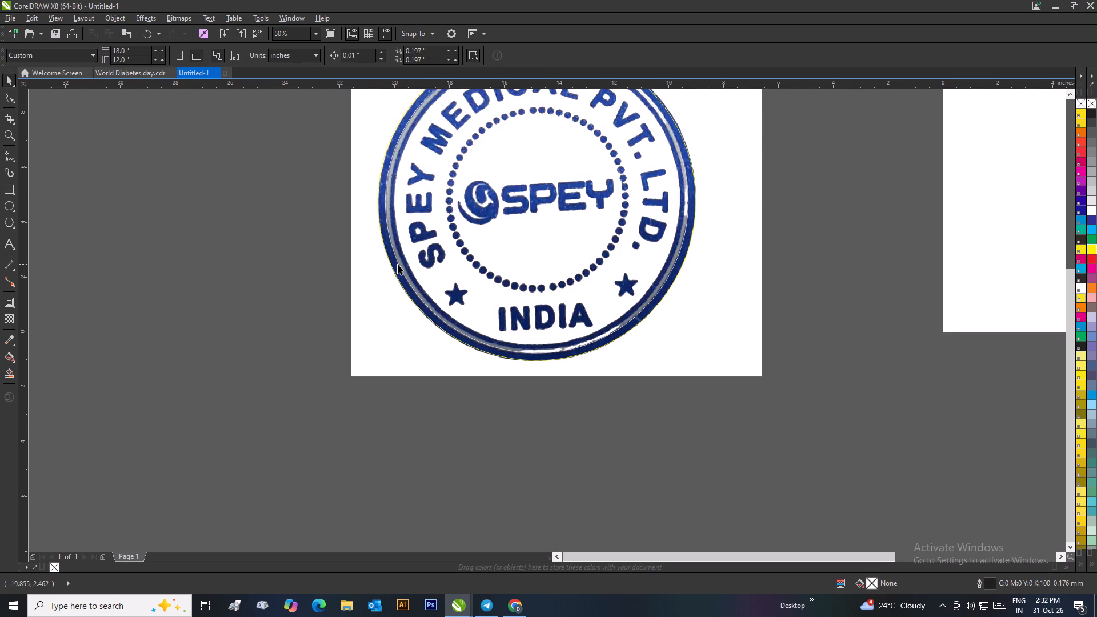
{"action": "right_click", "coordinate": [398, 264]}
{"action": "left_click", "coordinate": [418, 282]}
{"action": "left_click", "coordinate": [317, 269]}
{"action": "left_click", "coordinate": [272, 286]}
Trim the yellow outer circle with the inner contour circle to form a ring.
{"action": "scroll", "coordinate": [429, 291], "scroll_direction": "up", "scroll_amount": 1}
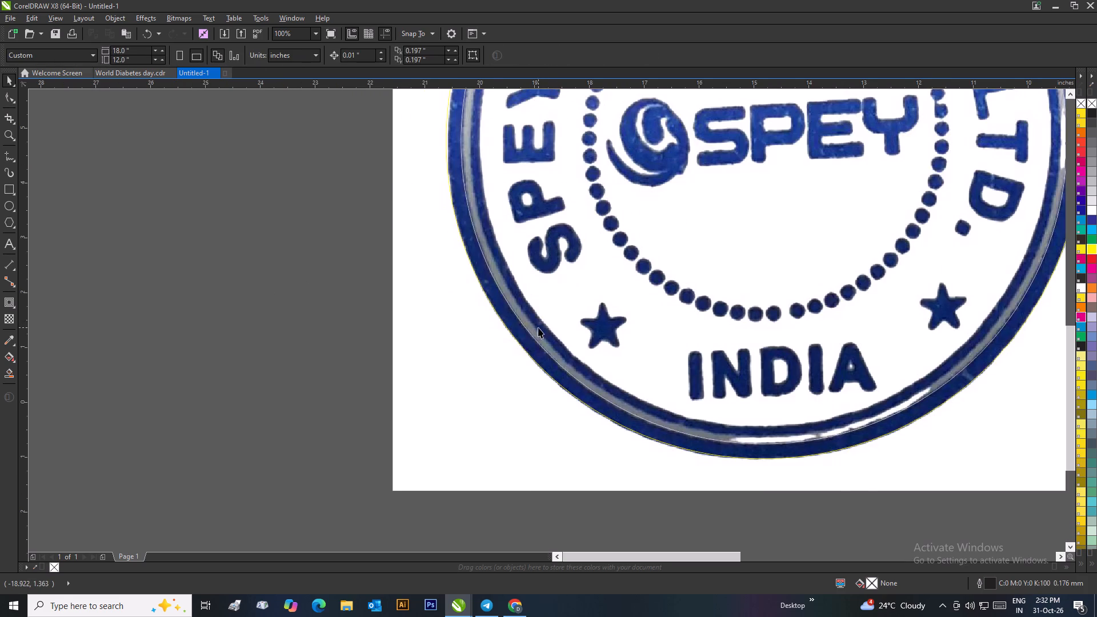
{"action": "scroll", "coordinate": [539, 334], "scroll_direction": "up", "scroll_amount": 1}
{"action": "left_click", "coordinate": [541, 334]}
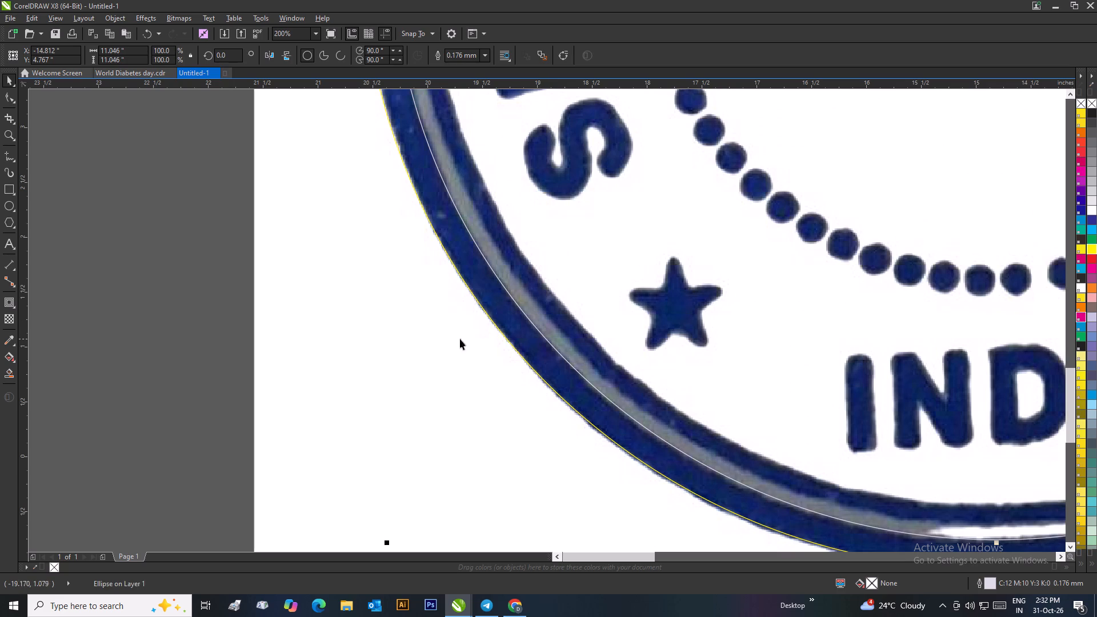
{"action": "left_click", "coordinate": [222, 302]}
{"action": "left_click", "coordinate": [531, 323]}
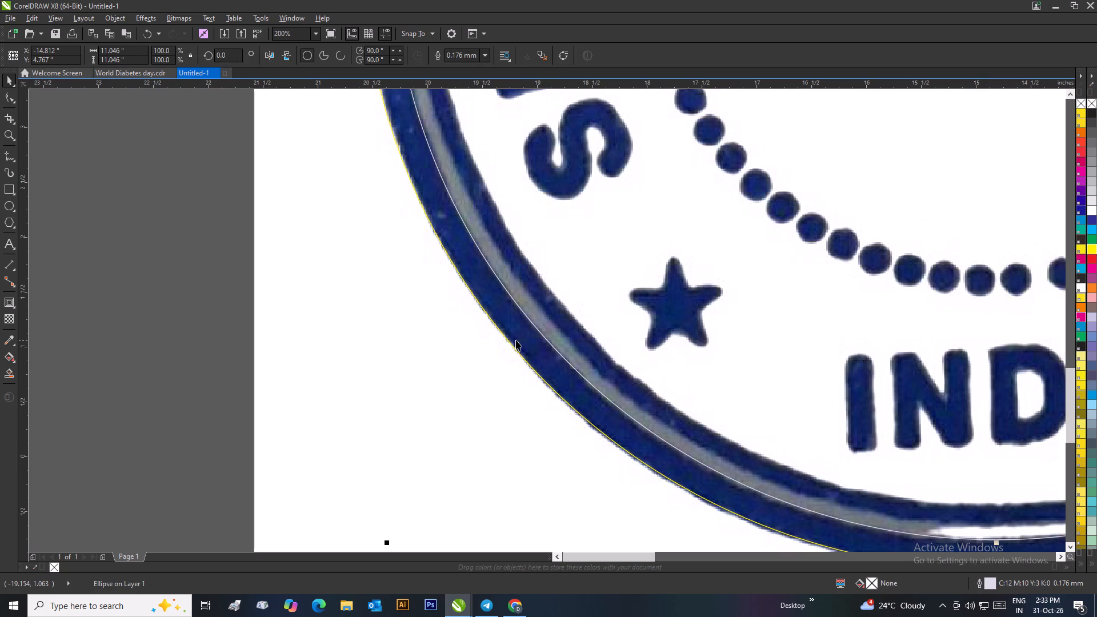
{"action": "left_click", "coordinate": [508, 339], "text": "shift"}
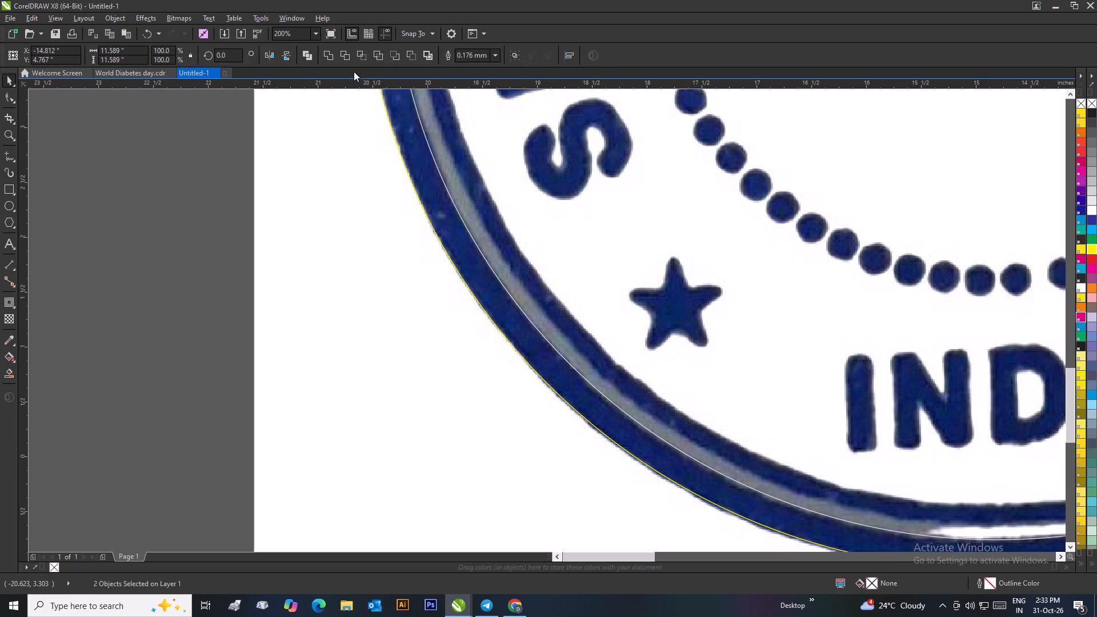
{"action": "left_click", "coordinate": [346, 59]}
{"action": "left_click", "coordinate": [145, 173]}
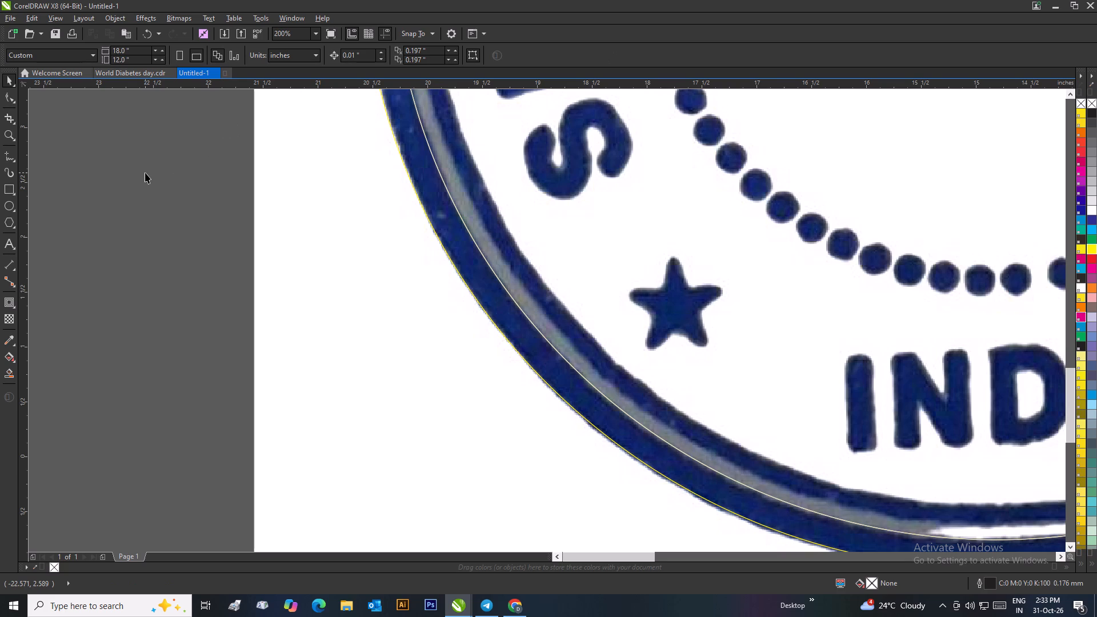
Delete the leftover inner contour circle lying on the ring's inner edge.
{"action": "left_click", "coordinate": [145, 173]}
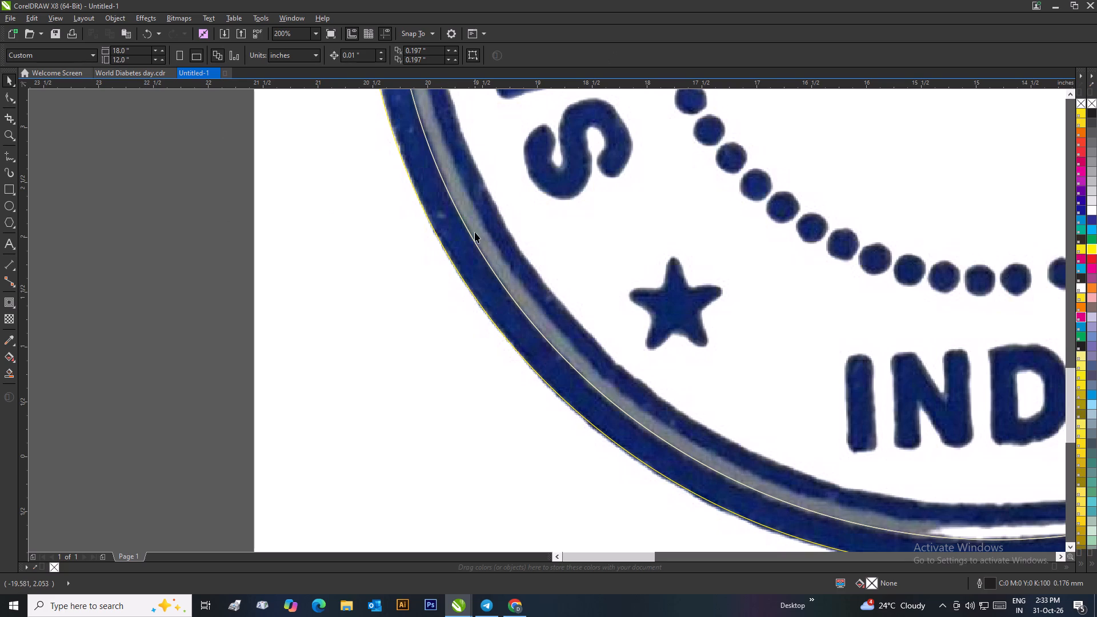
{"action": "left_click", "coordinate": [470, 232]}
{"action": "key", "text": "Delete"}
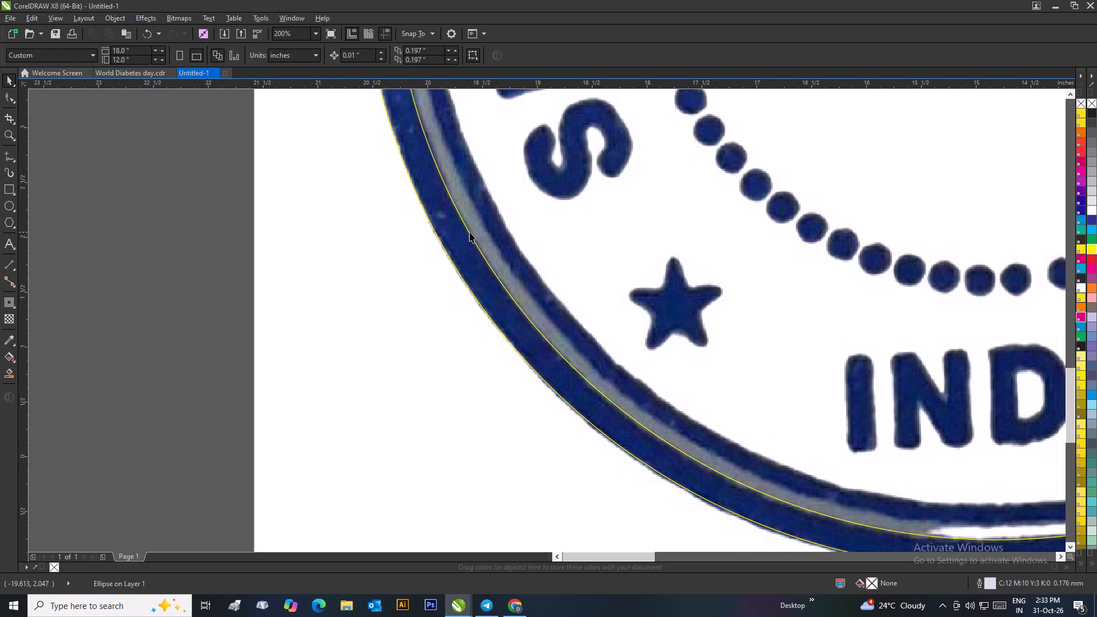
Fill the outer ring with the dark blue #11286C sampled from the stamp photo.
{"action": "scroll", "coordinate": [470, 232], "scroll_direction": "down", "scroll_amount": 2}
{"action": "left_click_drag", "start_coordinate": [409, 322], "coordinate": [438, 326]}
{"action": "left_click", "coordinate": [552, 331]}
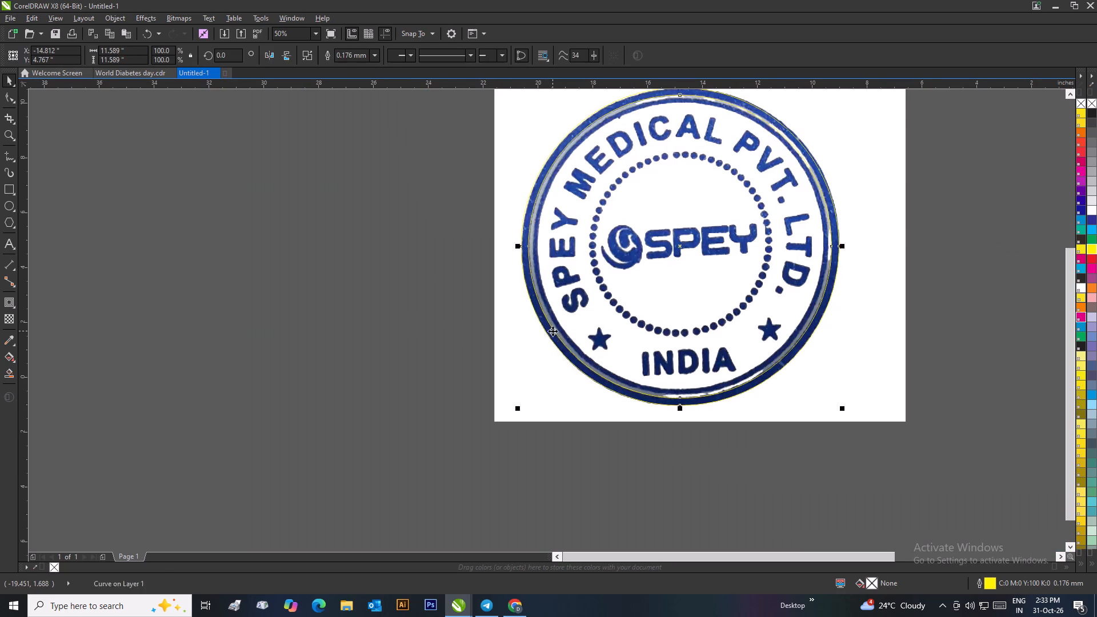
{"action": "left_click", "coordinate": [13, 343]}
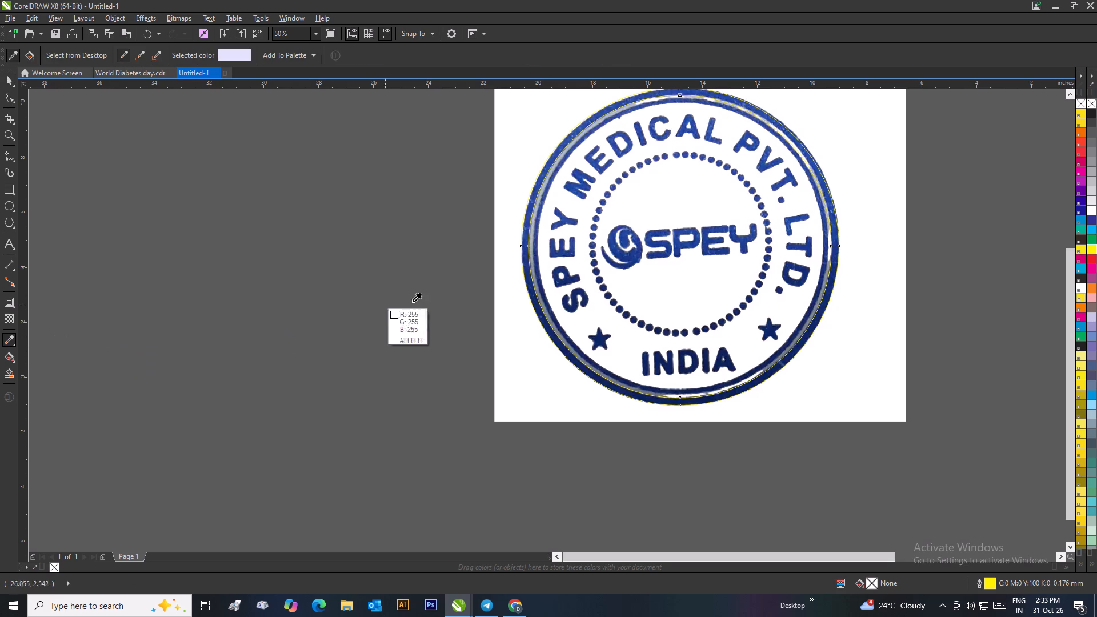
{"action": "scroll", "coordinate": [546, 296], "scroll_direction": "up", "scroll_amount": 3}
{"action": "left_click", "coordinate": [480, 362]}
{"action": "left_click", "coordinate": [478, 356]}
{"action": "scroll", "coordinate": [477, 349], "scroll_direction": "down", "scroll_amount": 1}
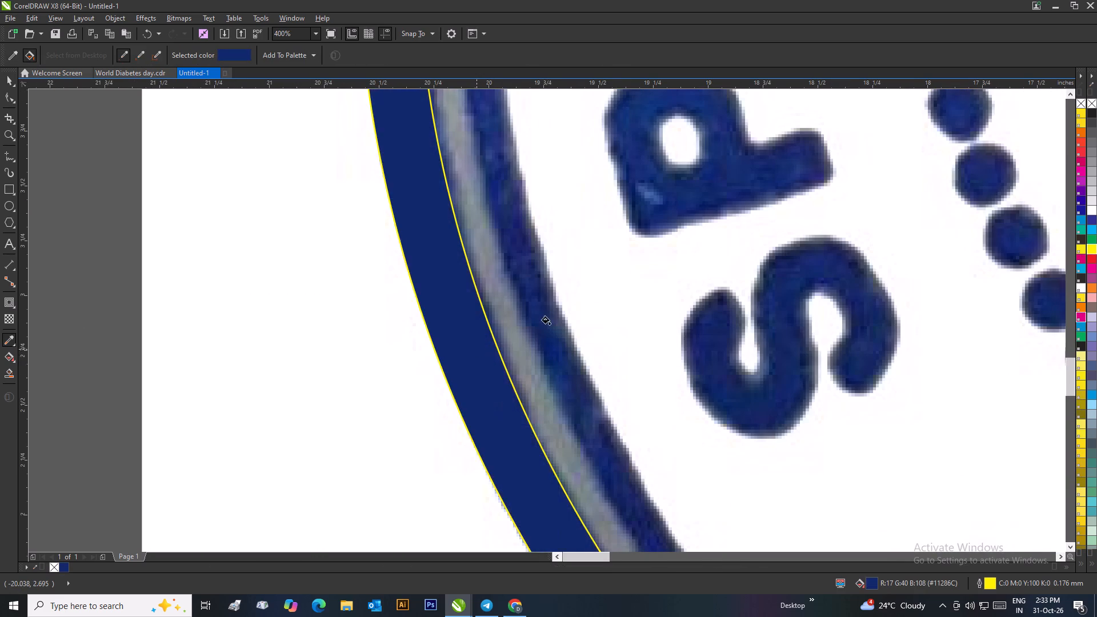
{"action": "scroll", "coordinate": [546, 320], "scroll_direction": "down", "scroll_amount": 2}
Remove the yellow outline from the dark blue outer ring by setting its outline width to None.
{"action": "left_click", "coordinate": [7, 82]}
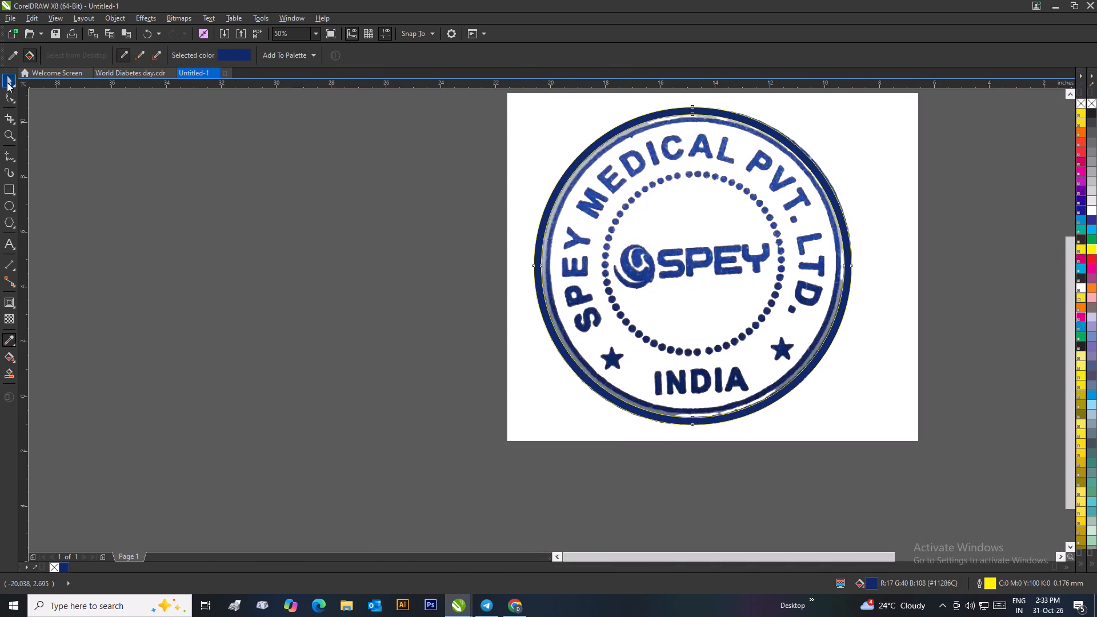
{"action": "left_click", "coordinate": [377, 53]}
{"action": "left_click", "coordinate": [363, 66]}
{"action": "left_click", "coordinate": [441, 173]}
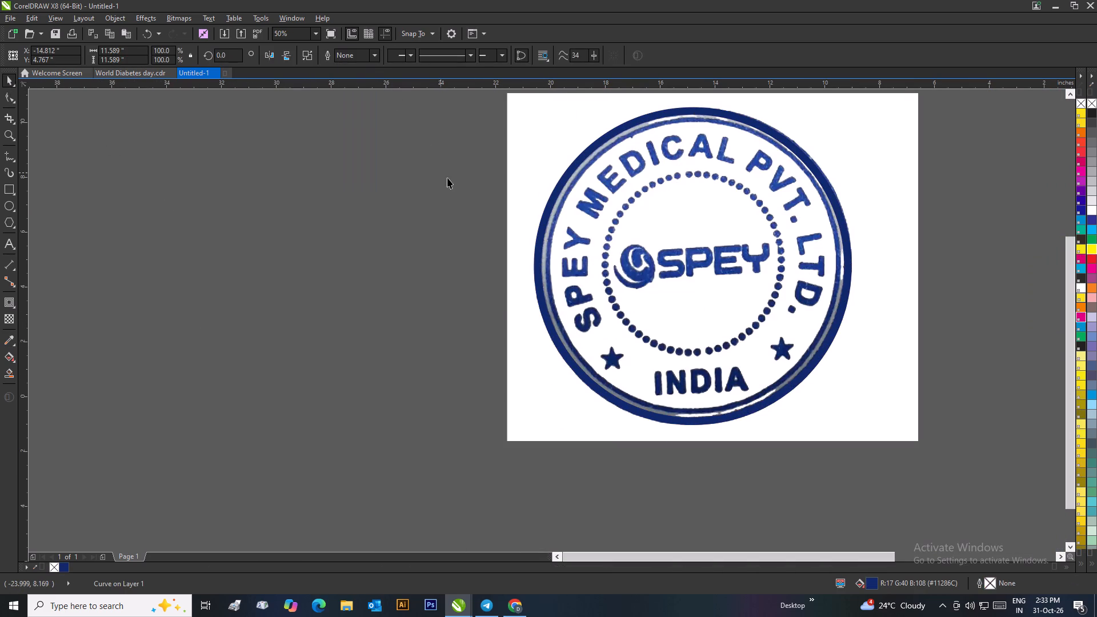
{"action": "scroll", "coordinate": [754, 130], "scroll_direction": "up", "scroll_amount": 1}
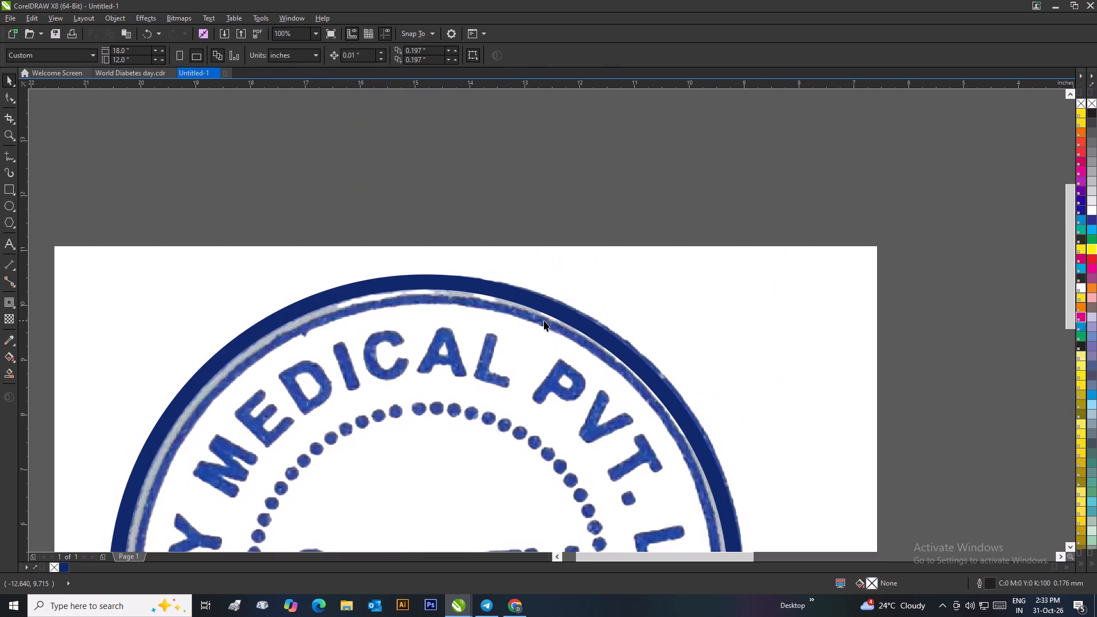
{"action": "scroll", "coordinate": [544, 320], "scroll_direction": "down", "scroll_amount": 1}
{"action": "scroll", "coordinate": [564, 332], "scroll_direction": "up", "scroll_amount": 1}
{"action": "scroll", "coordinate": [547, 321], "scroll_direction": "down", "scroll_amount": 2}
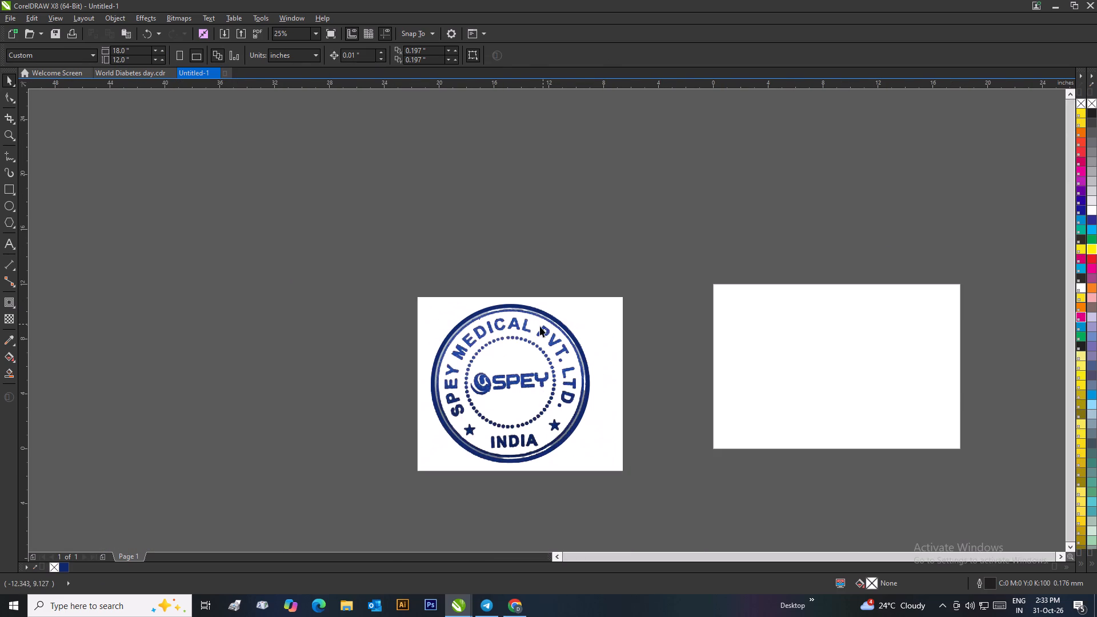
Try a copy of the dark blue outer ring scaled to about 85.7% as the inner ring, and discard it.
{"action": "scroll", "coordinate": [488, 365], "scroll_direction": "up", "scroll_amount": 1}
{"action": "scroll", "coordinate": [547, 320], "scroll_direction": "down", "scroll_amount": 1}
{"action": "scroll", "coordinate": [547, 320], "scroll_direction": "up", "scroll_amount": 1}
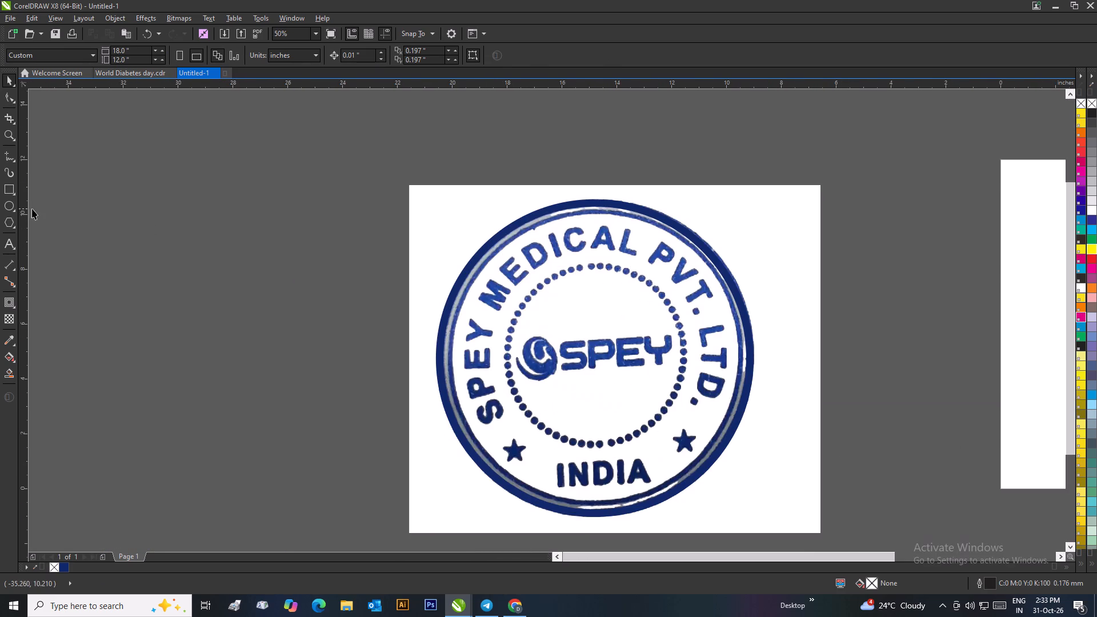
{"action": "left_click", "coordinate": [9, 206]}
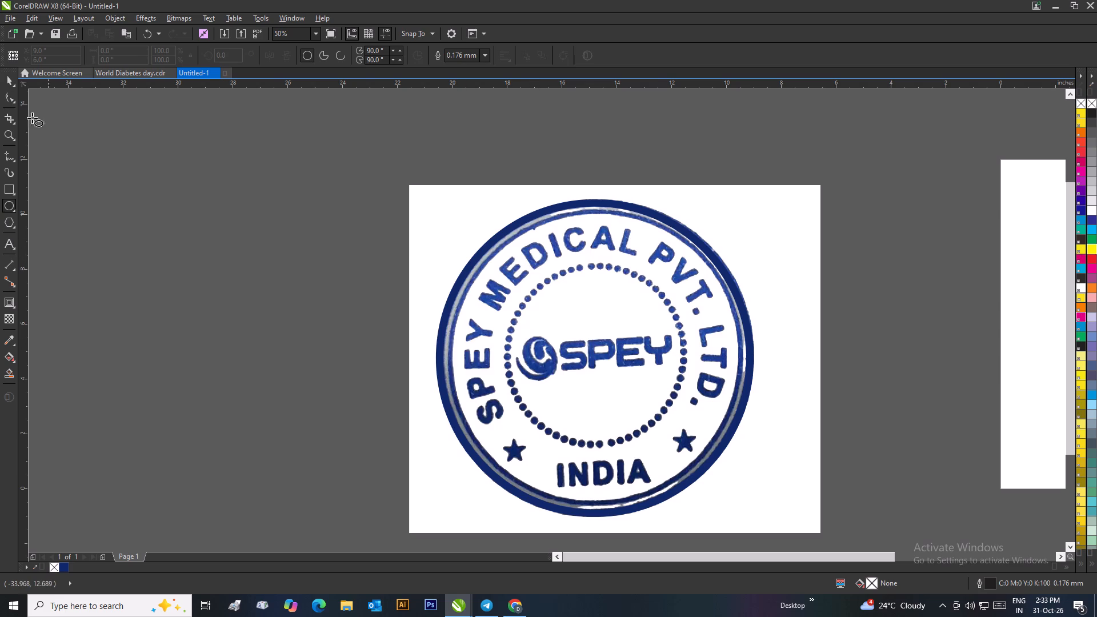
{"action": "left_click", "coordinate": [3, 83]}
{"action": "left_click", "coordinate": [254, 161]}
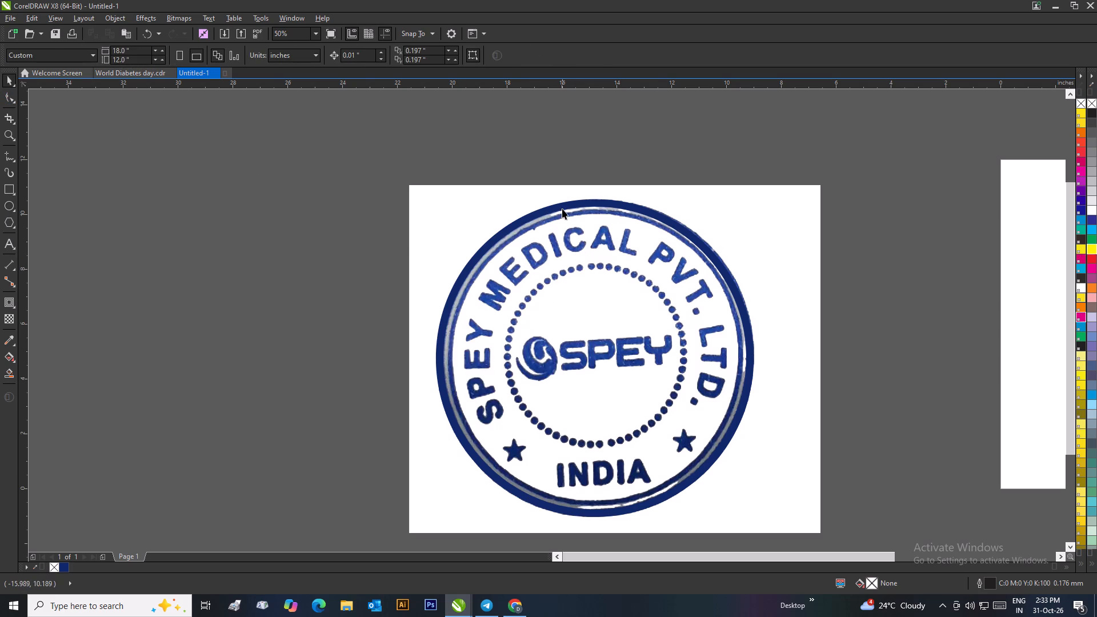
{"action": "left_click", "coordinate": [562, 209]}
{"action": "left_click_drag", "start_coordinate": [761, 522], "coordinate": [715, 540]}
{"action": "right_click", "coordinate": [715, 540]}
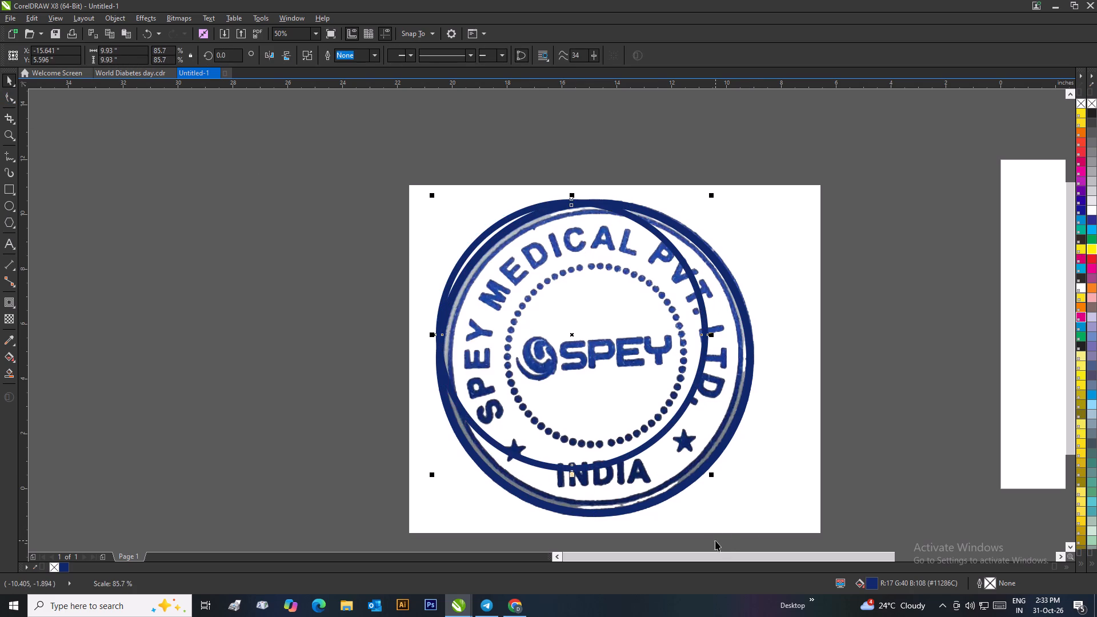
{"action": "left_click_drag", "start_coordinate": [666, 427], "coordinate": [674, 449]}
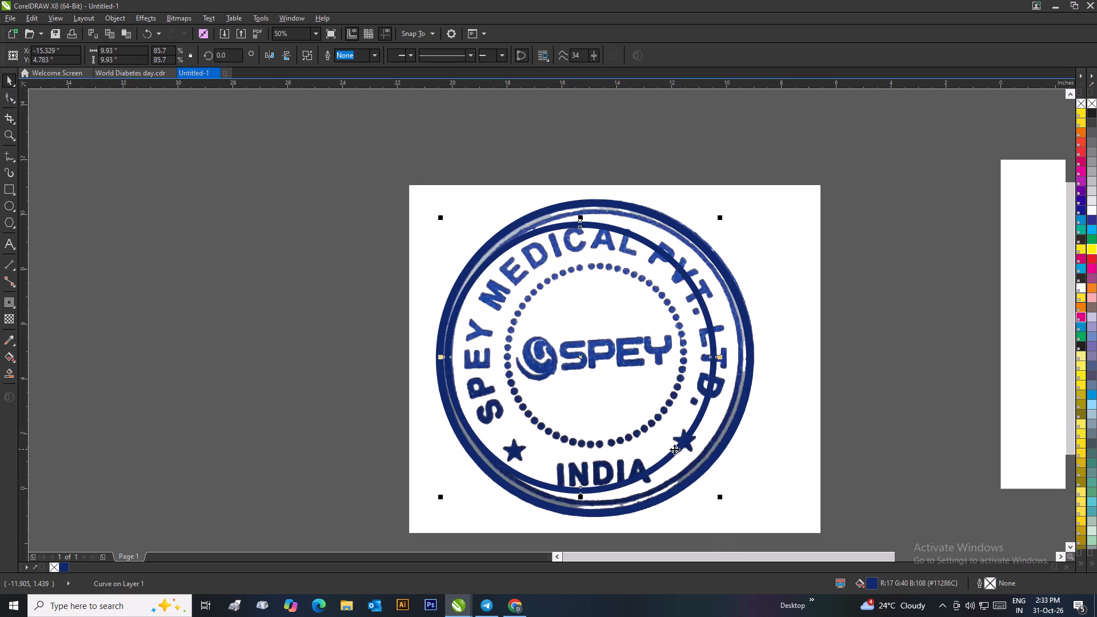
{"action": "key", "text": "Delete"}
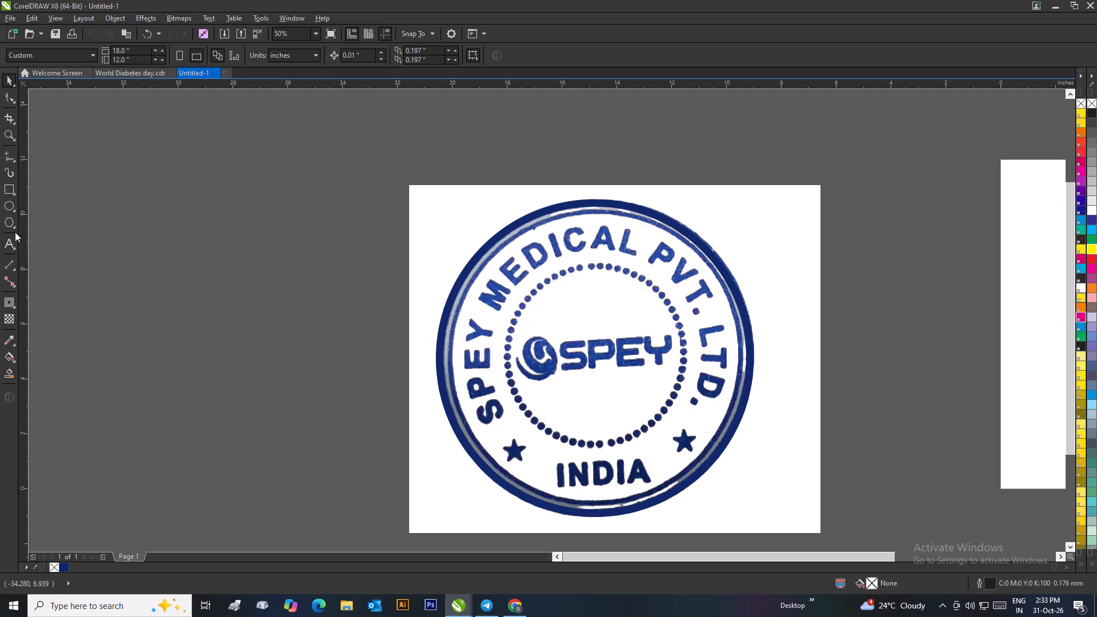
Draw a circle and fit it to the outer edge of the stamp photo's thin inner ring, about 10.76 inches across.
{"action": "left_click", "coordinate": [7, 208]}
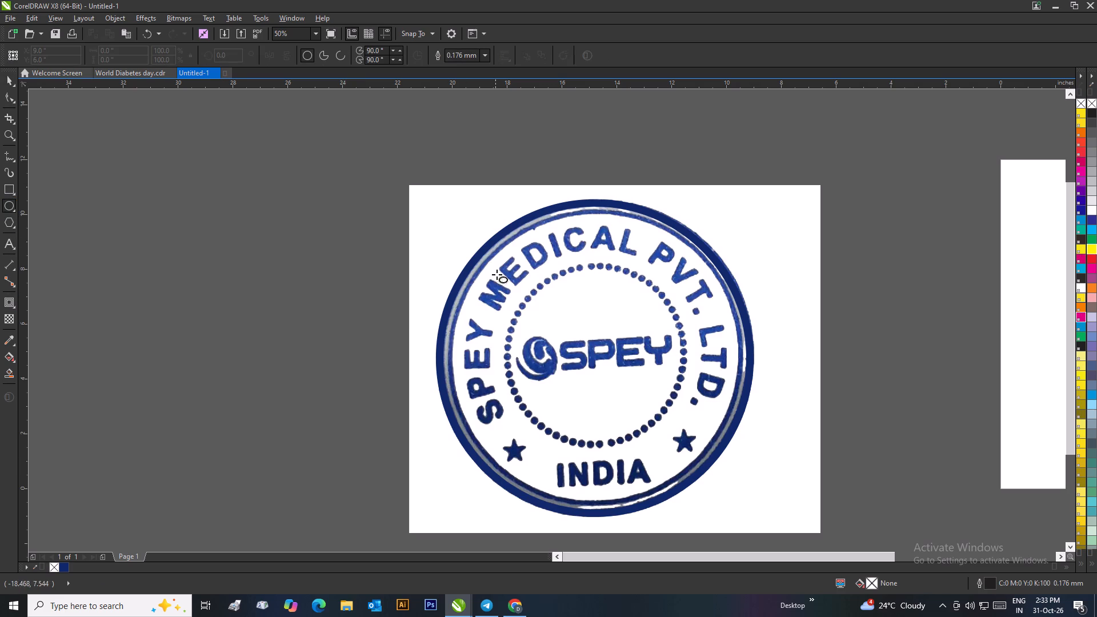
{"action": "left_click_drag", "start_coordinate": [495, 249], "coordinate": [692, 496], "text": "ctrl"}
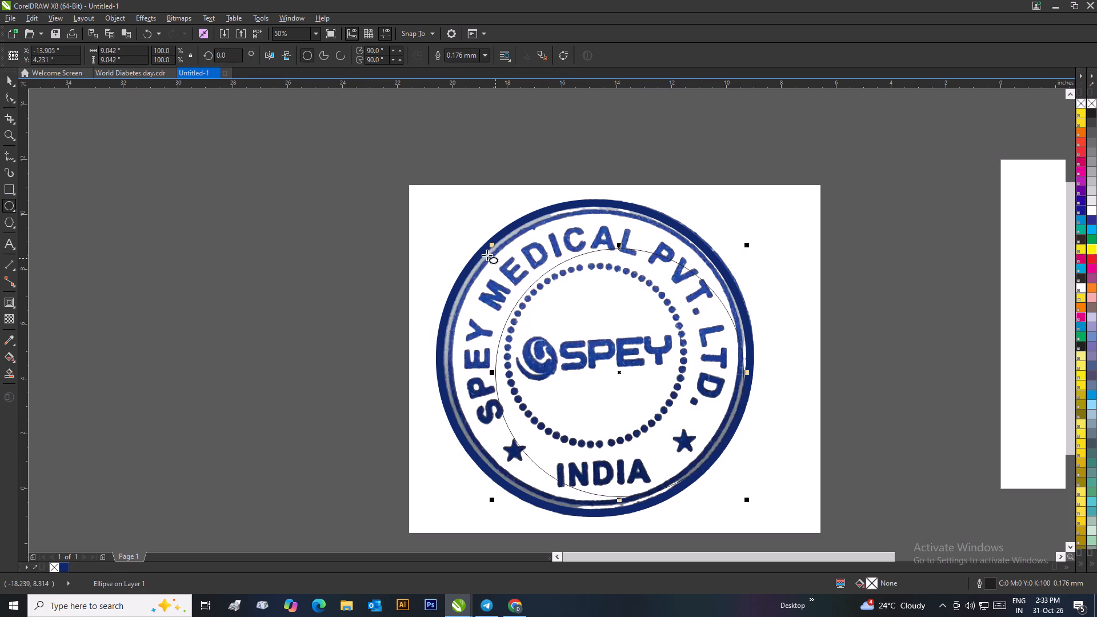
{"action": "left_click", "coordinate": [9, 75]}
{"action": "left_click_drag", "start_coordinate": [493, 245], "coordinate": [449, 217]}
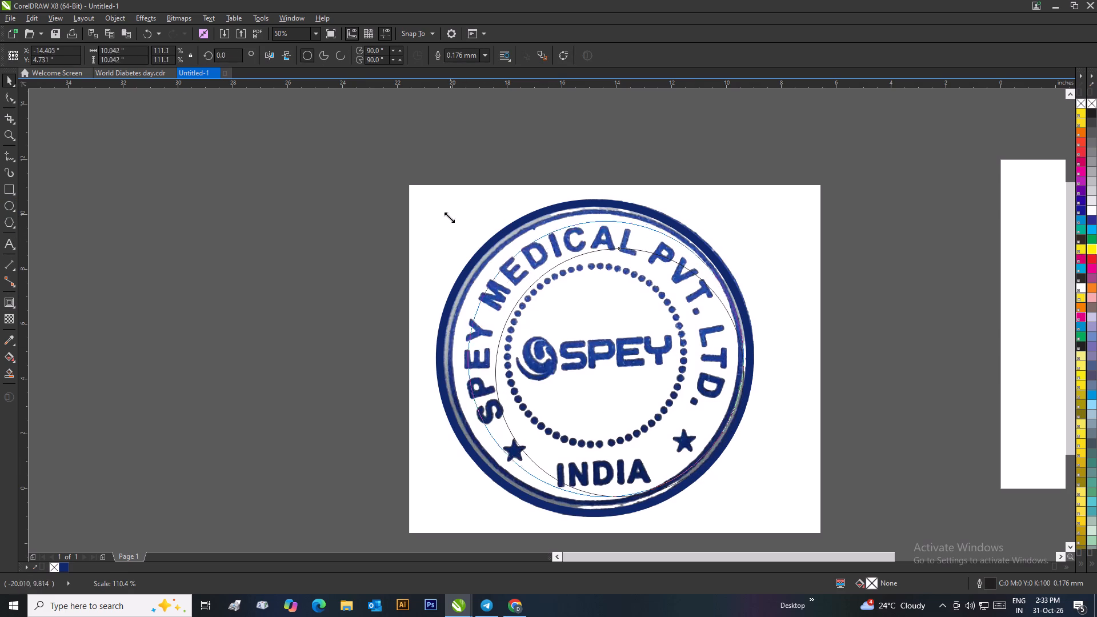
{"action": "left_click_drag", "start_coordinate": [449, 217], "coordinate": [434, 209]}
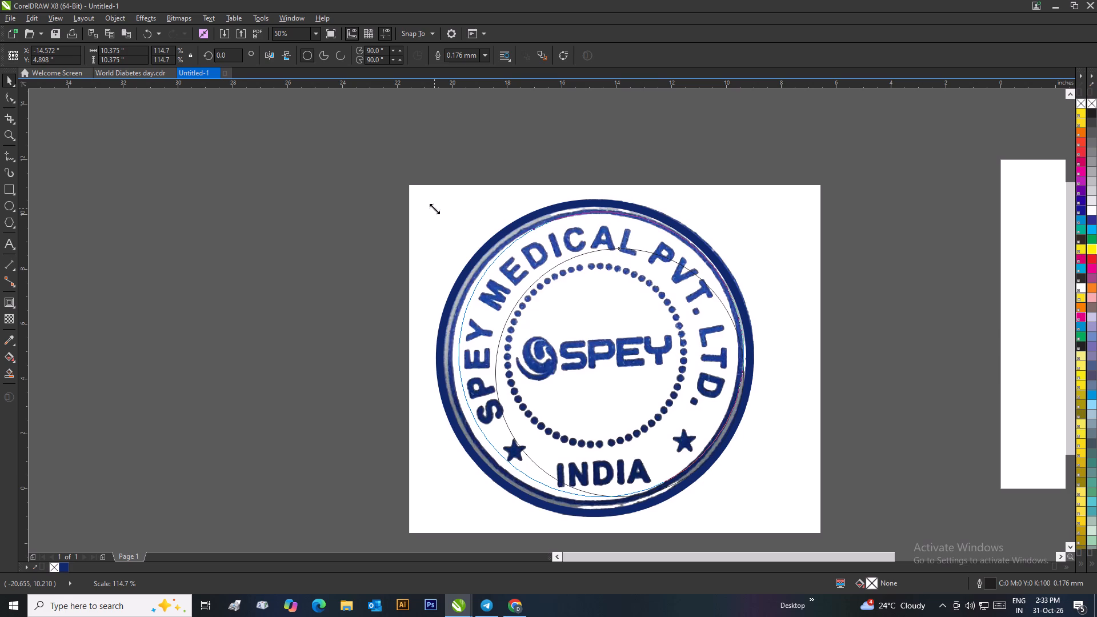
{"action": "left_click_drag", "start_coordinate": [434, 209], "coordinate": [434, 206]}
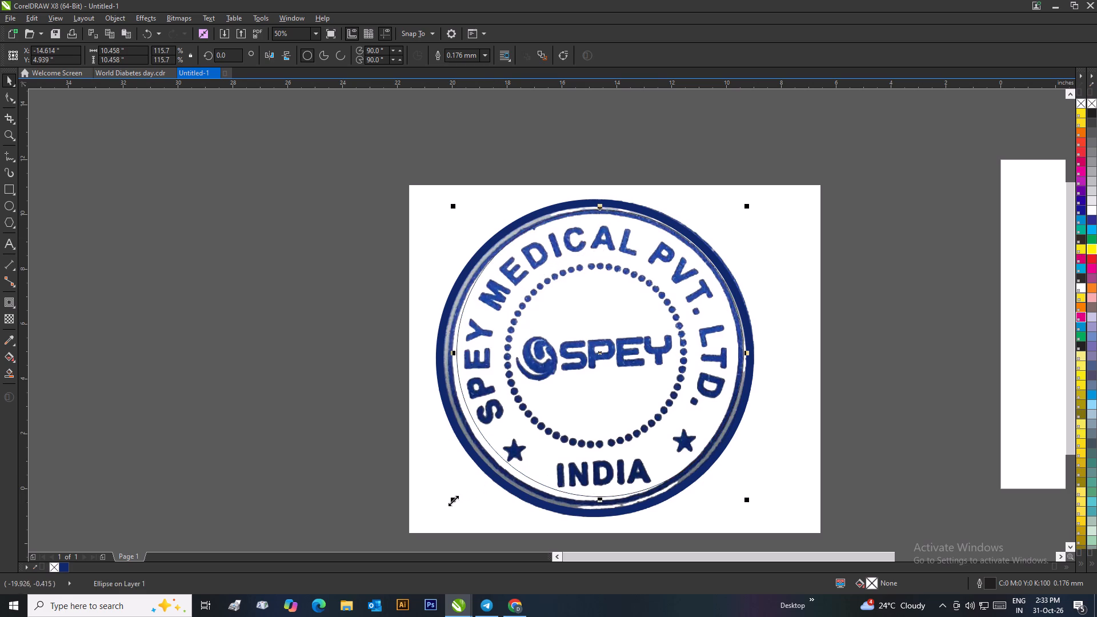
{"action": "left_click_drag", "start_coordinate": [452, 501], "coordinate": [438, 510]}
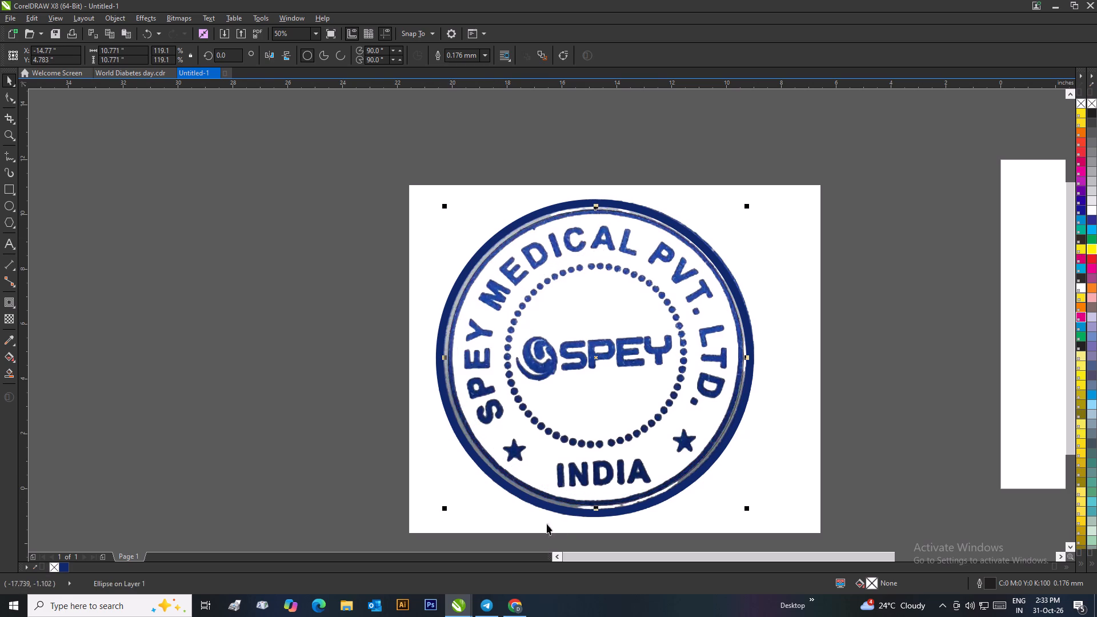
{"action": "scroll", "coordinate": [595, 508], "scroll_direction": "up", "scroll_amount": 2}
{"action": "scroll", "coordinate": [562, 310], "scroll_direction": "down", "scroll_amount": 2}
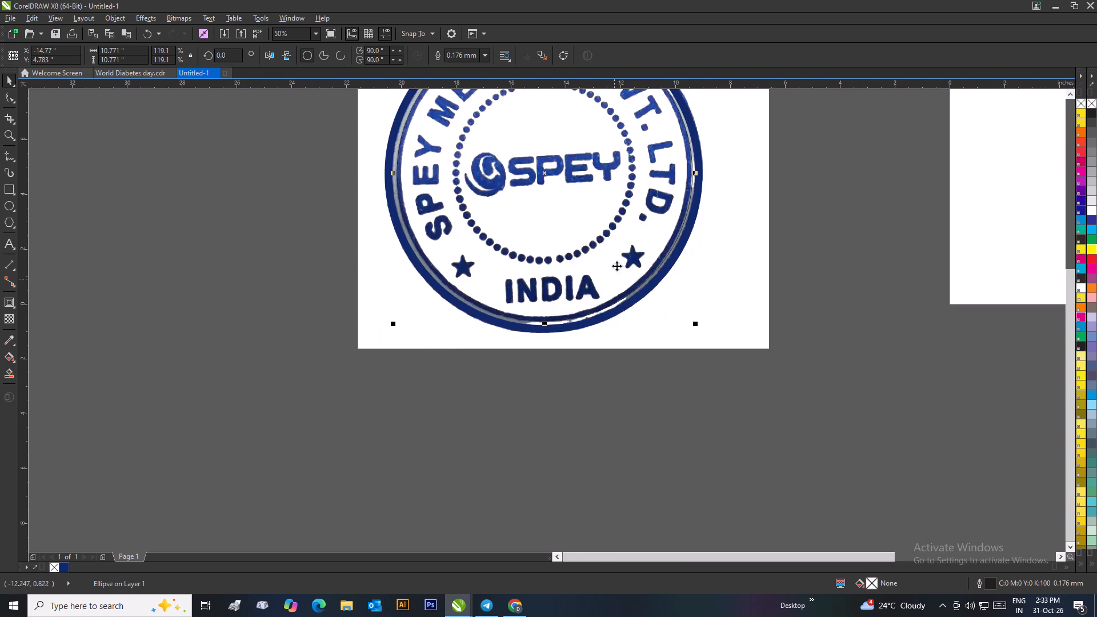
{"action": "scroll", "coordinate": [694, 181], "scroll_direction": "up", "scroll_amount": 1}
{"action": "scroll", "coordinate": [536, 347], "scroll_direction": "down", "scroll_amount": 1}
{"action": "scroll", "coordinate": [423, 177], "scroll_direction": "up", "scroll_amount": 1}
{"action": "scroll", "coordinate": [550, 327], "scroll_direction": "down", "scroll_amount": 2}
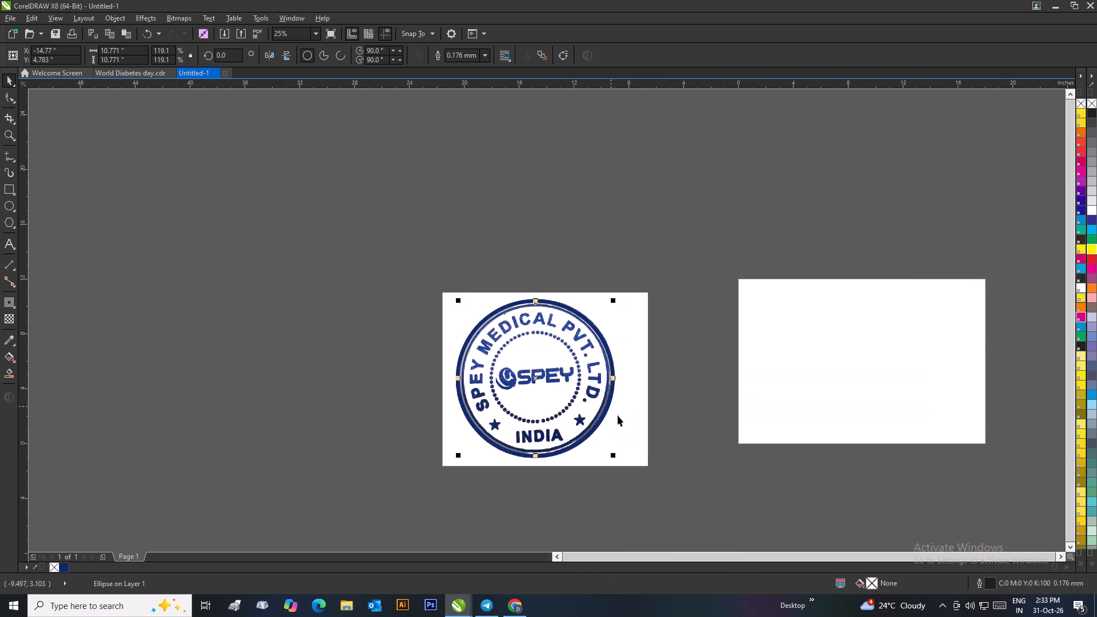
{"action": "scroll", "coordinate": [638, 463], "scroll_direction": "up", "scroll_amount": 2}
{"action": "left_click", "coordinate": [470, 283]}
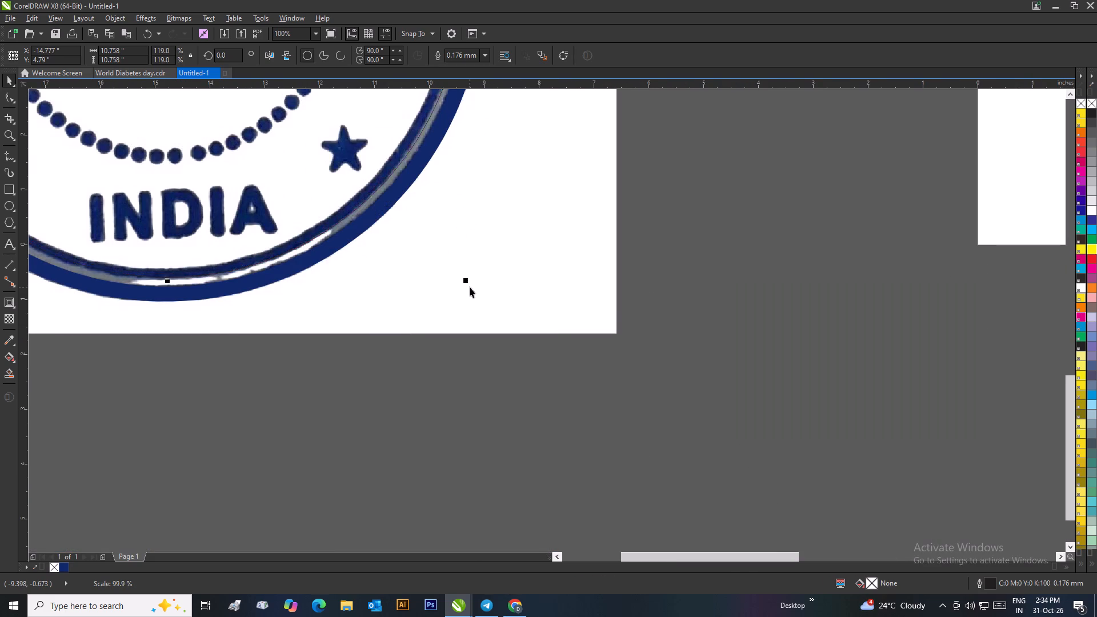
Align the new circle's centre horizontally and vertically with the dark blue outer ring.
{"action": "scroll", "coordinate": [470, 287], "scroll_direction": "down", "scroll_amount": 3}
{"action": "scroll", "coordinate": [547, 320], "scroll_direction": "up", "scroll_amount": 1}
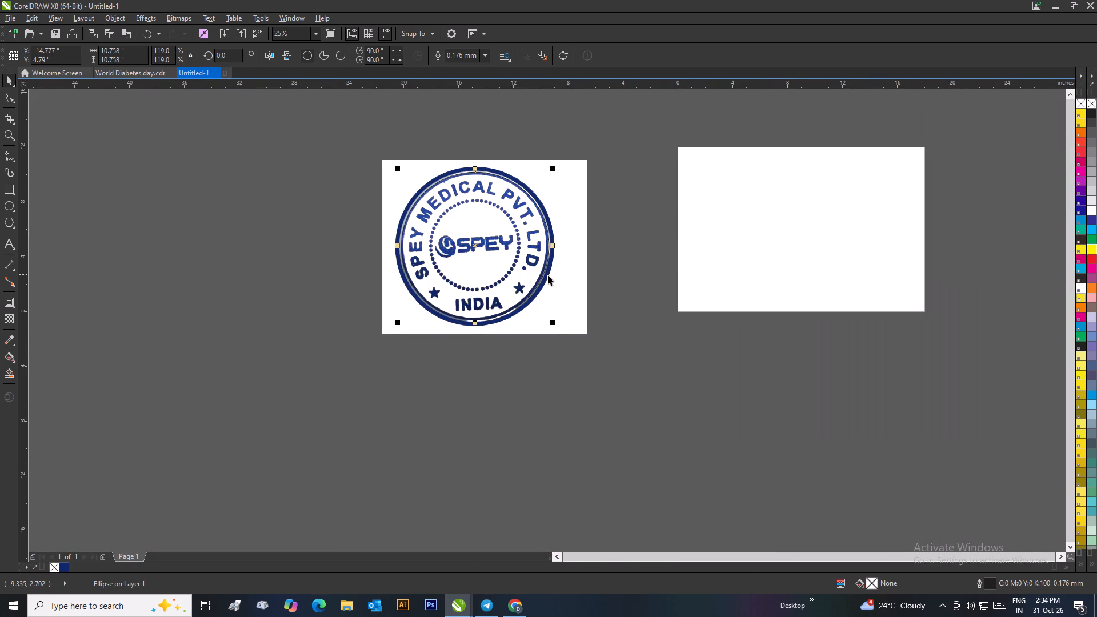
{"action": "left_click", "coordinate": [548, 275], "text": "shift"}
{"action": "key", "text": "c"}
{"action": "key", "text": "e"}
{"action": "left_click", "coordinate": [622, 277]}
Add a one-step inside contour of about 0.146 inches to the circle, matching the thin ring's thickness.
{"action": "scroll", "coordinate": [479, 189], "scroll_direction": "up", "scroll_amount": 2}
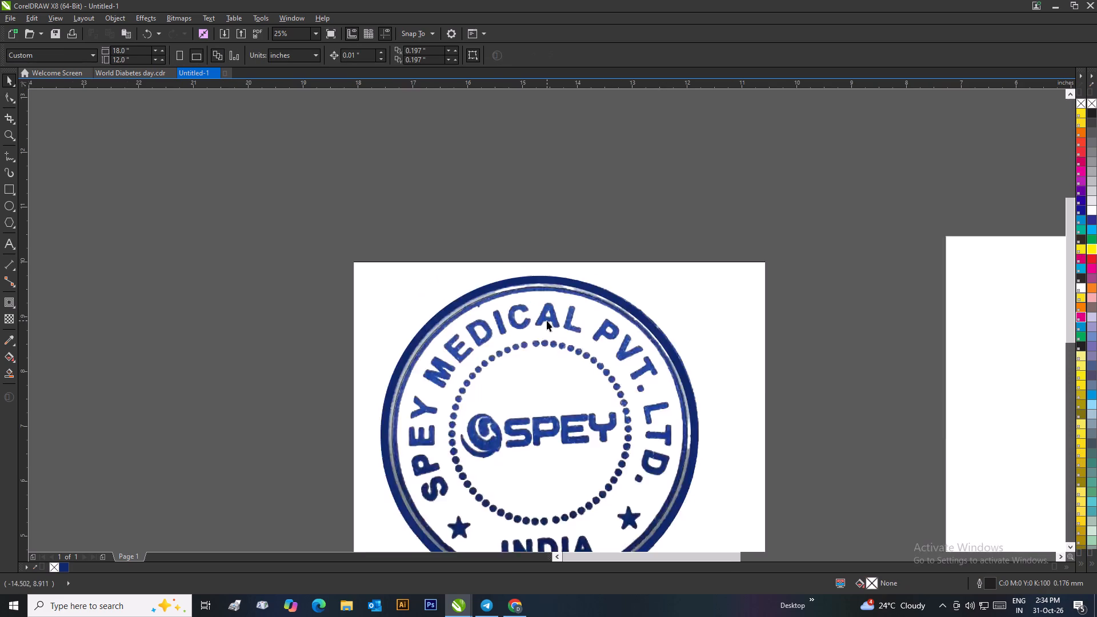
{"action": "left_click", "coordinate": [495, 257]}
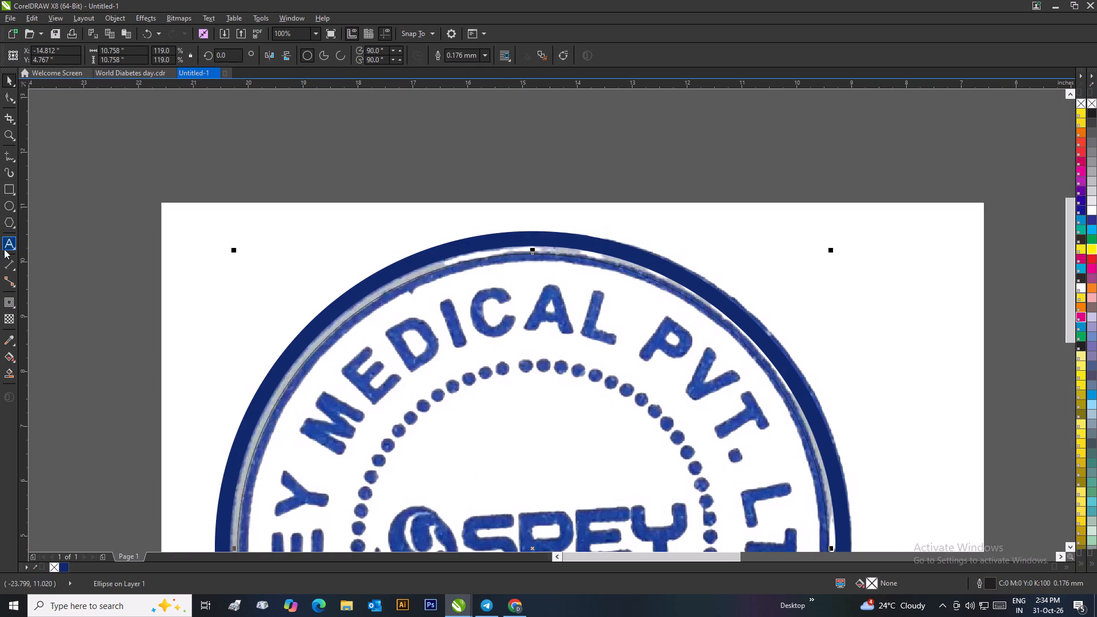
{"action": "left_click", "coordinate": [6, 302]}
{"action": "left_click_drag", "start_coordinate": [419, 272], "coordinate": [425, 287]}
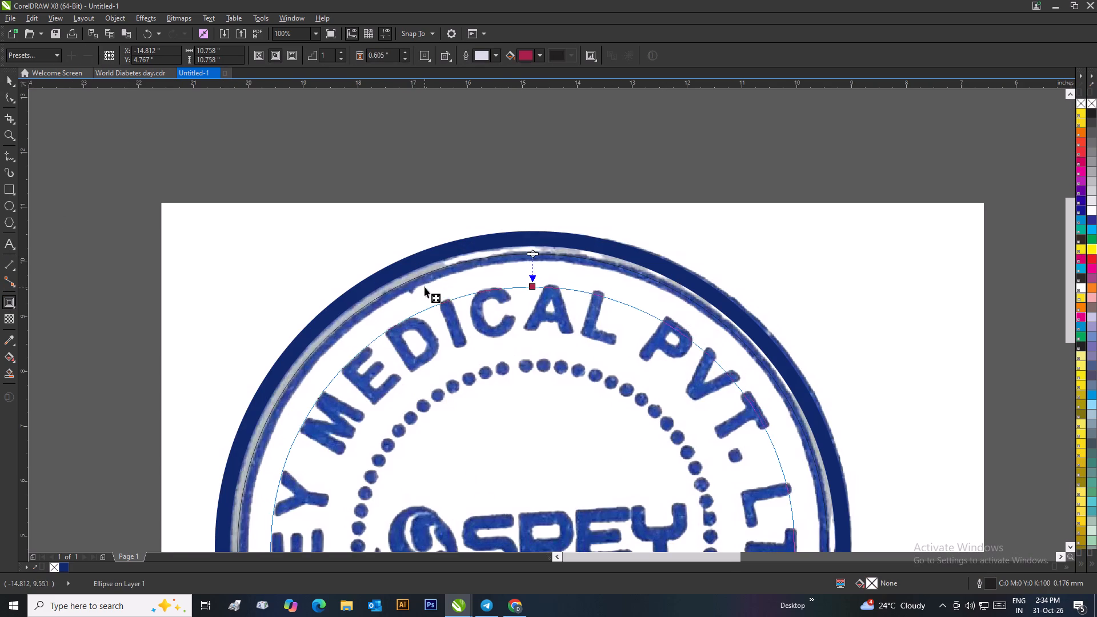
{"action": "left_click_drag", "start_coordinate": [425, 287], "coordinate": [424, 261]}
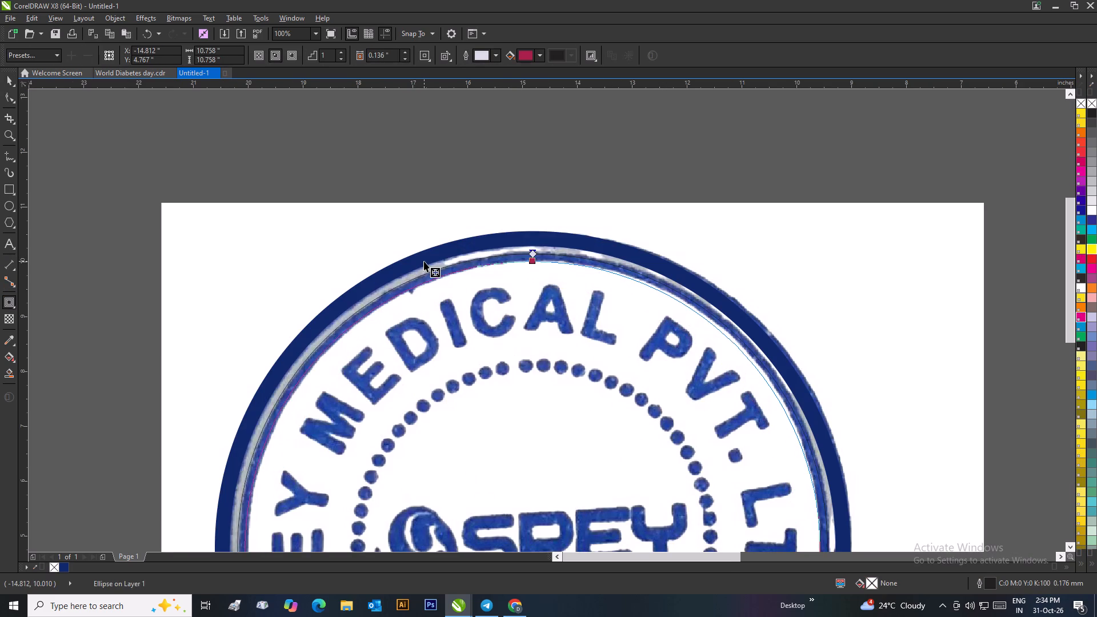
{"action": "left_click_drag", "start_coordinate": [424, 261], "coordinate": [425, 261]}
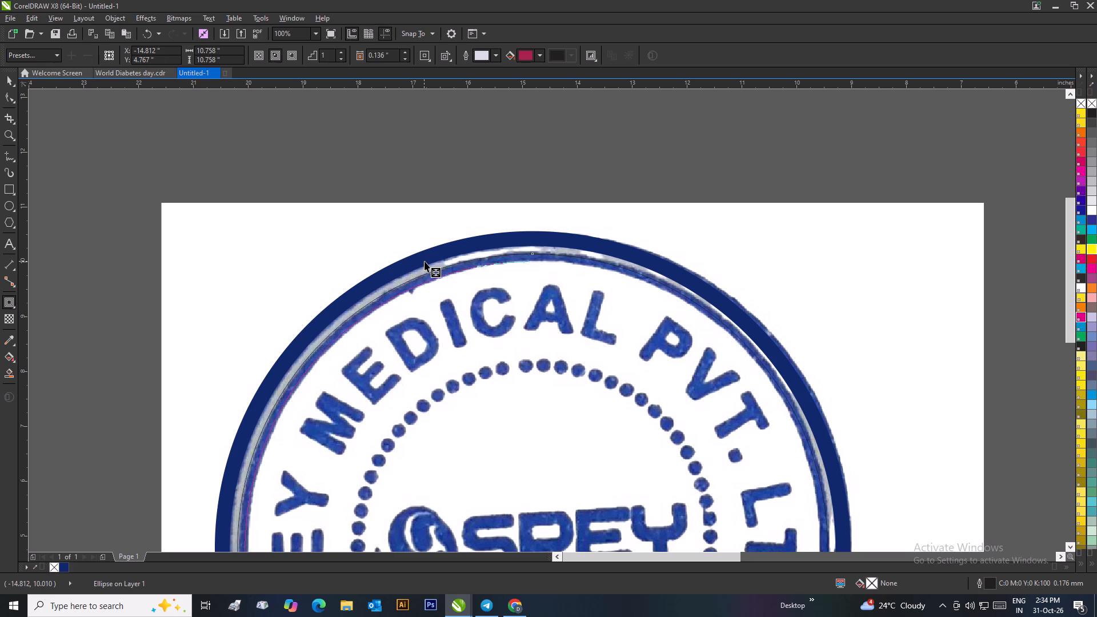
{"action": "left_click_drag", "start_coordinate": [425, 261], "coordinate": [425, 262]}
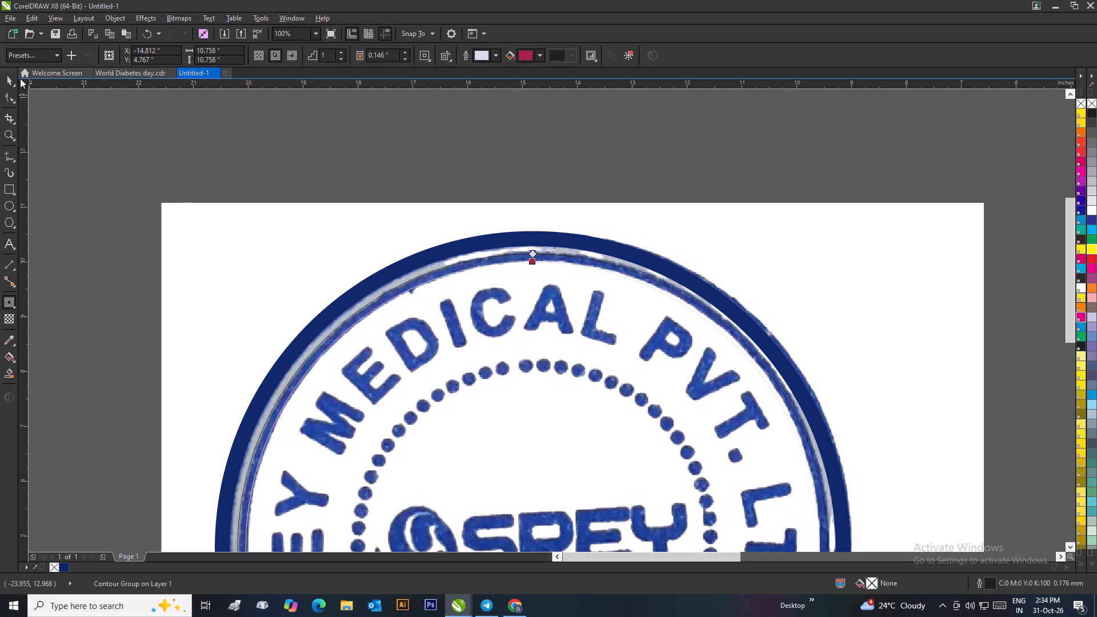
{"action": "left_click", "coordinate": [7, 76]}
{"action": "left_click", "coordinate": [235, 131]}
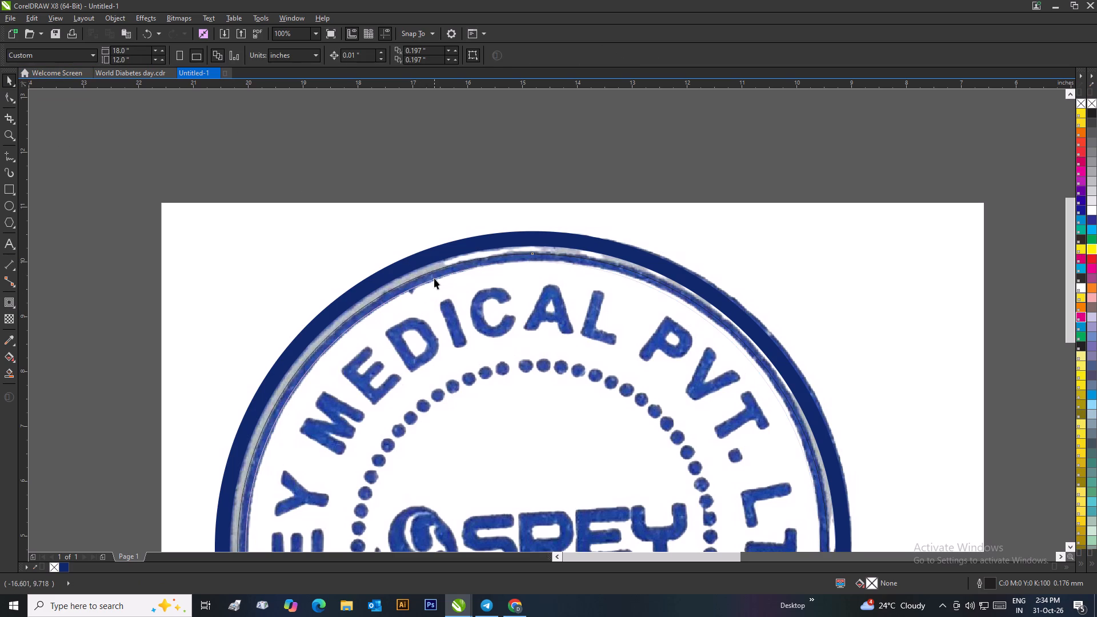
Break the contour group apart into separate circles.
{"action": "right_click", "coordinate": [434, 278]}
{"action": "left_click", "coordinate": [458, 300]}
{"action": "left_click", "coordinate": [431, 163]}
Trim the black 10.758-inch circle with the inner contour circle to form the thin ring.
{"action": "scroll", "coordinate": [435, 193], "scroll_direction": "down", "scroll_amount": 1}
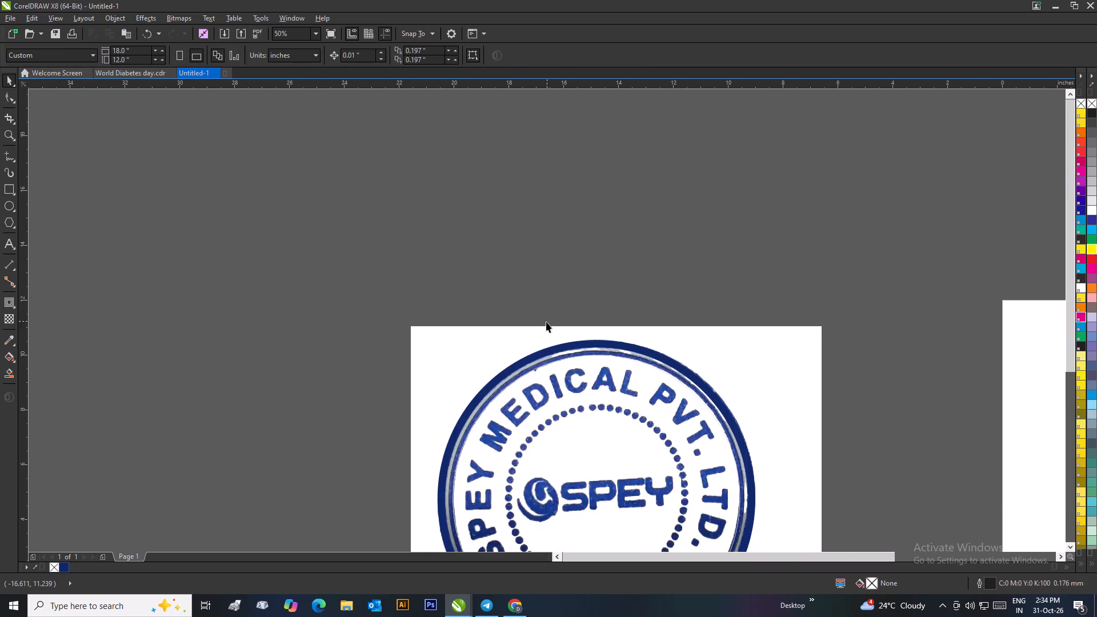
{"action": "scroll", "coordinate": [537, 370], "scroll_direction": "up", "scroll_amount": 2}
{"action": "left_click", "coordinate": [546, 316]}
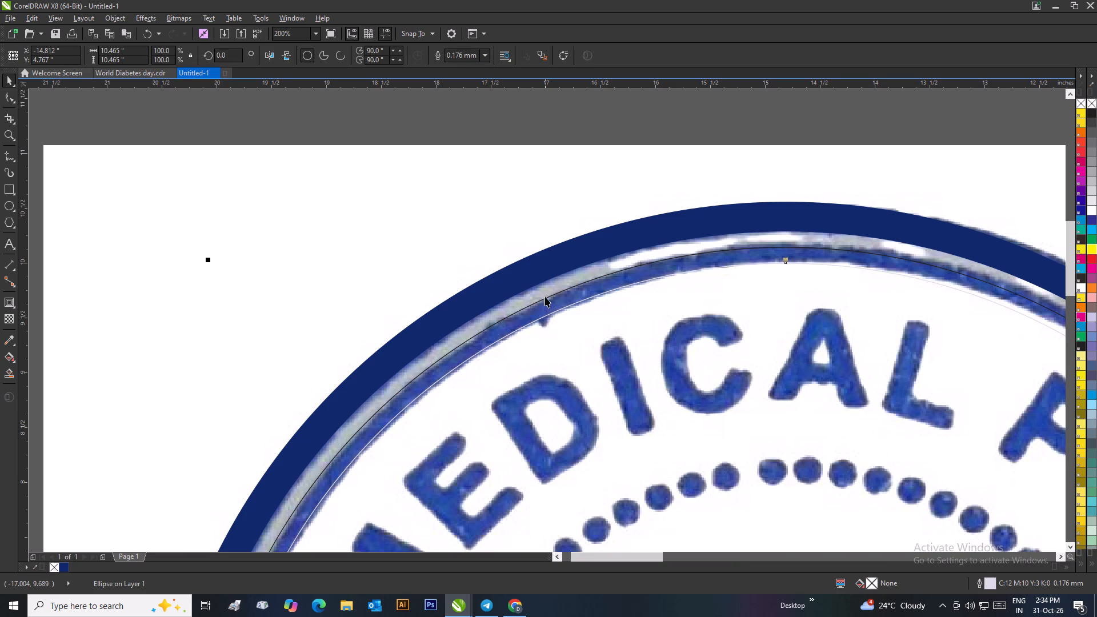
{"action": "left_click", "coordinate": [545, 299], "text": "shift"}
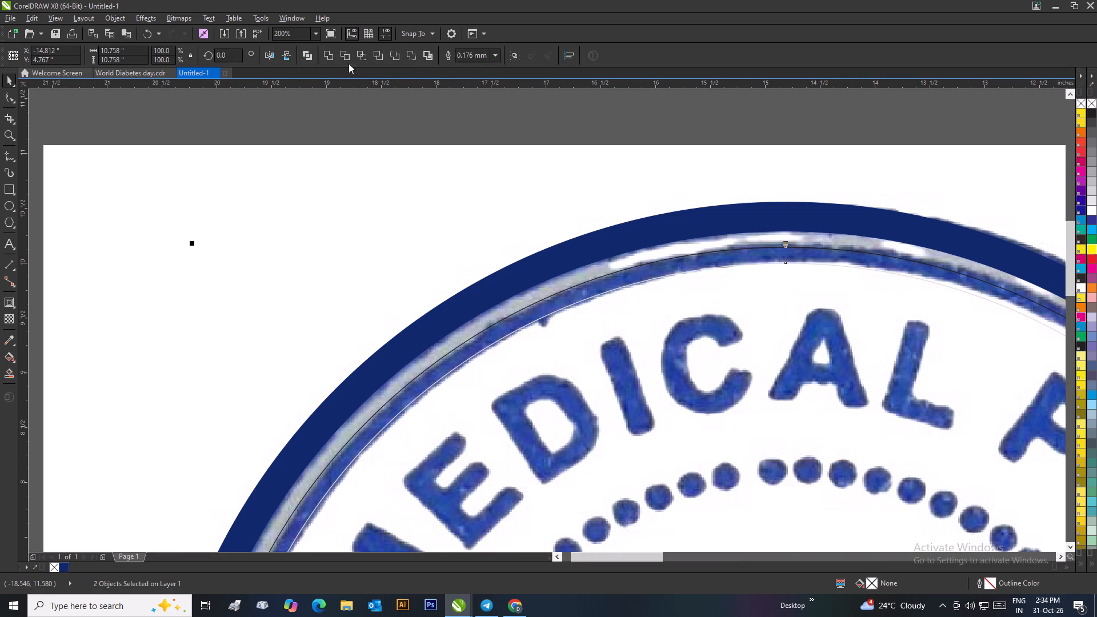
{"action": "left_click", "coordinate": [346, 56]}
{"action": "scroll", "coordinate": [385, 171], "scroll_direction": "down", "scroll_amount": 2}
{"action": "left_click", "coordinate": [558, 271]}
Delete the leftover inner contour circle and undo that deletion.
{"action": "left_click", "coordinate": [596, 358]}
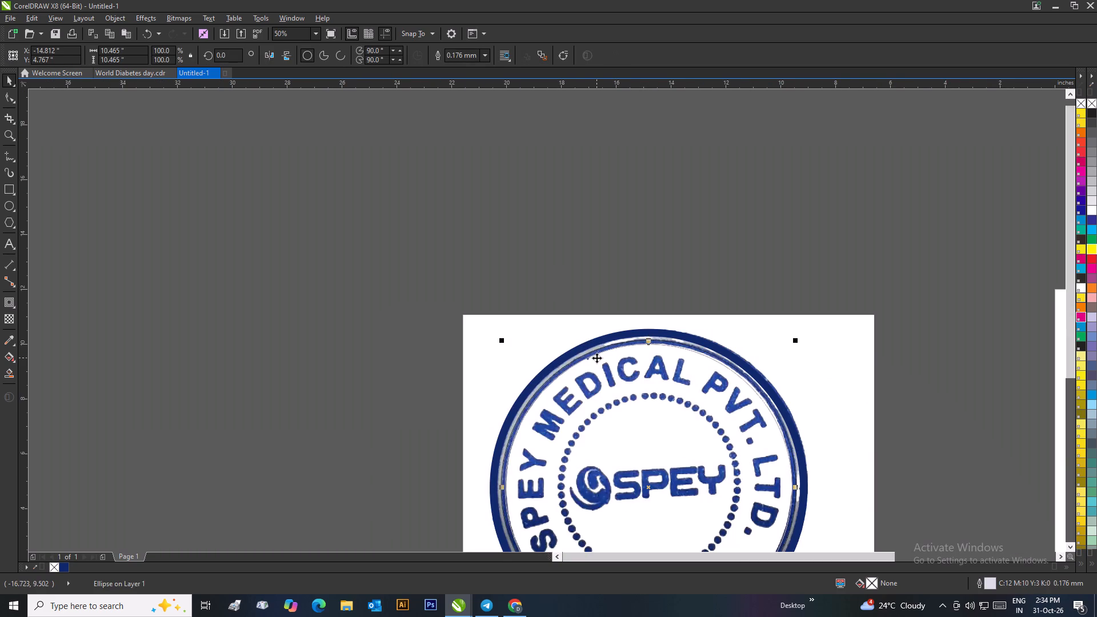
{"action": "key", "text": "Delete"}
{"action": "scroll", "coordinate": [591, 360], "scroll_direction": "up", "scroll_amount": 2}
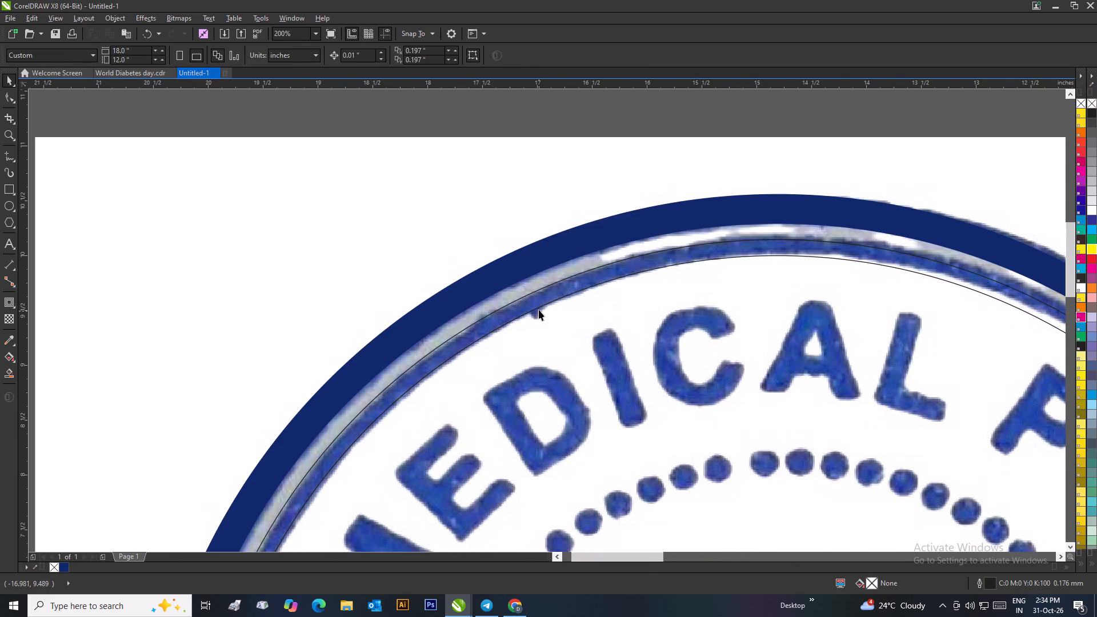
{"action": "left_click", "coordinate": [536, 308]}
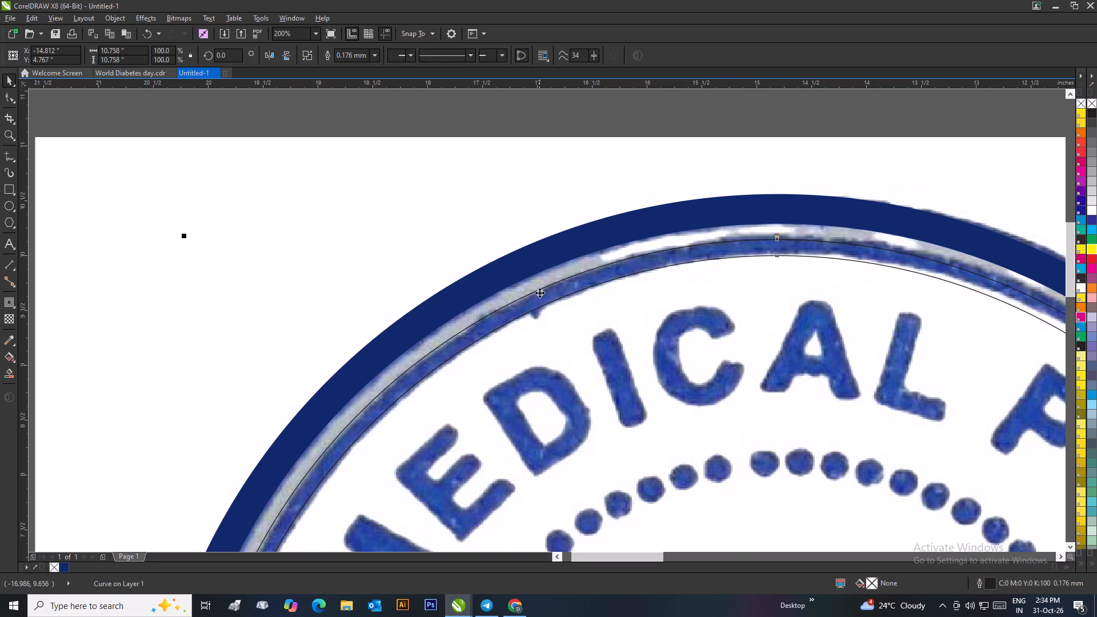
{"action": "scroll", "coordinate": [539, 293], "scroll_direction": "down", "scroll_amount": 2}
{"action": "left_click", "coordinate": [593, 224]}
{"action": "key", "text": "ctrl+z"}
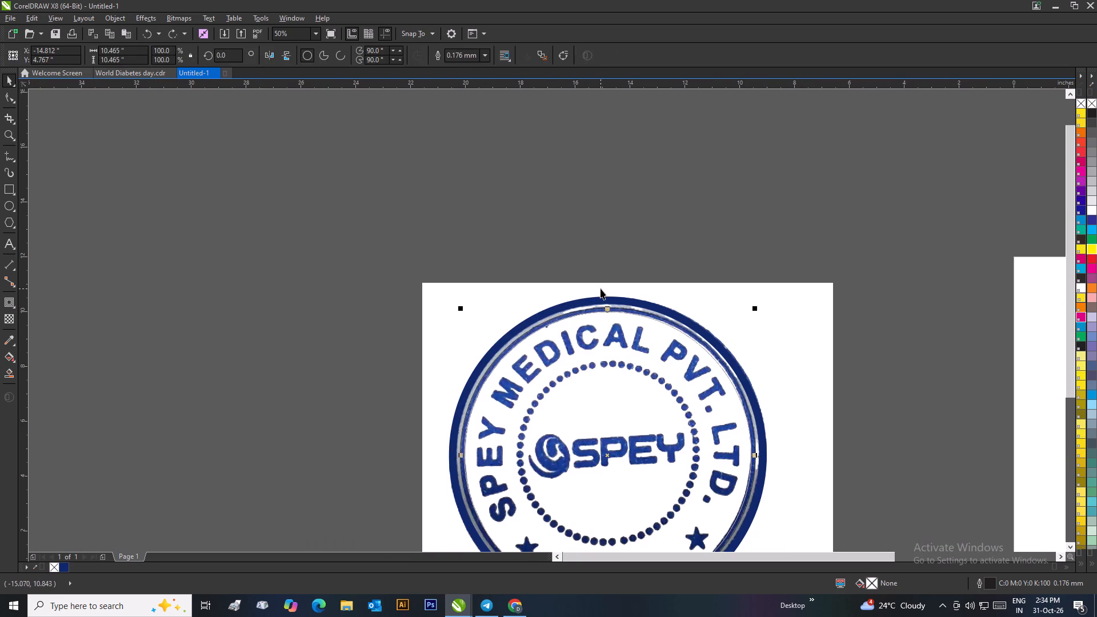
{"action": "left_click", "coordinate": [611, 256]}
Fill the thin inner ring with the dark blue #11286C.
{"action": "scroll", "coordinate": [590, 317], "scroll_direction": "up", "scroll_amount": 3}
{"action": "left_click", "coordinate": [538, 271]}
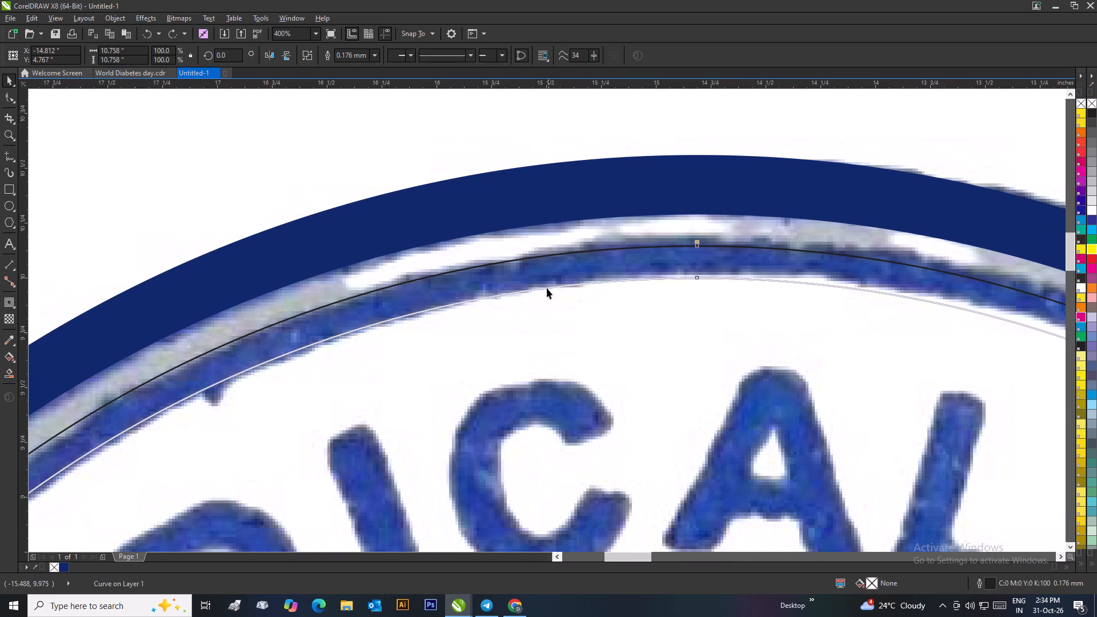
{"action": "left_click", "coordinate": [66, 567]}
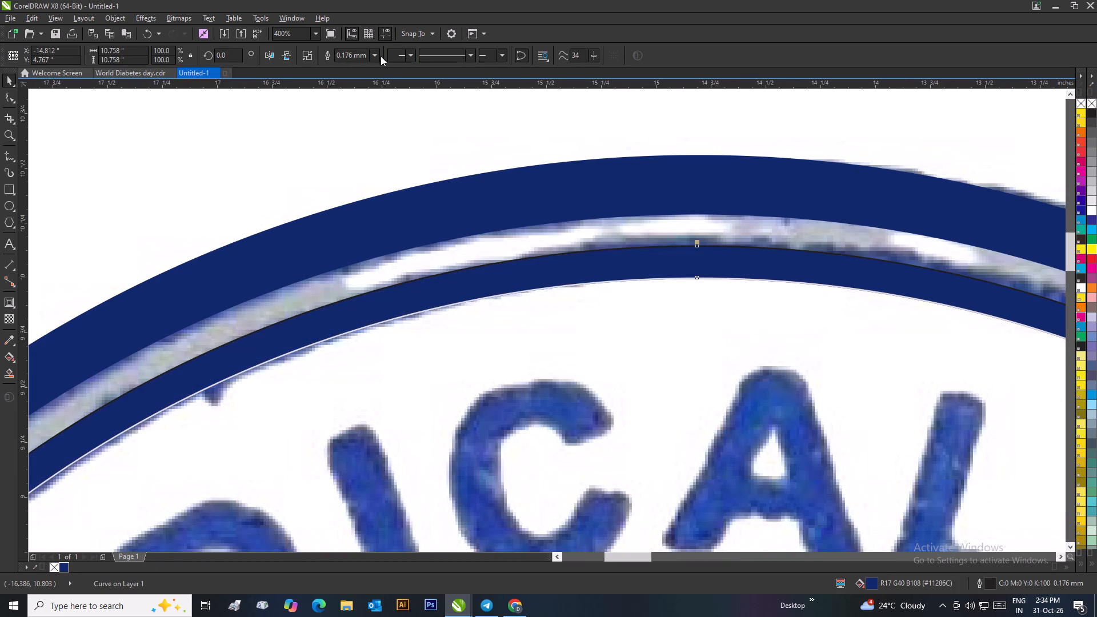
Remove the thin inner ring's outline by setting its outline width to None.
{"action": "left_click", "coordinate": [373, 54]}
{"action": "left_click", "coordinate": [357, 66]}
{"action": "left_click", "coordinate": [372, 118]}
Fill the leftover circle inside the thin ring with white.
{"action": "scroll", "coordinate": [367, 157], "scroll_direction": "down", "scroll_amount": 3}
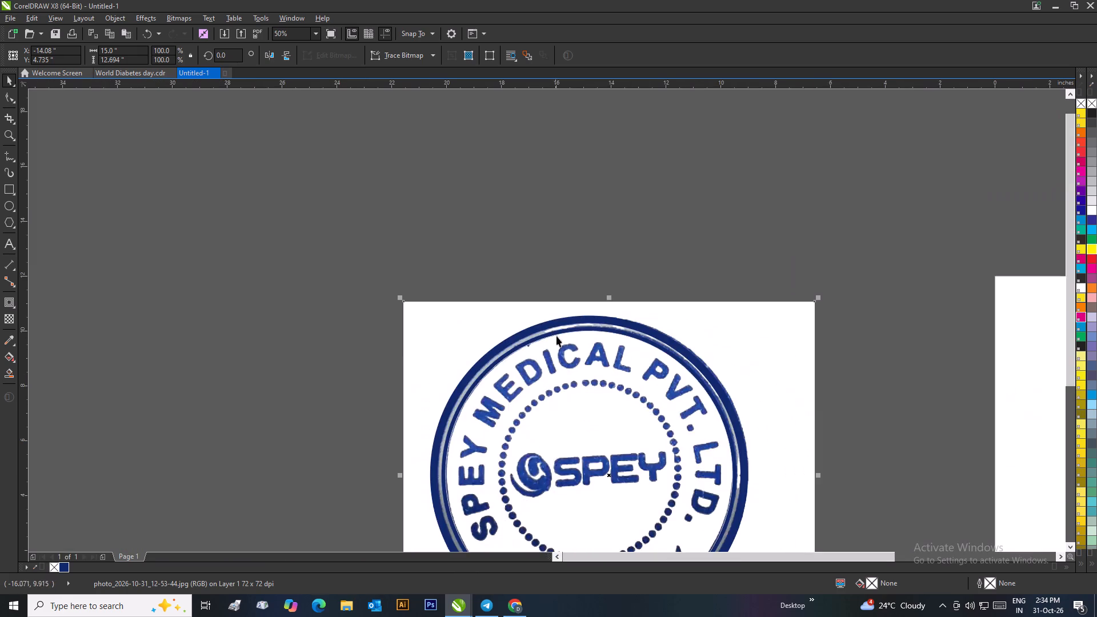
{"action": "scroll", "coordinate": [582, 356], "scroll_direction": "up", "scroll_amount": 1}
{"action": "left_click", "coordinate": [483, 303]}
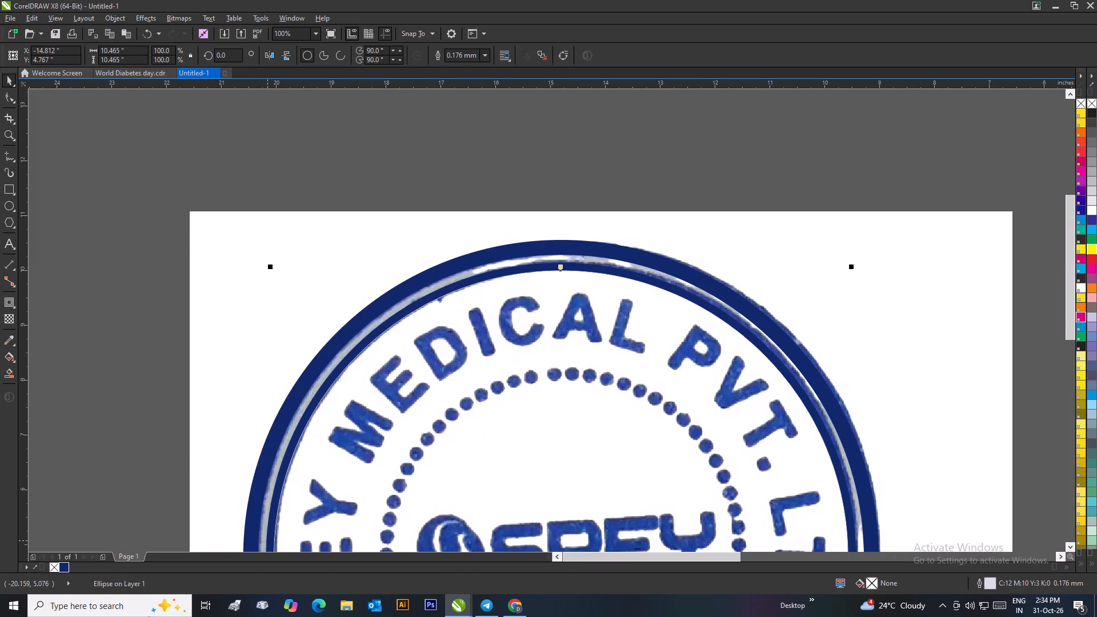
{"action": "left_click", "coordinate": [1092, 211]}
{"action": "left_click_drag", "start_coordinate": [695, 193], "coordinate": [690, 193]}
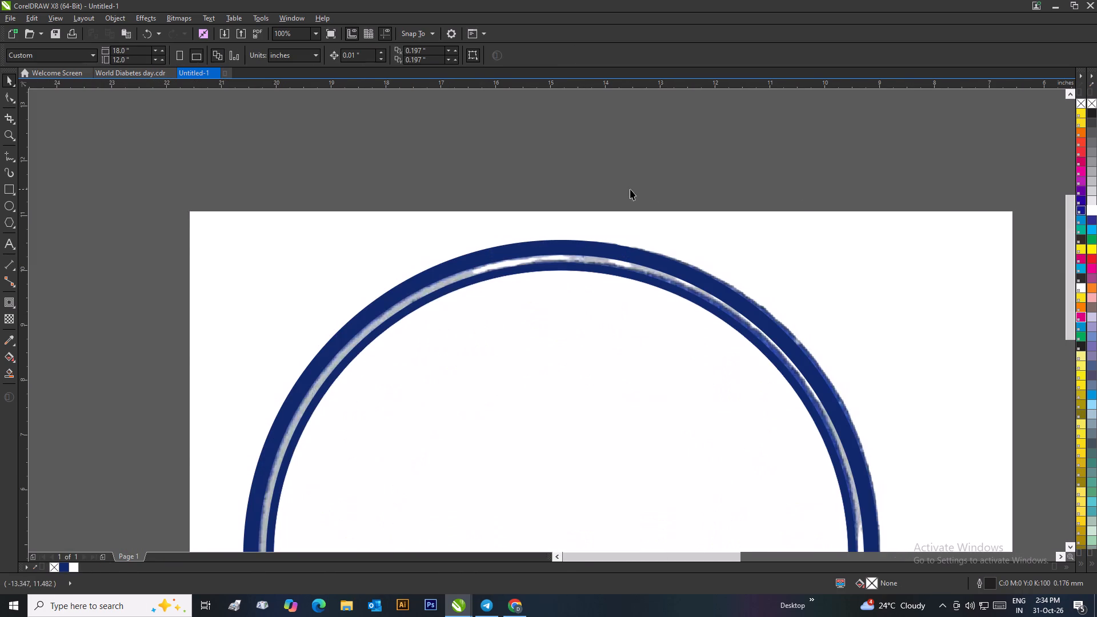
Select all the drawn rings and the white circle and move them off the stamp photo to the empty area left of it.
{"action": "scroll", "coordinate": [614, 204], "scroll_direction": "down", "scroll_amount": 2}
{"action": "left_click_drag", "start_coordinate": [462, 297], "coordinate": [508, 437]}
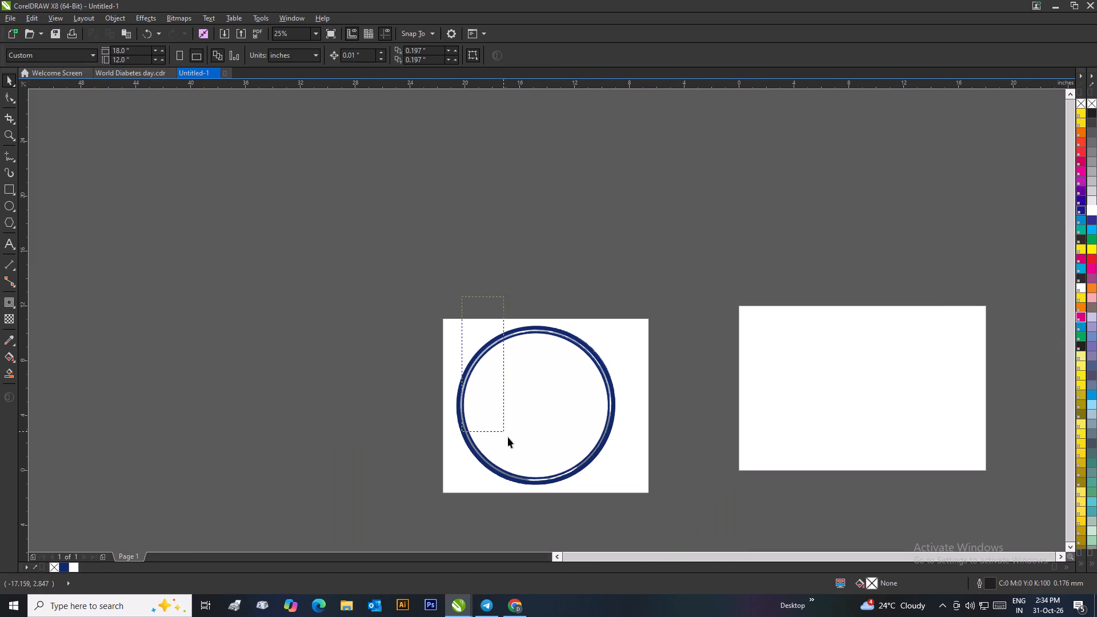
{"action": "left_click_drag", "start_coordinate": [508, 437], "coordinate": [559, 469]}
{"action": "left_click_drag", "start_coordinate": [452, 307], "coordinate": [615, 487]}
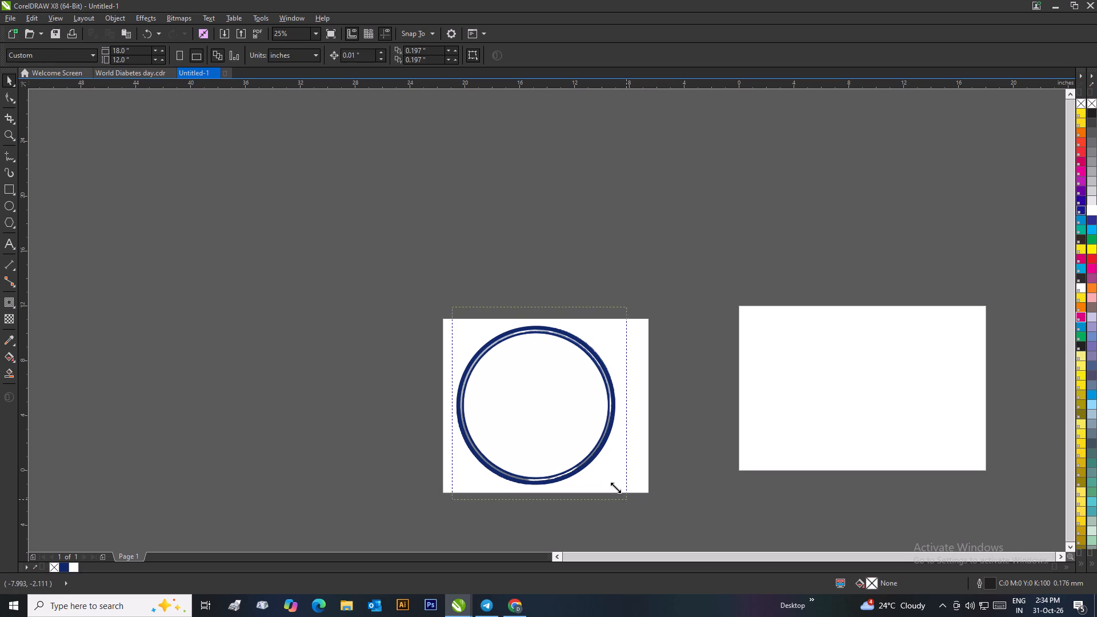
{"action": "left_click_drag", "start_coordinate": [615, 487], "coordinate": [620, 494]}
{"action": "left_click_drag", "start_coordinate": [537, 409], "coordinate": [319, 404]}
{"action": "left_click", "coordinate": [381, 322]}
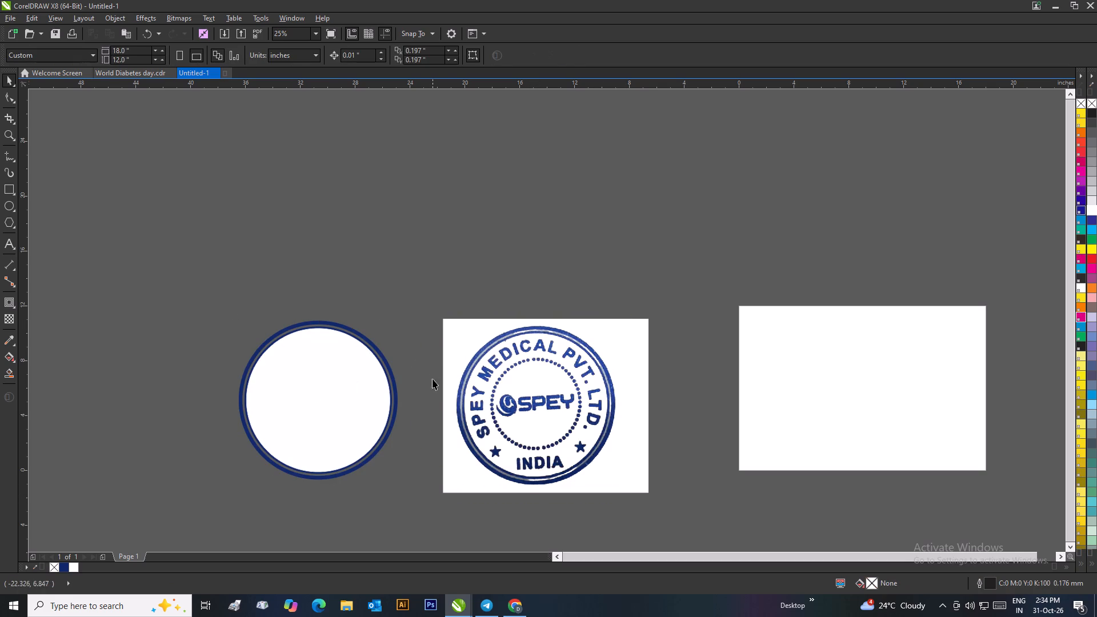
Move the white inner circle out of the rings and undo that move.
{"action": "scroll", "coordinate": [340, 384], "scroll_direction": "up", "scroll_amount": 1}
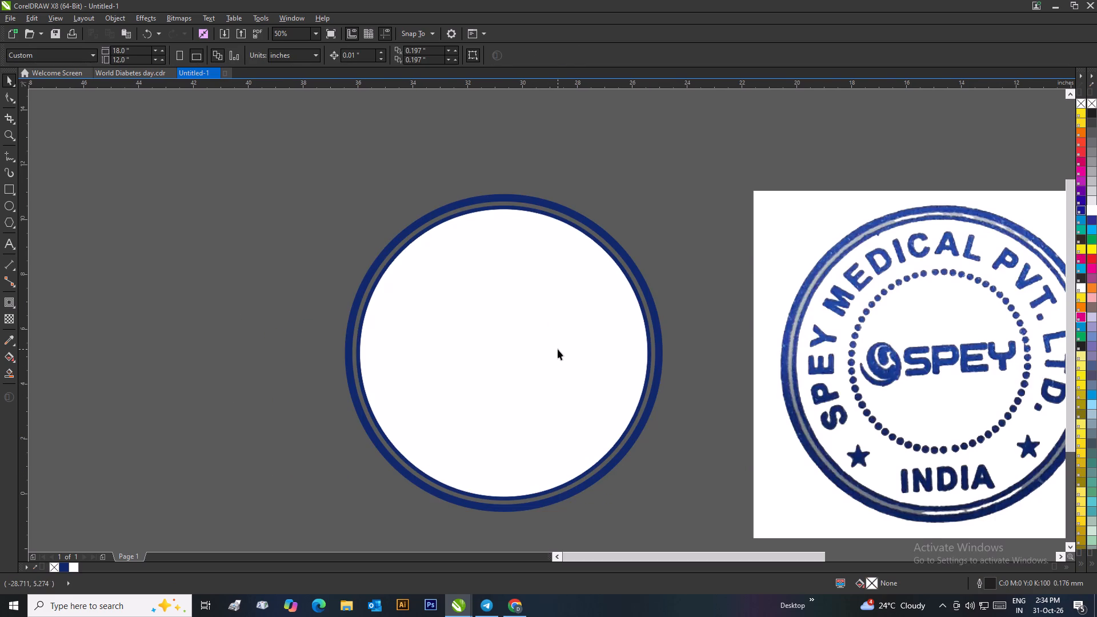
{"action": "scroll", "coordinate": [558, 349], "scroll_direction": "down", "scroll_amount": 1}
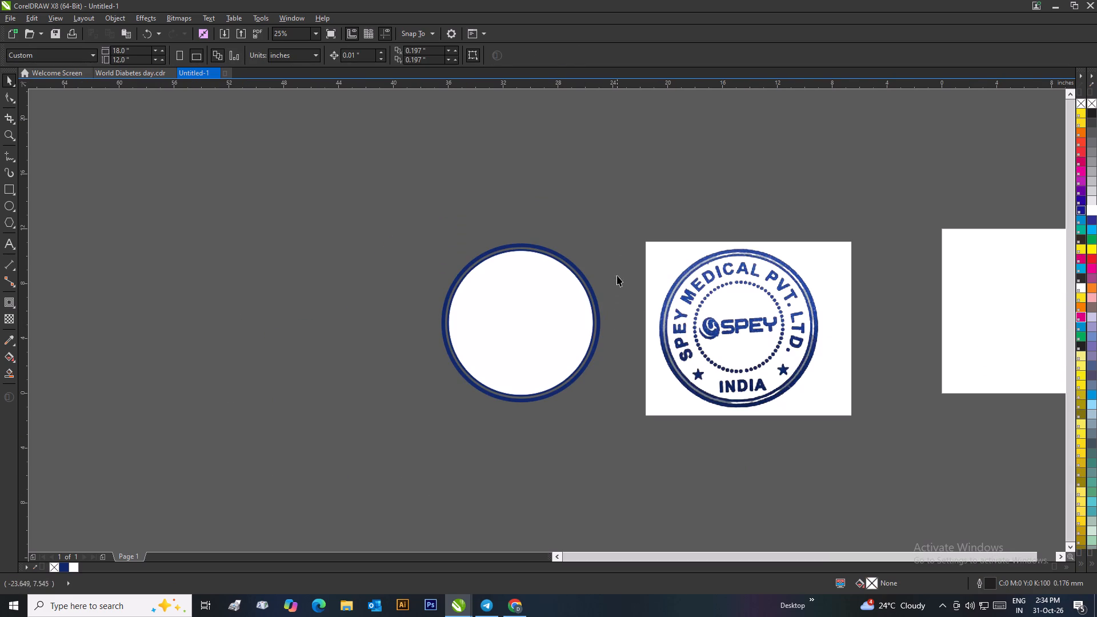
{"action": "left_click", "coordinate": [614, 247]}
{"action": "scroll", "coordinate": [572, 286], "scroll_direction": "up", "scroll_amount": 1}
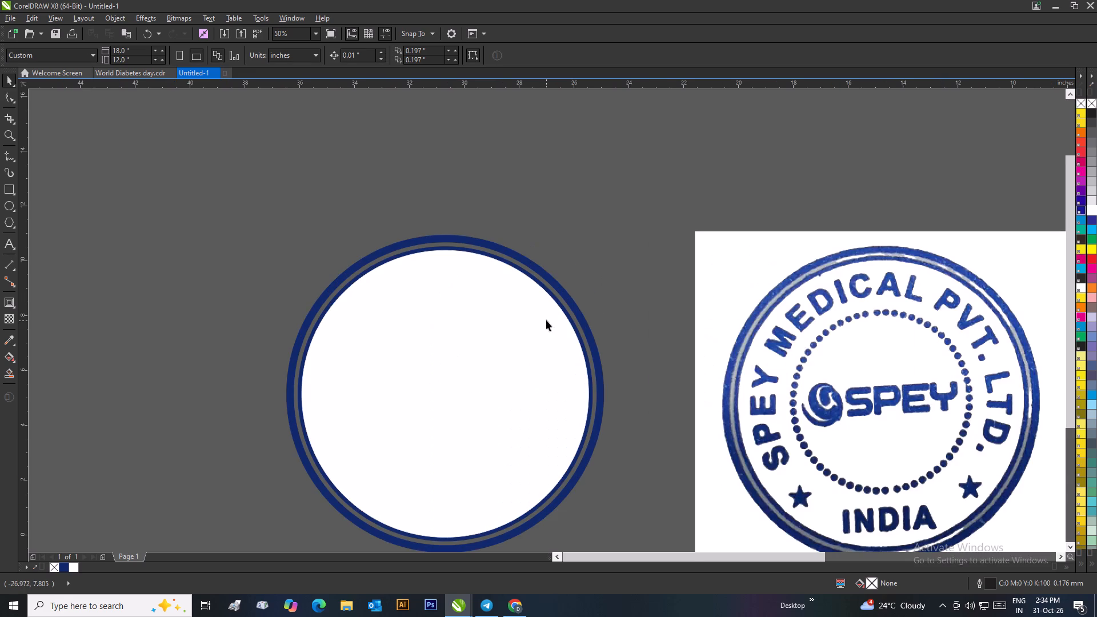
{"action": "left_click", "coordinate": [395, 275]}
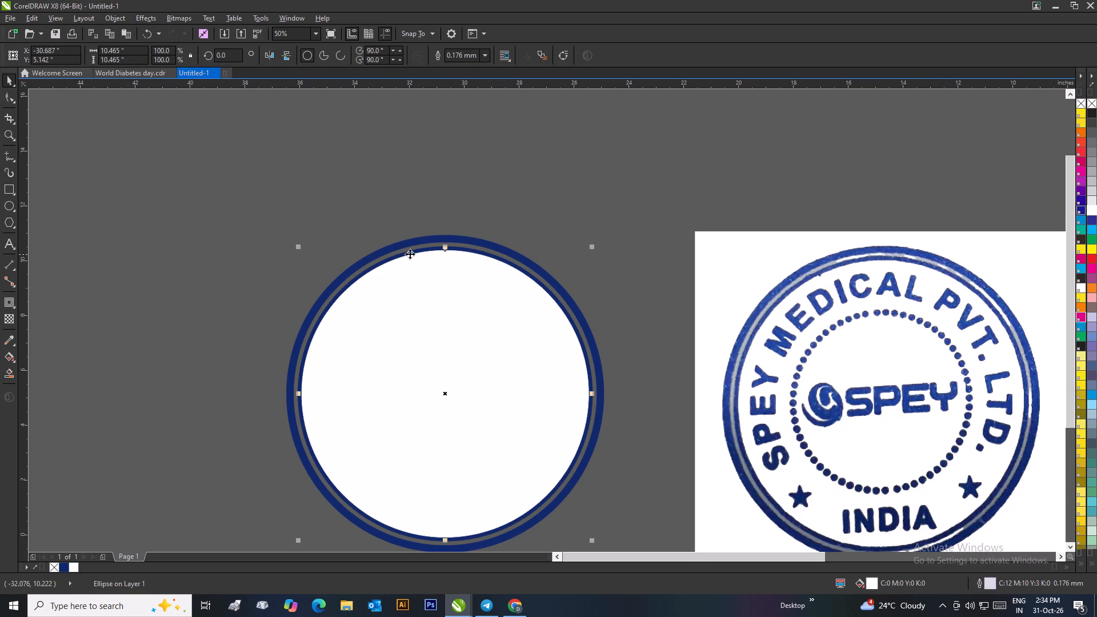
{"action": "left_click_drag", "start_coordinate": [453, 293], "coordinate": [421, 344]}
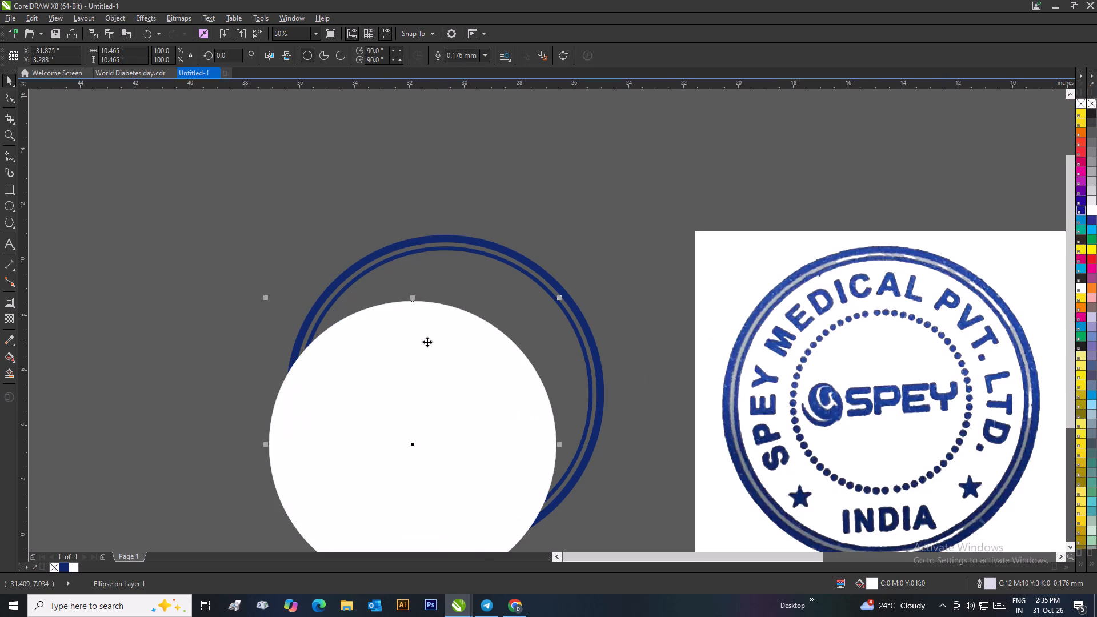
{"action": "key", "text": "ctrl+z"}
Group the white circle with the thin inner ring and align the group with the outer ring's centre horizontally and vertically.
{"action": "scroll", "coordinate": [427, 243], "scroll_direction": "up", "scroll_amount": 2}
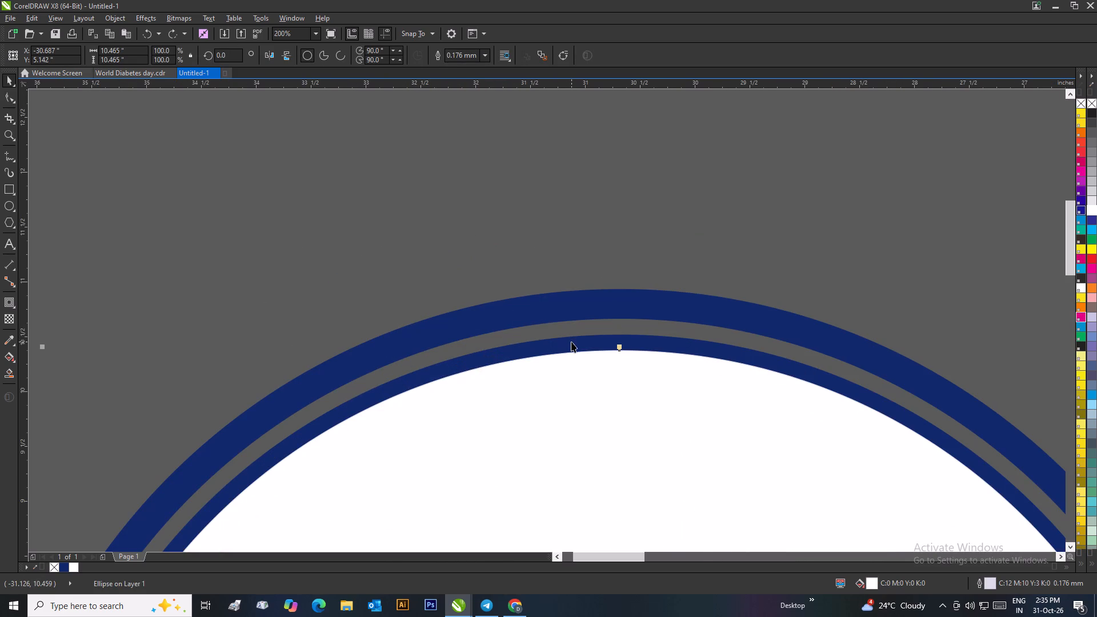
{"action": "left_click", "coordinate": [571, 342], "text": "shift"}
{"action": "key", "text": "ctrl+g"}
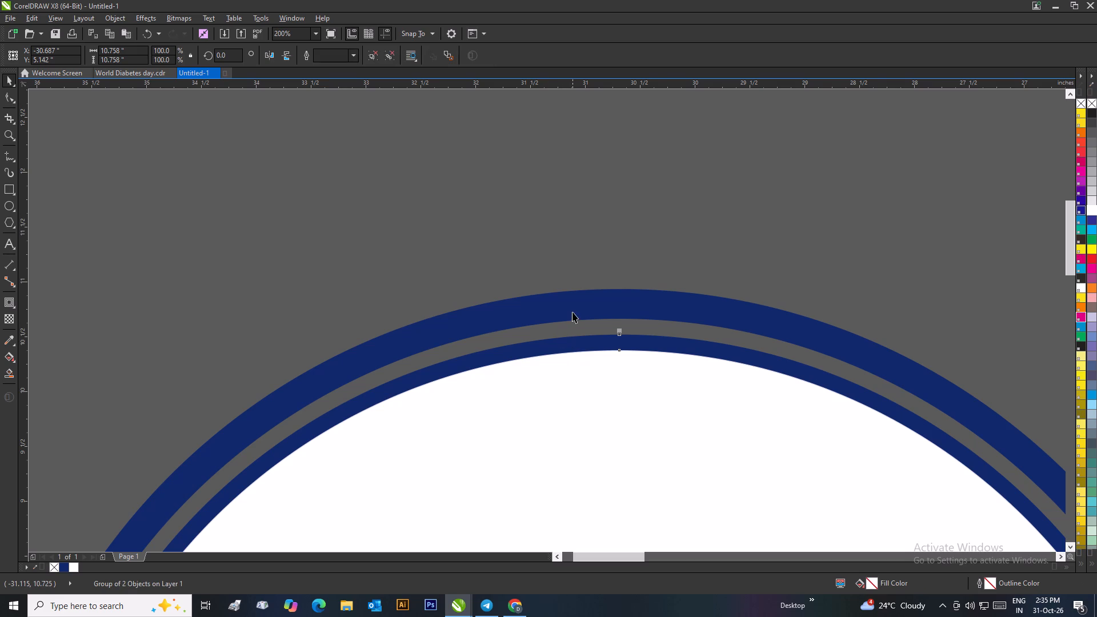
{"action": "left_click", "coordinate": [572, 312], "text": "shift"}
{"action": "type", "text": "ce"}
{"action": "left_click", "coordinate": [547, 249]}
Copy the white SPEY logo from the World Diabetes day.cdr poster and paste it into the Untitled-1 drawing.
{"action": "scroll", "coordinate": [546, 248], "scroll_direction": "down", "scroll_amount": 3}
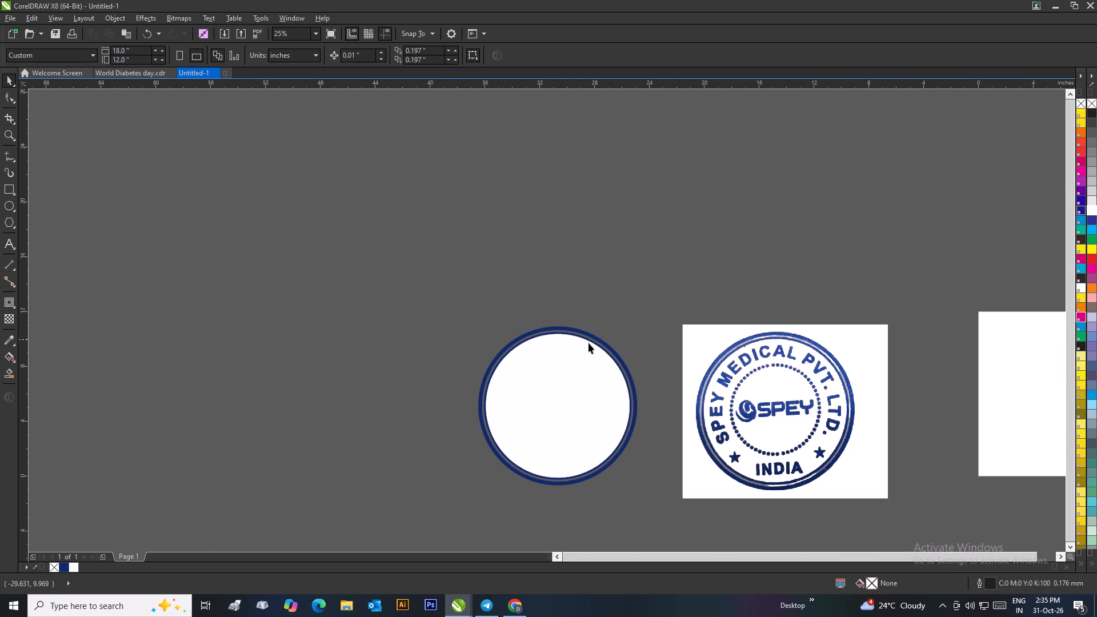
{"action": "scroll", "coordinate": [753, 416], "scroll_direction": "up", "scroll_amount": 1}
{"action": "scroll", "coordinate": [547, 320], "scroll_direction": "down", "scroll_amount": 1}
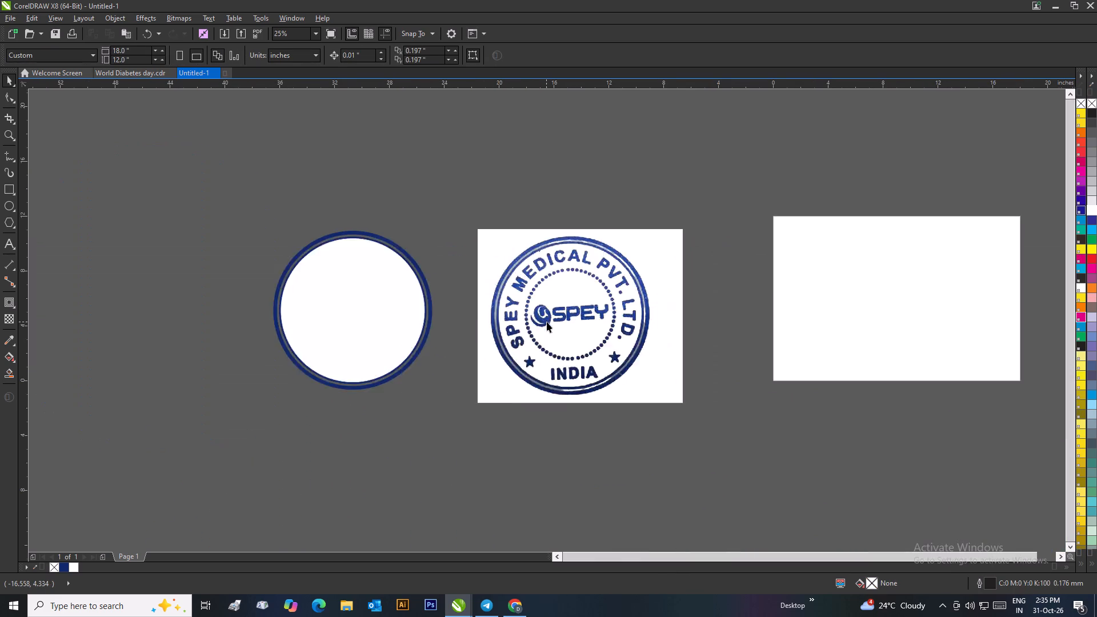
{"action": "scroll", "coordinate": [547, 322], "scroll_direction": "down", "scroll_amount": 1}
{"action": "left_click", "coordinate": [133, 71]}
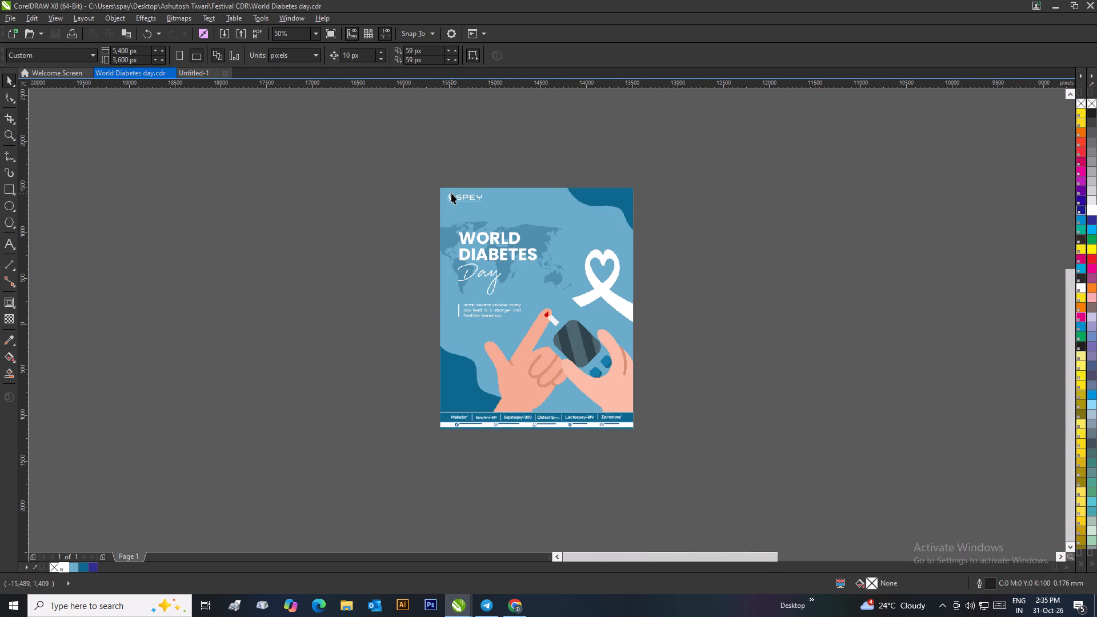
{"action": "left_click", "coordinate": [458, 198]}
{"action": "right_click", "coordinate": [458, 198]}
{"action": "left_click", "coordinate": [490, 318]}
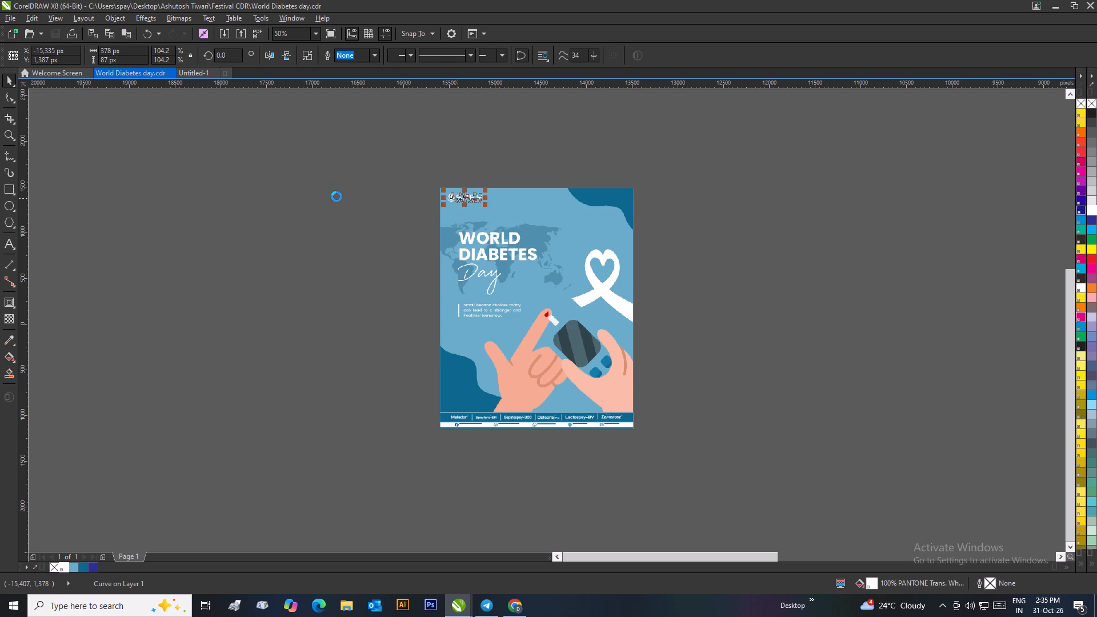
{"action": "left_click", "coordinate": [198, 75]}
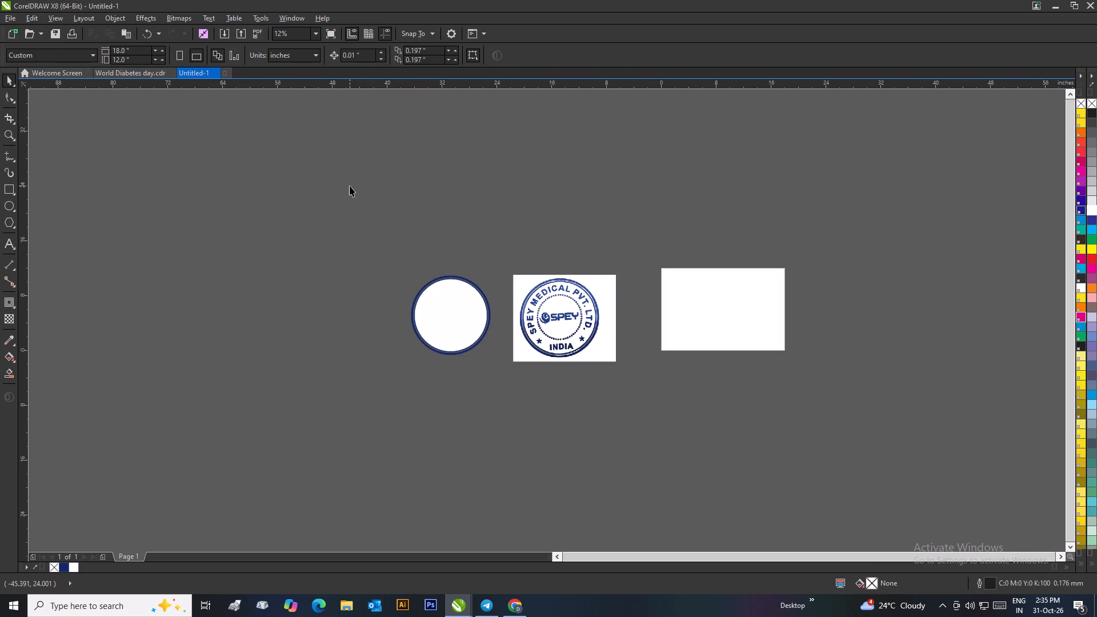
{"action": "key", "text": "ctrl+v"}
Move the pasted logo onto the stamp photo's centre and enlarge it proportionally to about 4.9 by 1.1 inches.
{"action": "left_click_drag", "start_coordinate": [312, 319], "coordinate": [401, 323]}
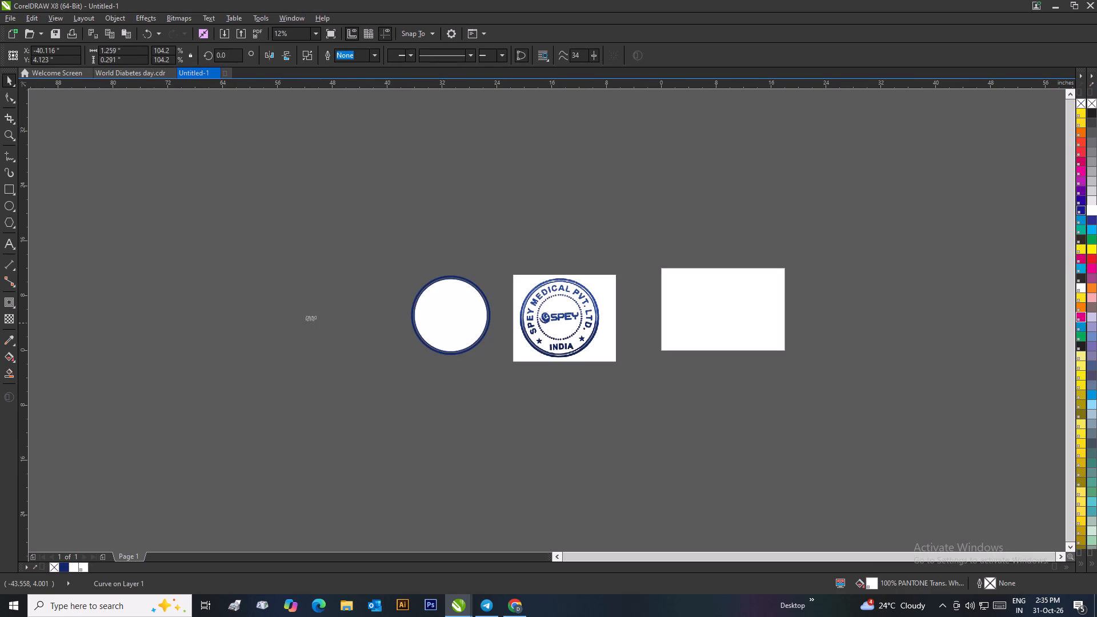
{"action": "left_click_drag", "start_coordinate": [401, 323], "coordinate": [540, 319]}
{"action": "scroll", "coordinate": [559, 324], "scroll_direction": "up", "scroll_amount": 2}
{"action": "left_click_drag", "start_coordinate": [489, 307], "coordinate": [590, 373]}
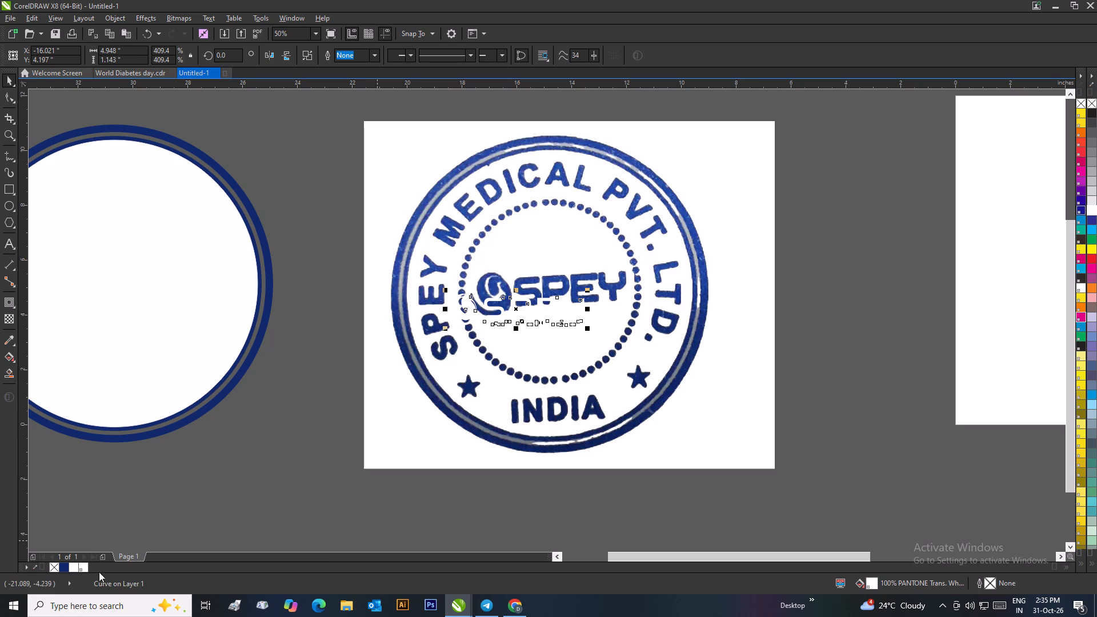
Fill the pasted logo with dark blue #11286C and replace that fill with yellow to contrast with the photo.
{"action": "left_click", "coordinate": [64, 567]}
{"action": "left_click", "coordinate": [1078, 297]}
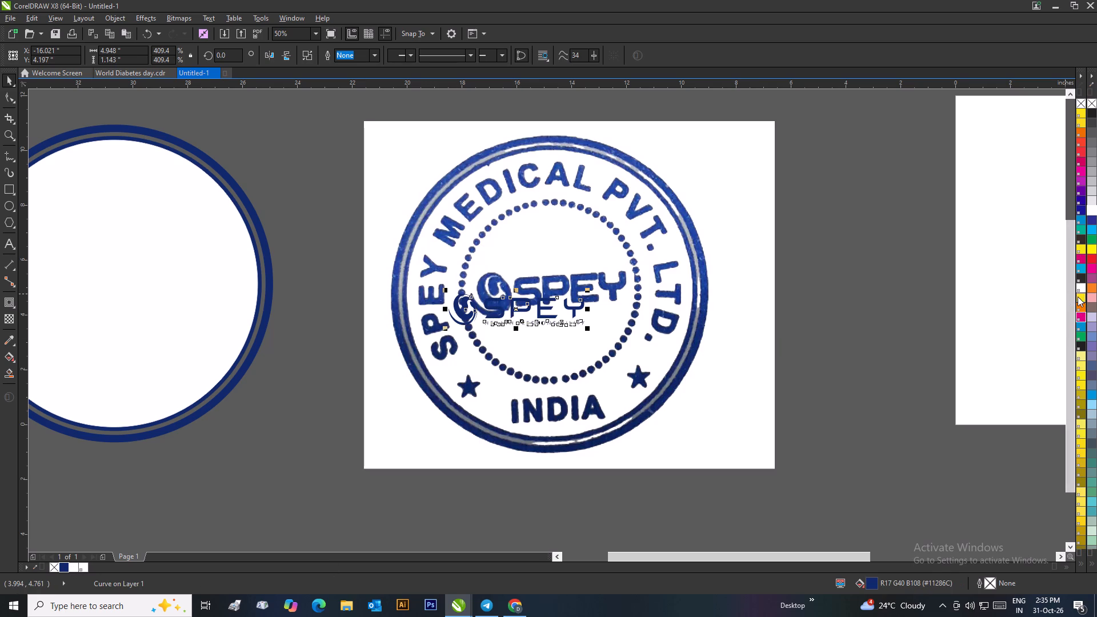
Fit the yellow logo over the photo's SPEY logo, scaling it proportionally to about 5.6 by 1.3 inches.
{"action": "scroll", "coordinate": [507, 320], "scroll_direction": "up", "scroll_amount": 1}
{"action": "left_click_drag", "start_coordinate": [533, 307], "coordinate": [570, 272]}
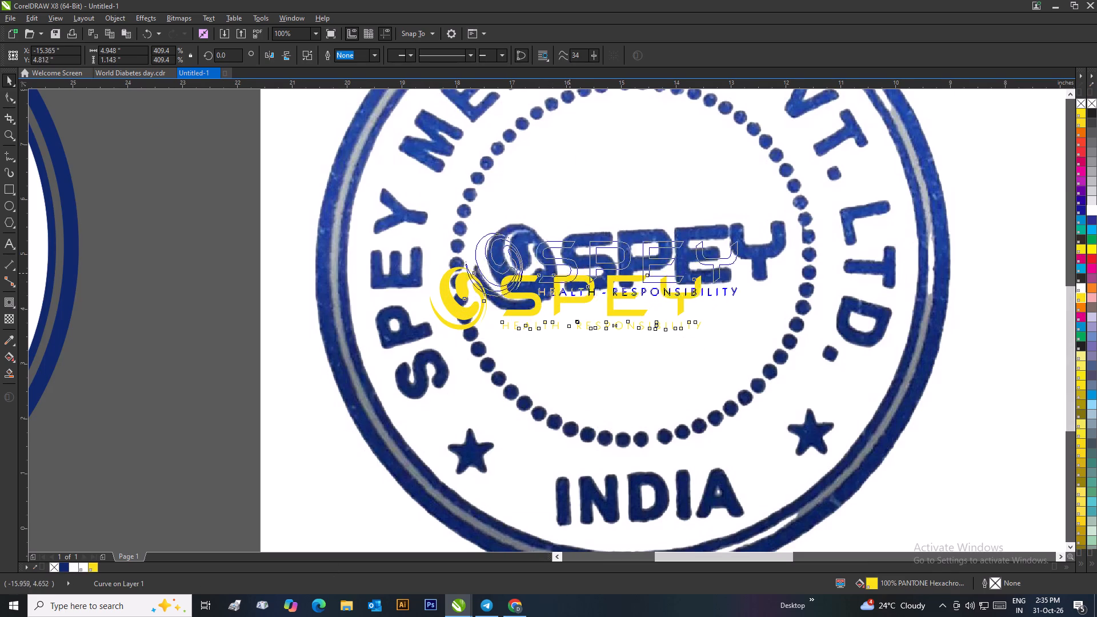
{"action": "left_click_drag", "start_coordinate": [570, 272], "coordinate": [586, 263]}
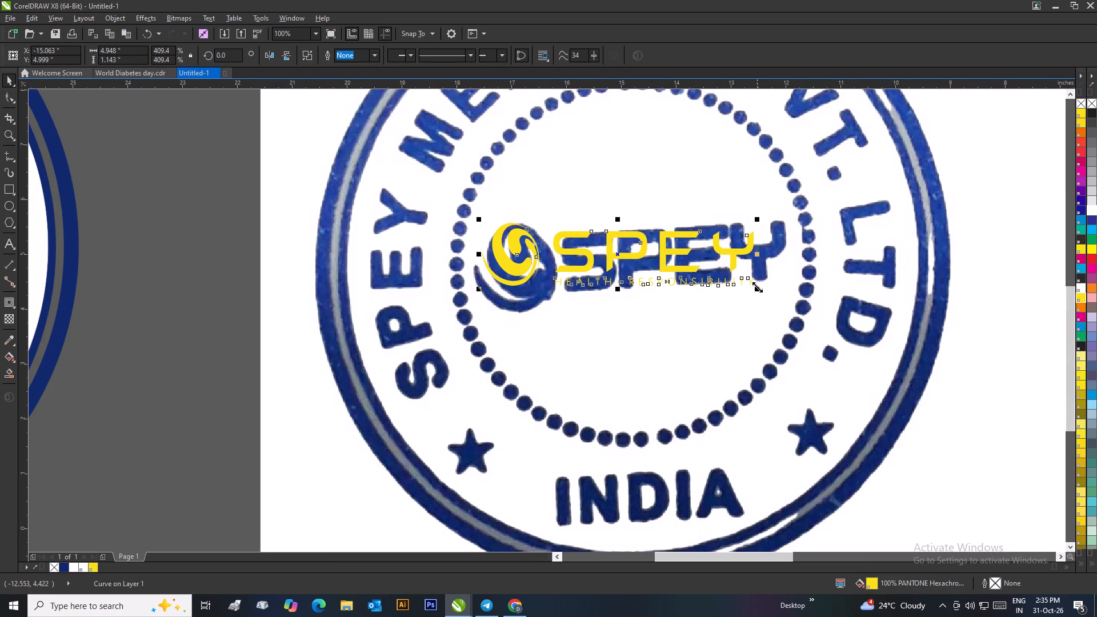
{"action": "left_click_drag", "start_coordinate": [758, 287], "coordinate": [786, 317]}
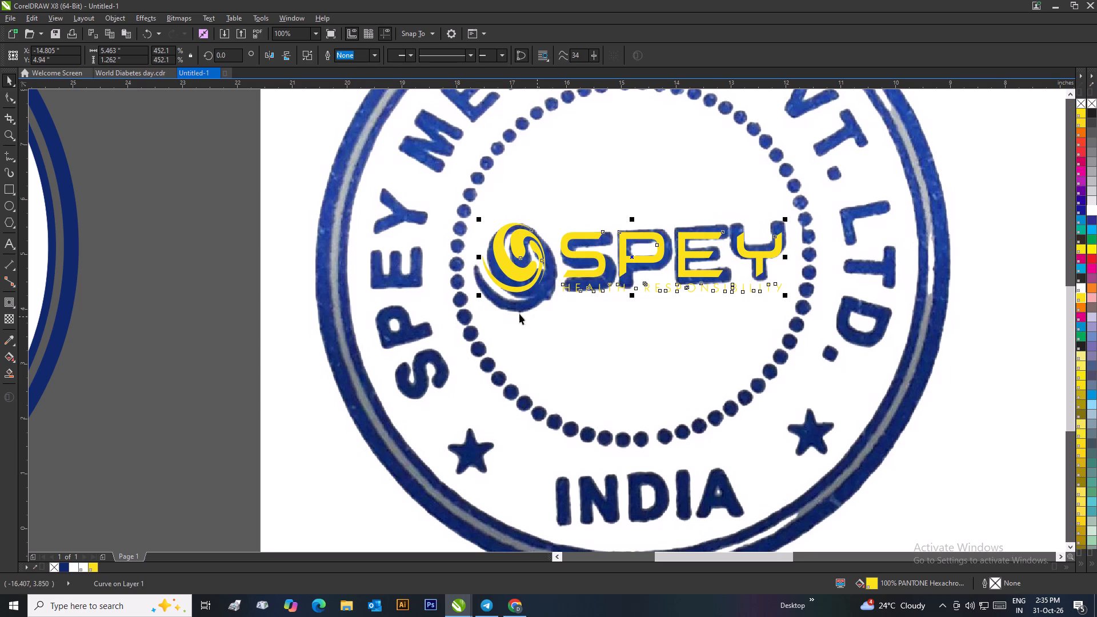
{"action": "left_click_drag", "start_coordinate": [479, 297], "coordinate": [471, 310]}
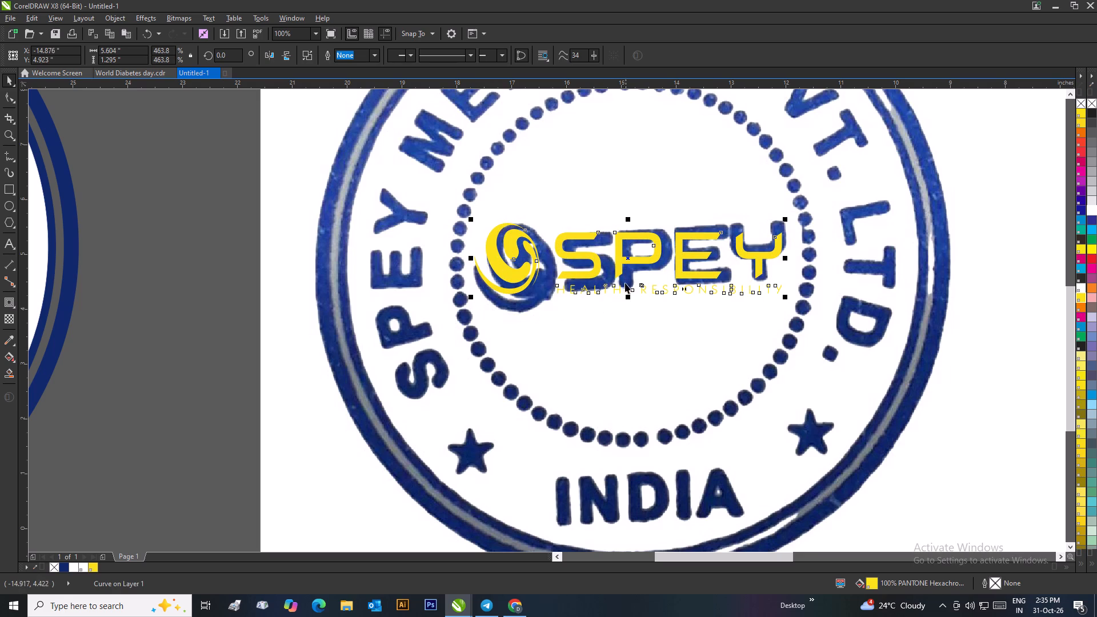
{"action": "left_click_drag", "start_coordinate": [624, 265], "coordinate": [632, 267]}
Start opening a drawing and browse to the colleague's 2025-2026 work folder on New Volume (D:).
{"action": "scroll", "coordinate": [632, 267], "scroll_direction": "down", "scroll_amount": 1}
{"action": "scroll", "coordinate": [547, 320], "scroll_direction": "down", "scroll_amount": 1}
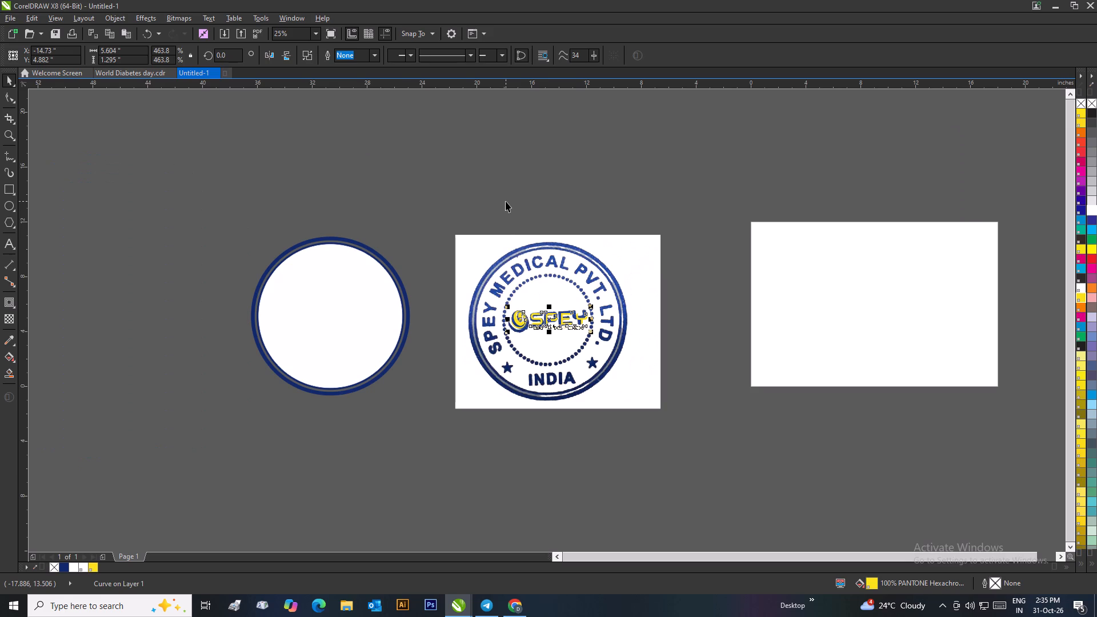
{"action": "key", "text": "ctrl+o"}
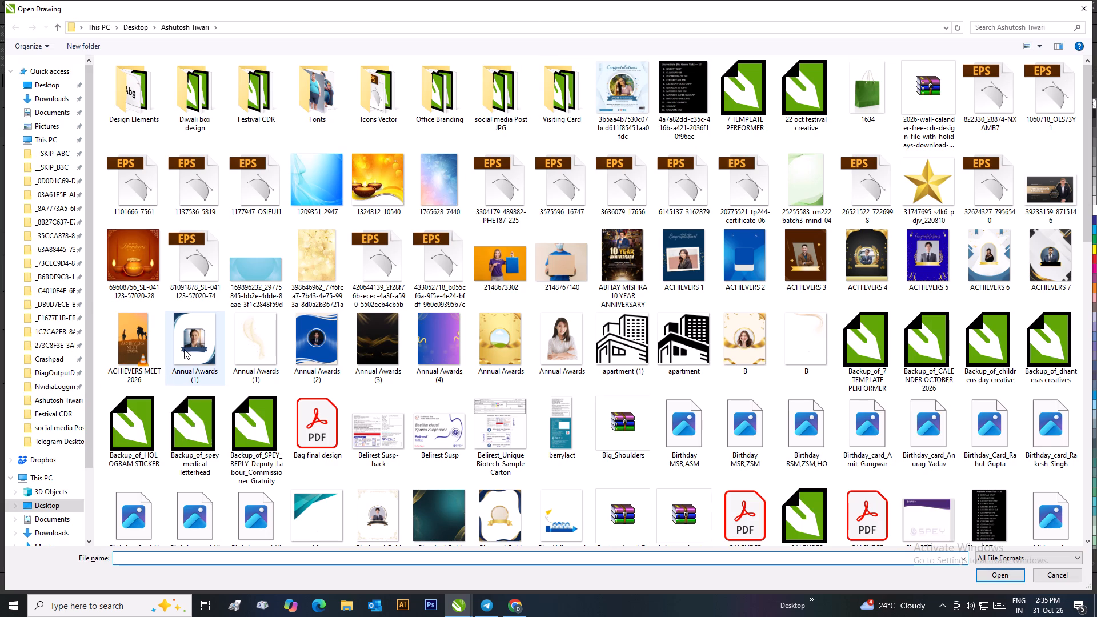
{"action": "scroll", "coordinate": [67, 381], "scroll_direction": "down", "scroll_amount": 3}
{"action": "left_click", "coordinate": [61, 534]}
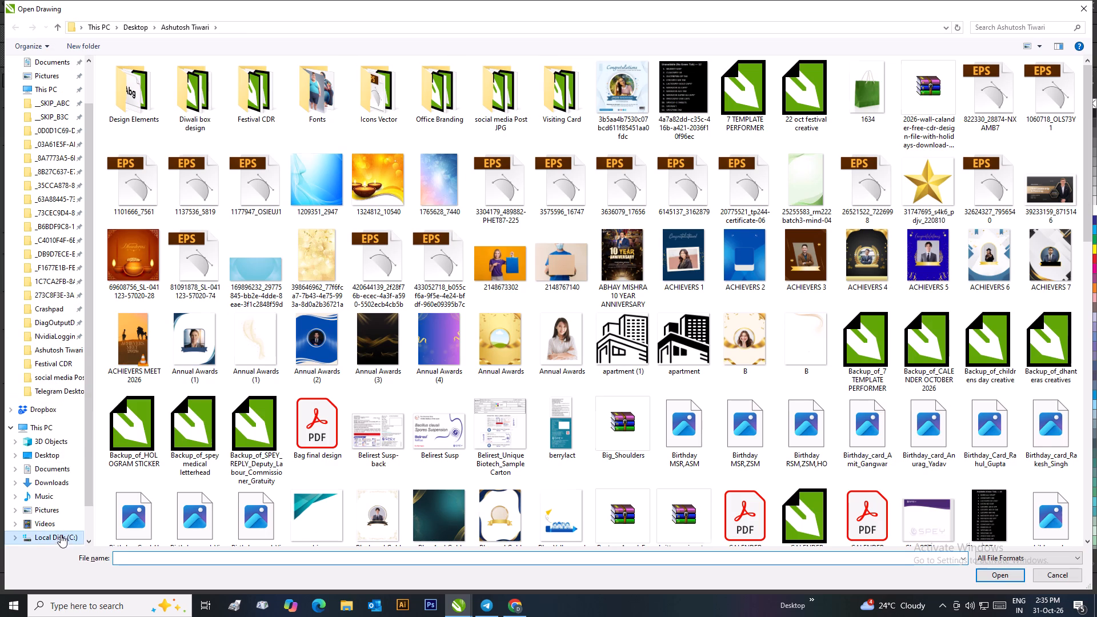
{"action": "scroll", "coordinate": [61, 537], "scroll_direction": "down", "scroll_amount": 2}
{"action": "left_click", "coordinate": [62, 524]}
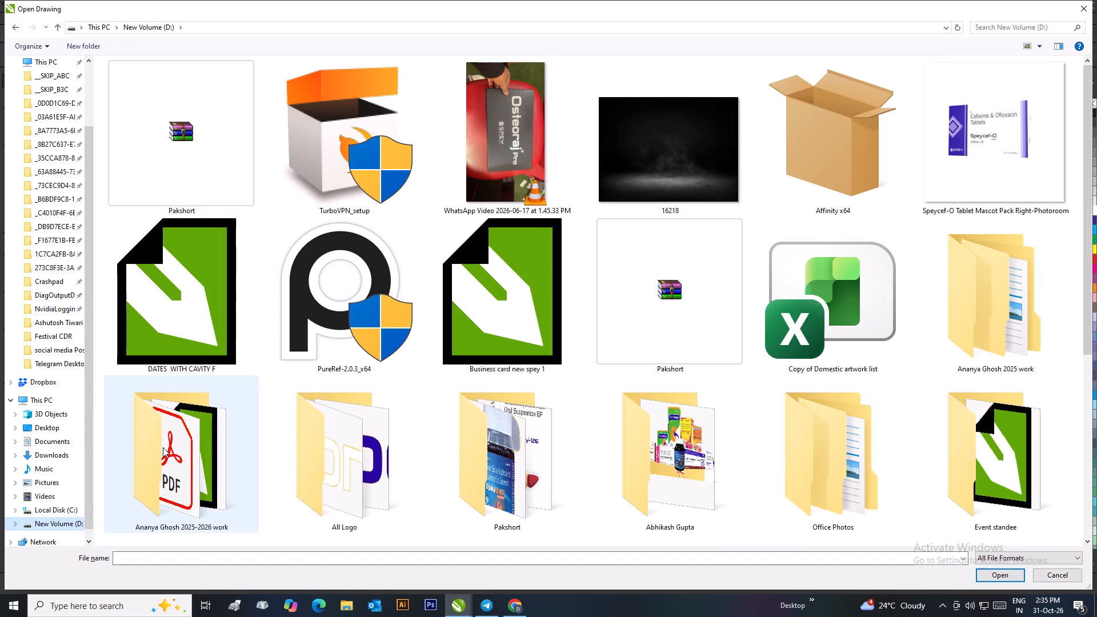
{"action": "left_click", "coordinate": [163, 447]}
{"action": "left_click", "coordinate": [163, 447]}
Look through the AWs folder and its gepatospey subfolder for a suitable drawing, and return to the work folder.
{"action": "left_click", "coordinate": [127, 130]}
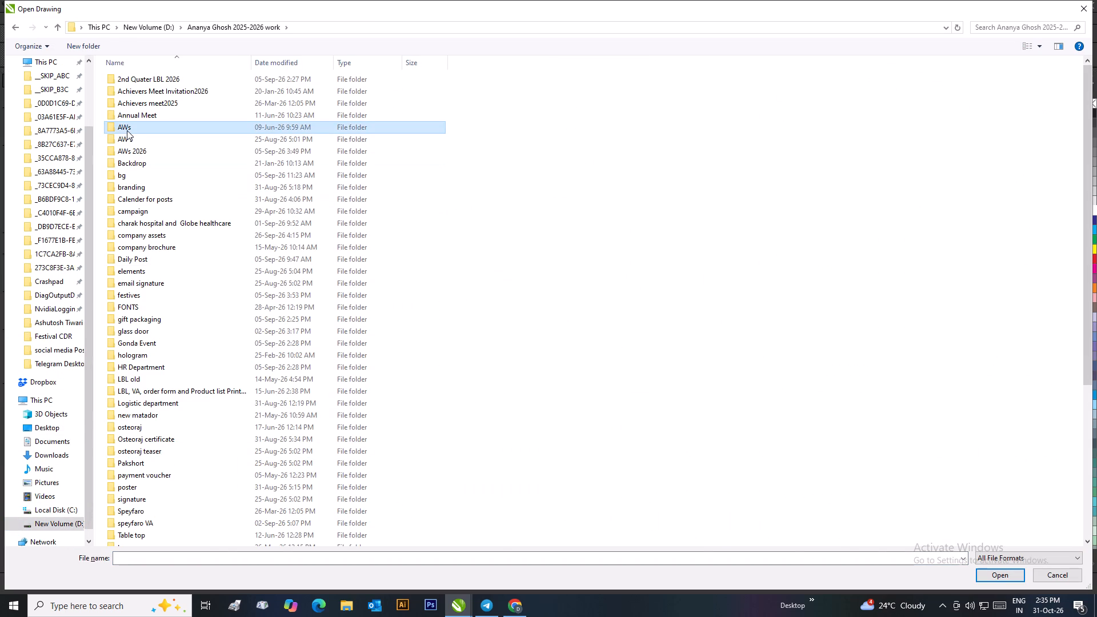
{"action": "double_click", "coordinate": [127, 130]}
{"action": "double_click", "coordinate": [137, 95]}
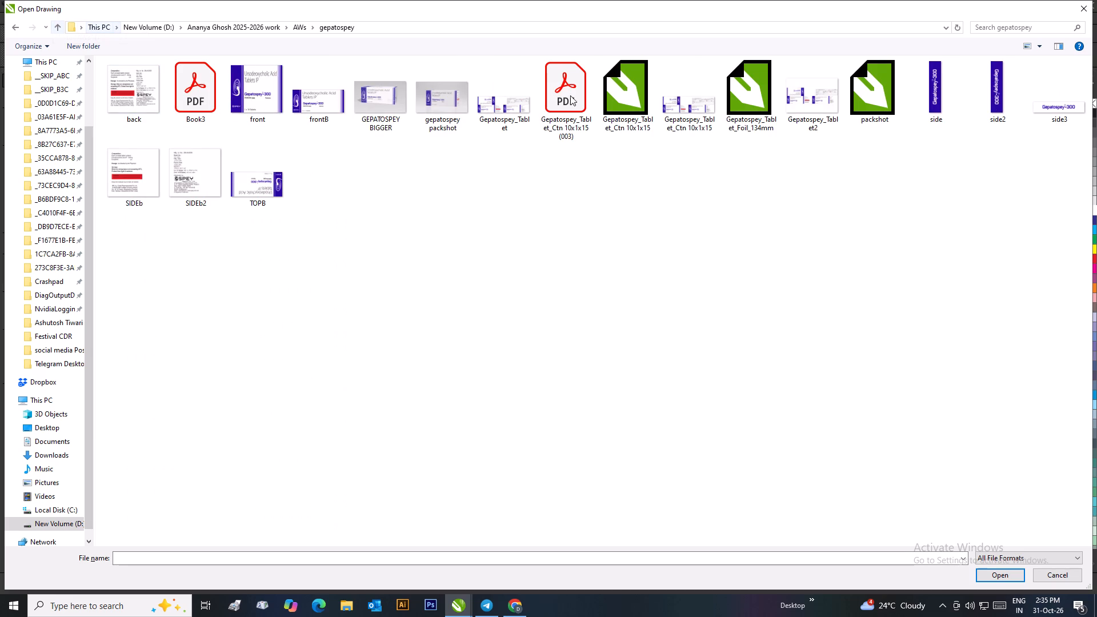
{"action": "left_click", "coordinate": [57, 31]}
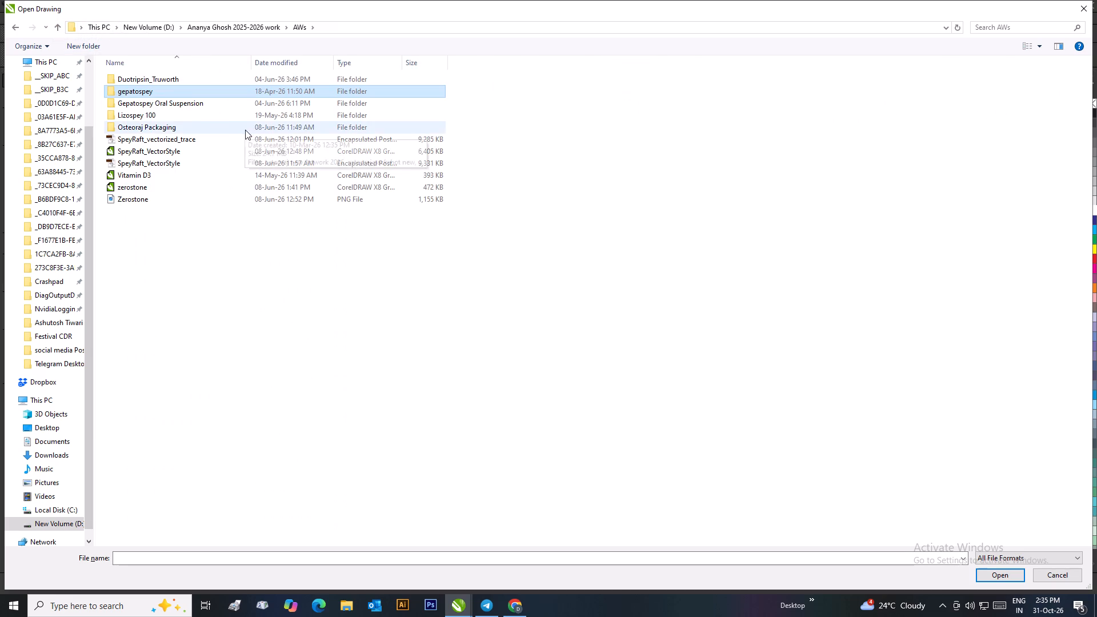
{"action": "left_click", "coordinate": [59, 26]}
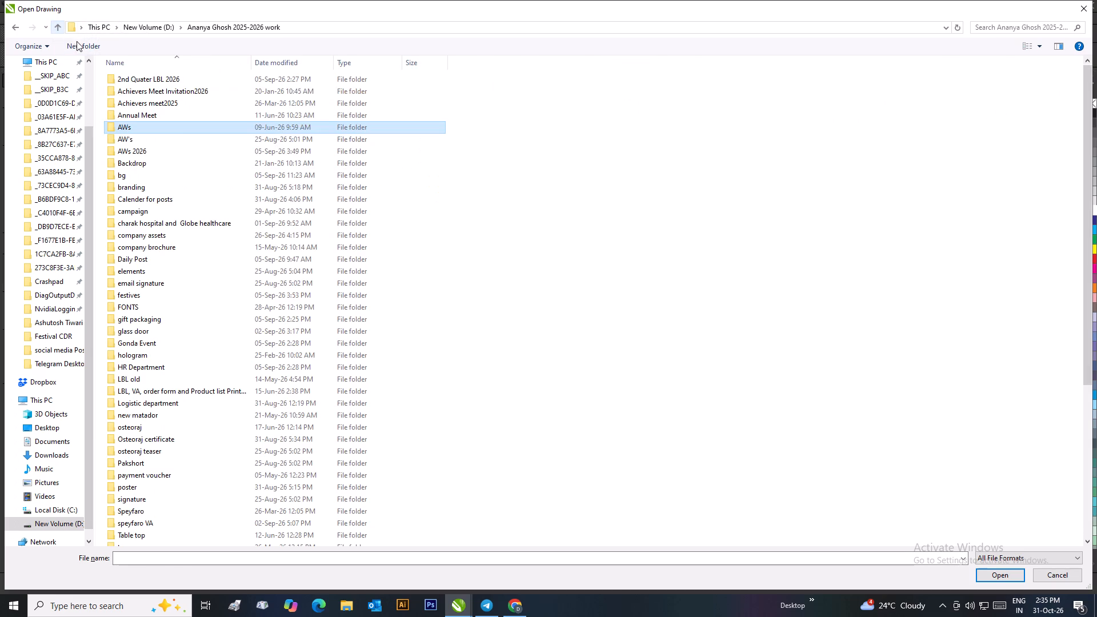
Open the CALCISPEY-FEM_Insight SoftLabz drawing from its folder under AW's, AW's, India, Calcispey Fem, checking the Pack folder on the way.
{"action": "double_click", "coordinate": [134, 139]}
{"action": "double_click", "coordinate": [125, 76]}
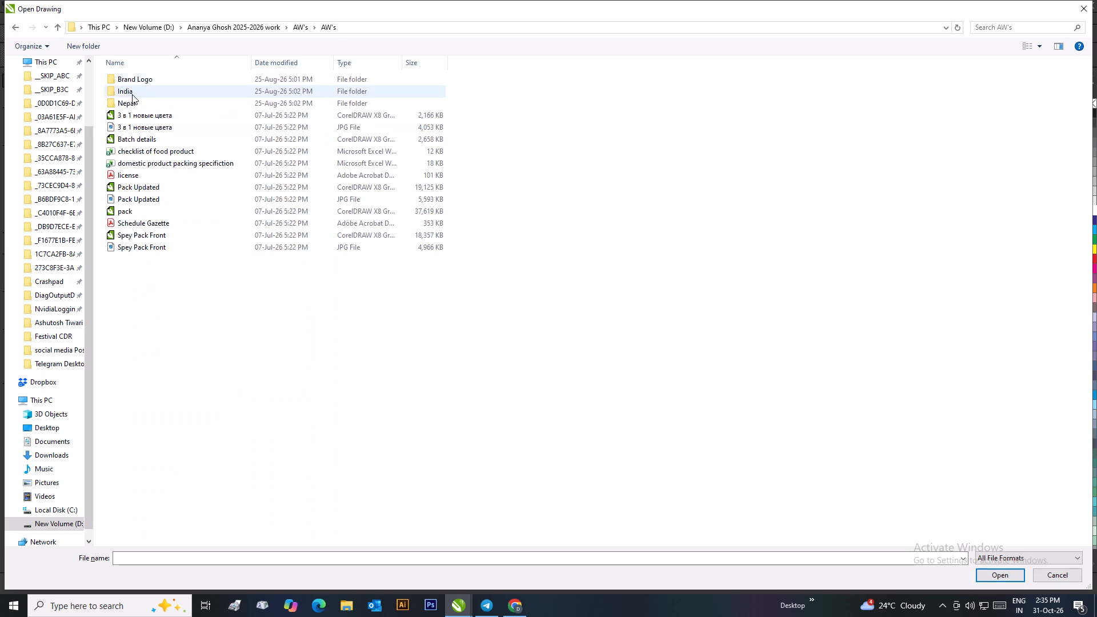
{"action": "double_click", "coordinate": [130, 92]}
{"action": "double_click", "coordinate": [145, 115]}
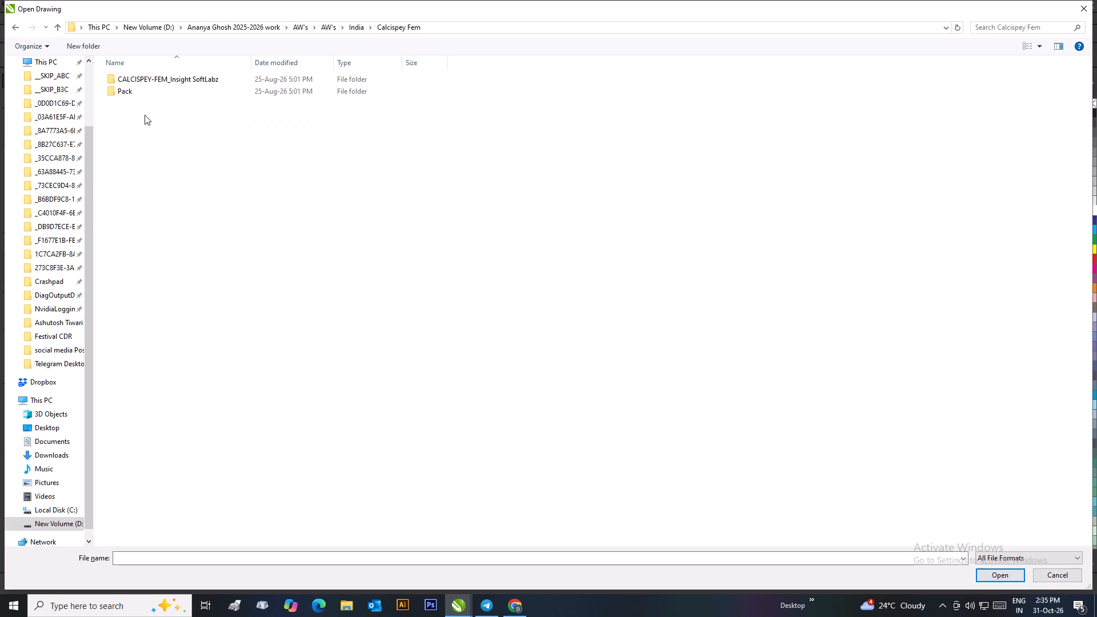
{"action": "double_click", "coordinate": [145, 93]}
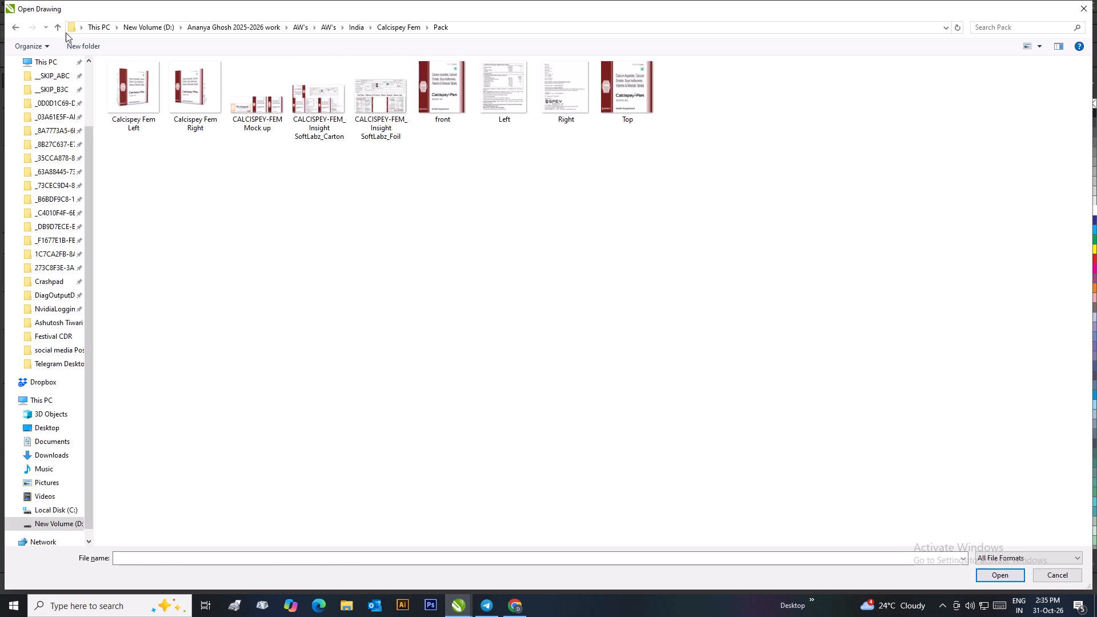
{"action": "left_click", "coordinate": [58, 26]}
{"action": "double_click", "coordinate": [126, 81]}
{"action": "double_click", "coordinate": [138, 83]}
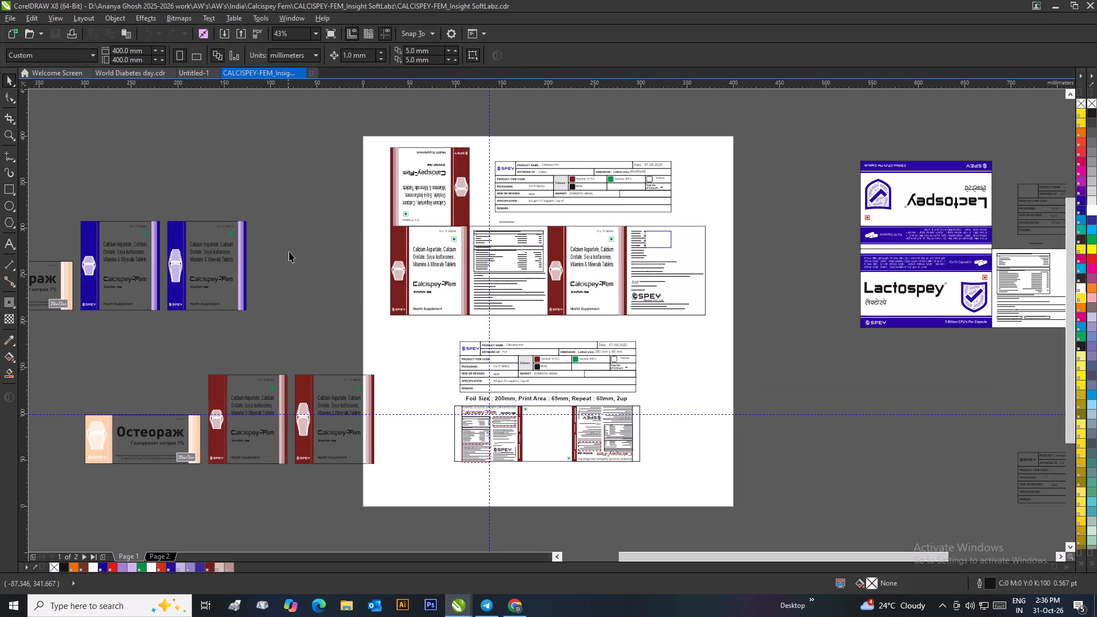
Ungroup all objects of the Calcispey-Fem foil panel that holds the SPEY logo above "Medical Pvt. Ltd.".
{"action": "scroll", "coordinate": [604, 452], "scroll_direction": "up", "scroll_amount": 3}
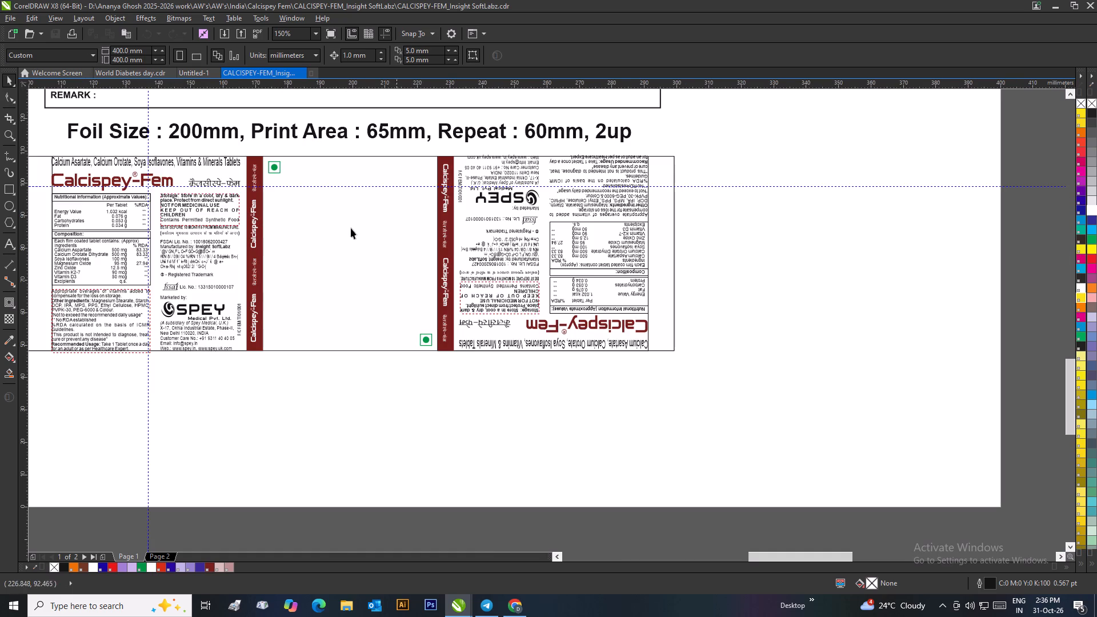
{"action": "scroll", "coordinate": [185, 310], "scroll_direction": "up", "scroll_amount": 2}
{"action": "left_click", "coordinate": [457, 289]}
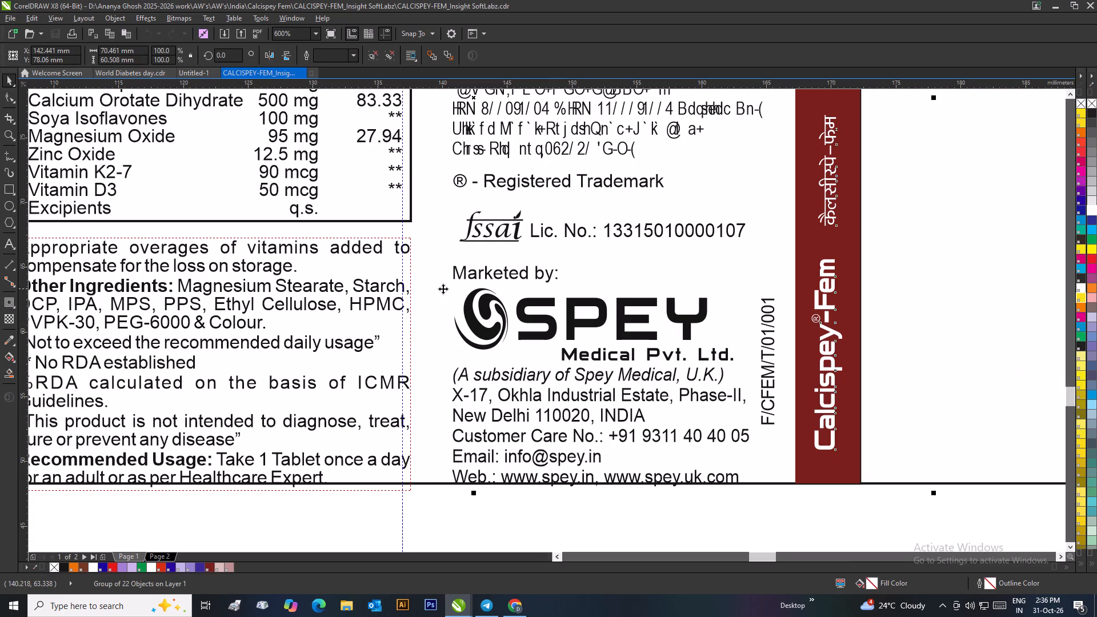
{"action": "left_click_drag", "start_coordinate": [441, 289], "coordinate": [449, 299]}
{"action": "right_click", "coordinate": [449, 299]}
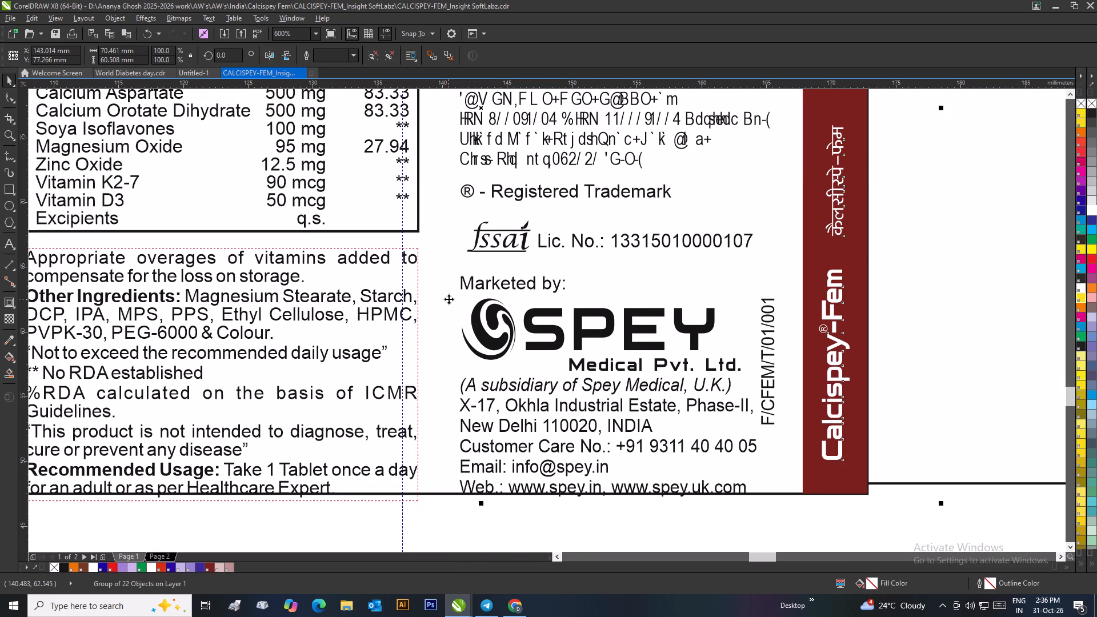
{"action": "left_click", "coordinate": [479, 348]}
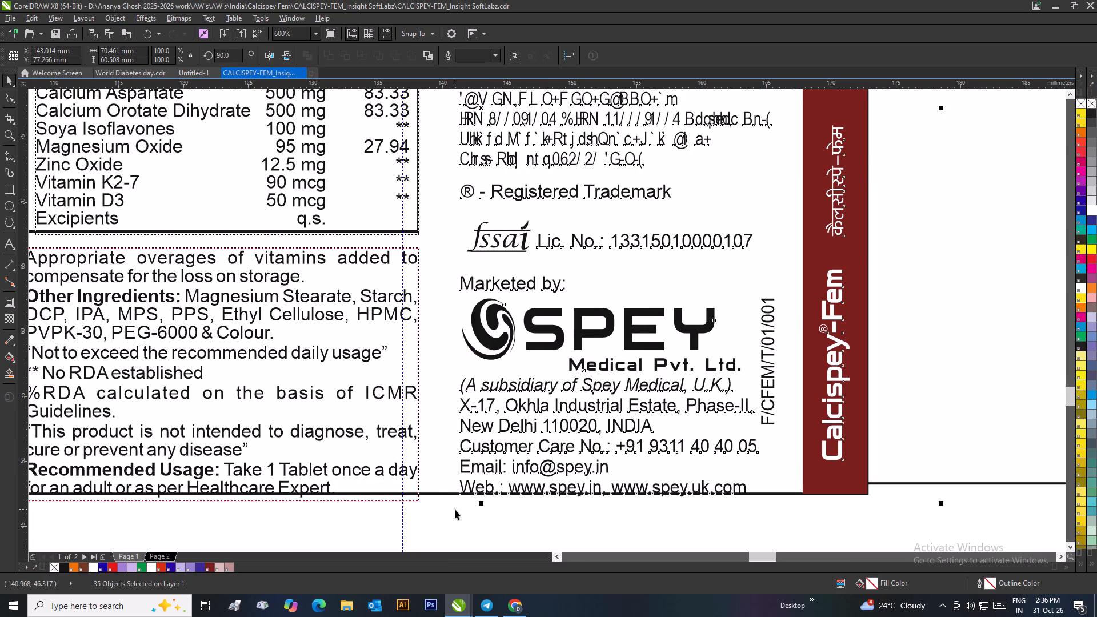
{"action": "left_click", "coordinate": [455, 509]}
Group the black swirl emblem with the SPEY lettering beside it, without the "Medical Pvt. Ltd." line, and copy the group.
{"action": "left_click", "coordinate": [476, 317]}
{"action": "left_click_drag", "start_coordinate": [491, 319], "coordinate": [493, 319]}
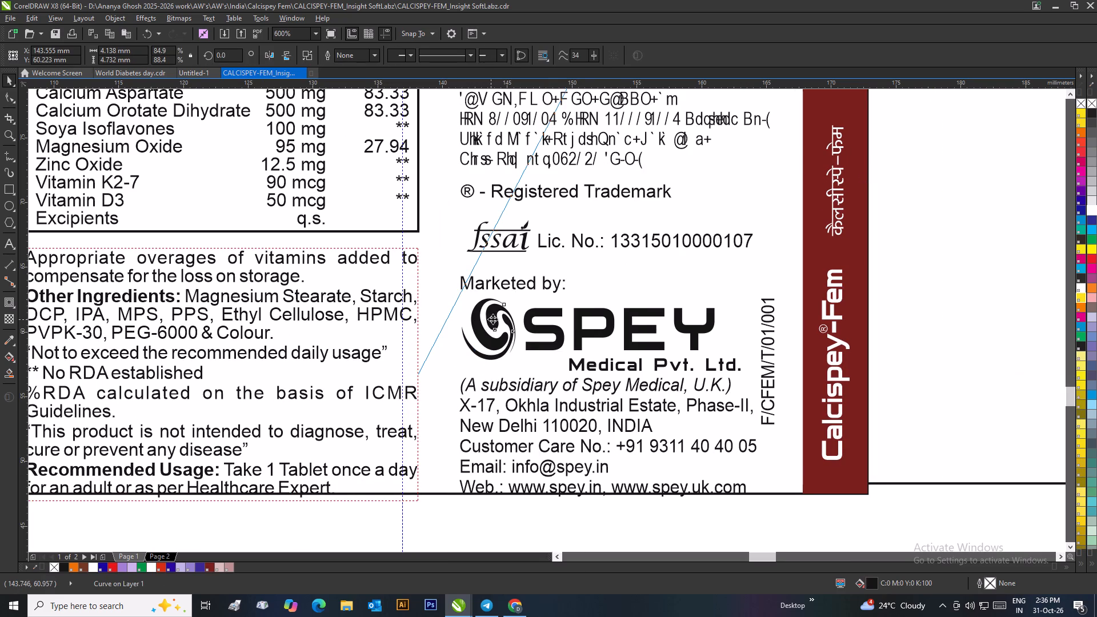
{"action": "left_click_drag", "start_coordinate": [493, 319], "coordinate": [503, 303]}
{"action": "key", "text": "ctrl+z"}
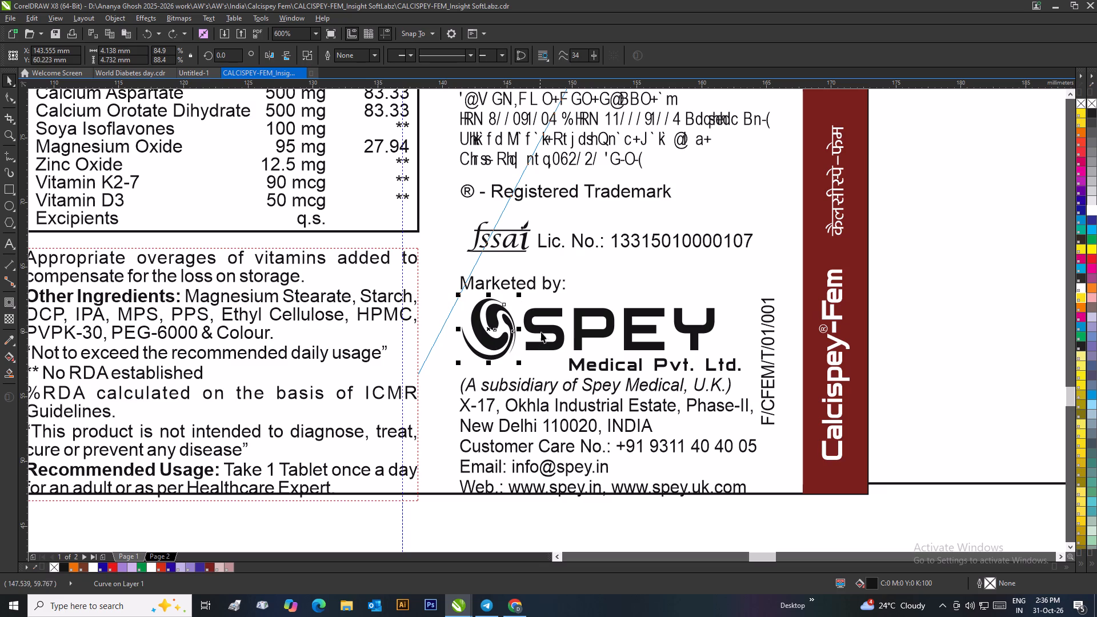
{"action": "left_click", "coordinate": [543, 328], "text": "shift"}
{"action": "key", "text": "ctrl+g"}
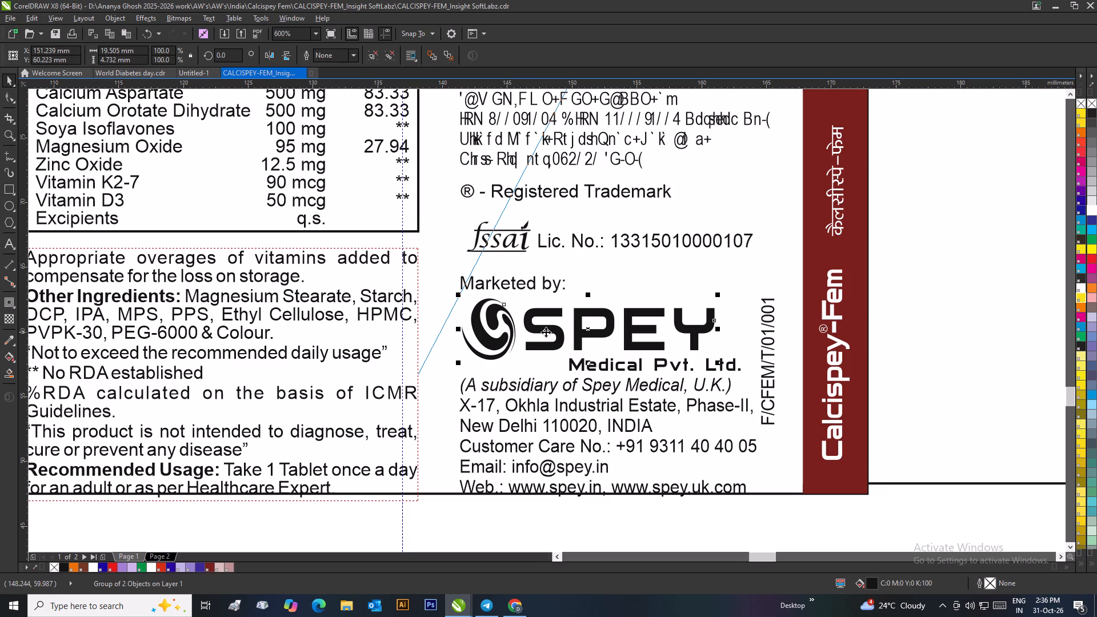
{"action": "right_click", "coordinate": [541, 328]}
{"action": "left_click", "coordinate": [571, 149]}
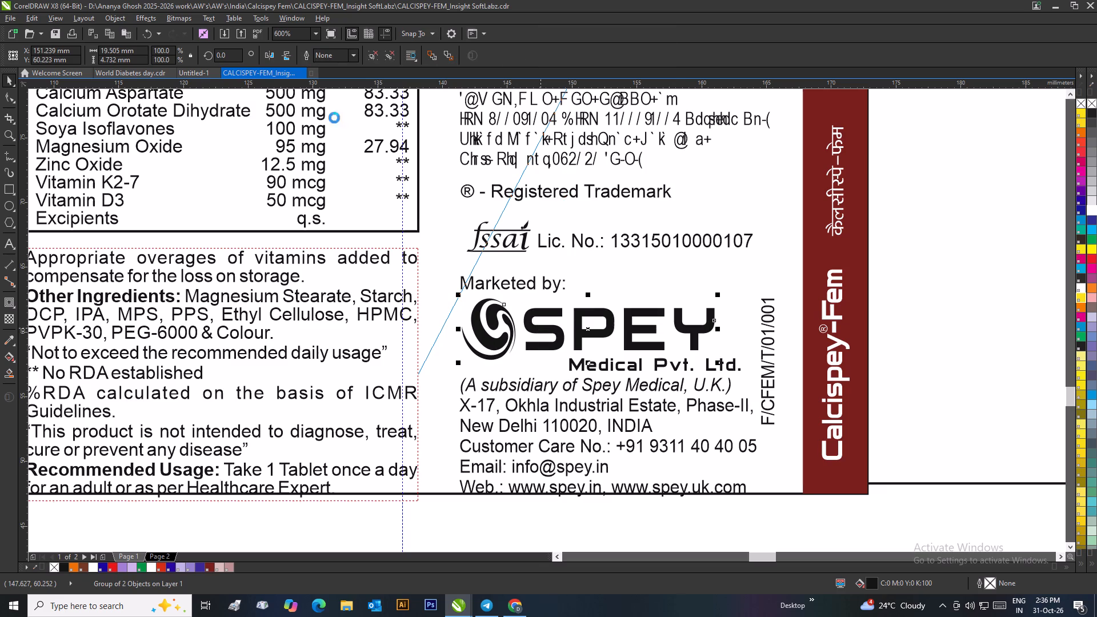
Paste the copied logo into the Untitled-1 drawing and move it inside the stamp photo's dotted circle.
{"action": "left_click", "coordinate": [193, 74]}
{"action": "scroll", "coordinate": [316, 182], "scroll_direction": "down", "scroll_amount": 1}
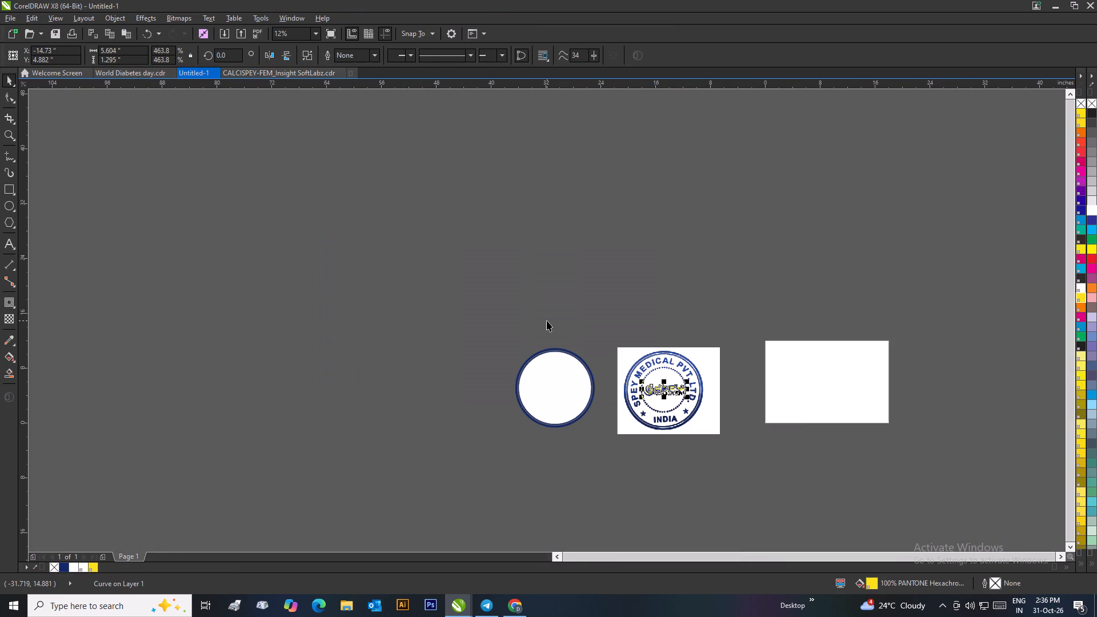
{"action": "key", "text": "ctrl+v"}
{"action": "scroll", "coordinate": [744, 425], "scroll_direction": "up", "scroll_amount": 2}
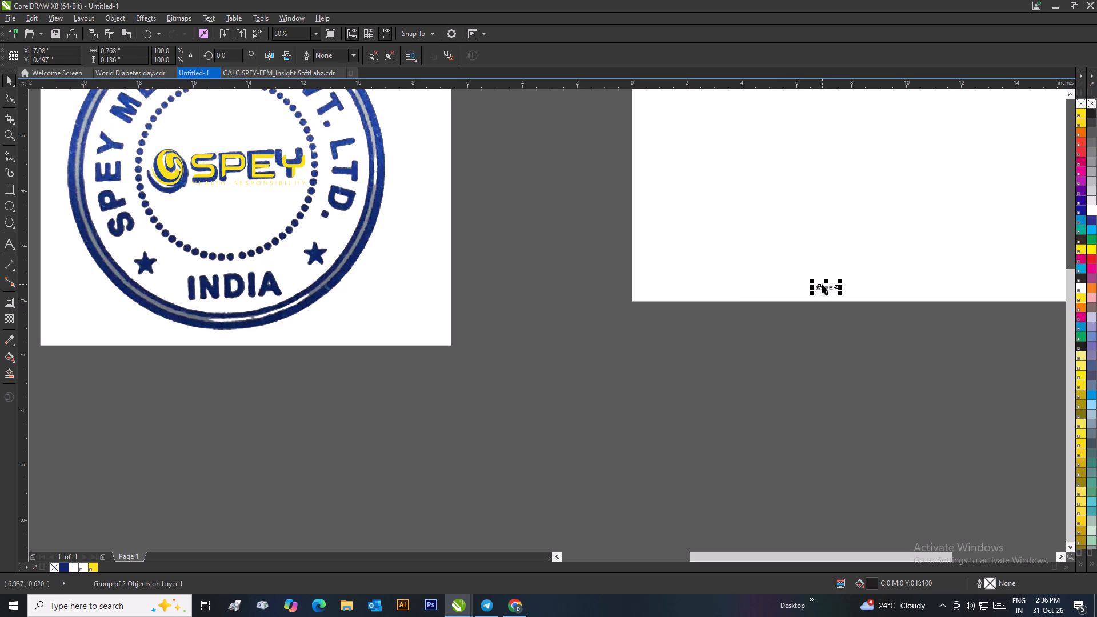
{"action": "left_click_drag", "start_coordinate": [824, 287], "coordinate": [308, 227]}
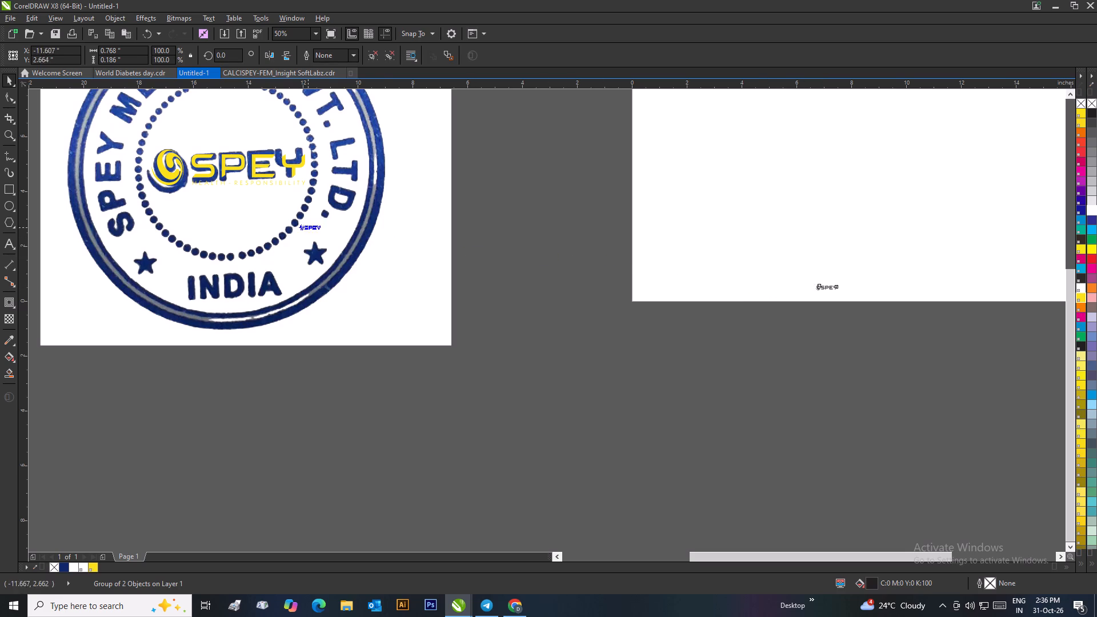
{"action": "left_click_drag", "start_coordinate": [308, 227], "coordinate": [202, 214]}
Delete the yellow SPEY logo lying over the stamp photo.
{"action": "left_click", "coordinate": [207, 175]}
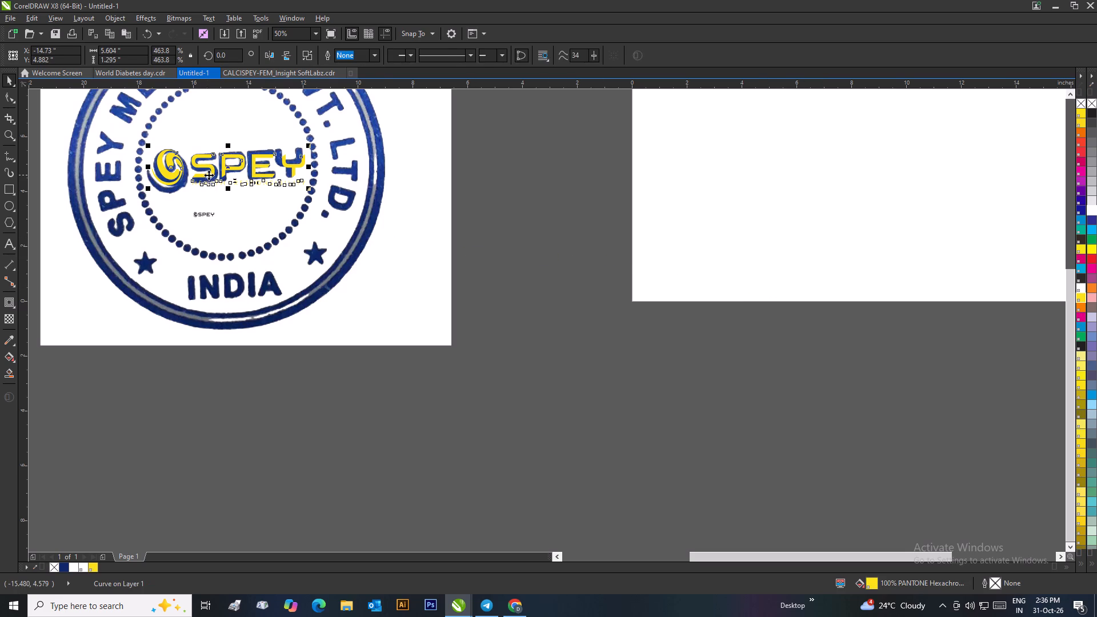
{"action": "key", "text": "Delete"}
Fit the black SPEY logo over the photo's logo, scaling it proportionally to about 5.67 by 1.38 inches.
{"action": "left_click_drag", "start_coordinate": [198, 213], "coordinate": [163, 178]}
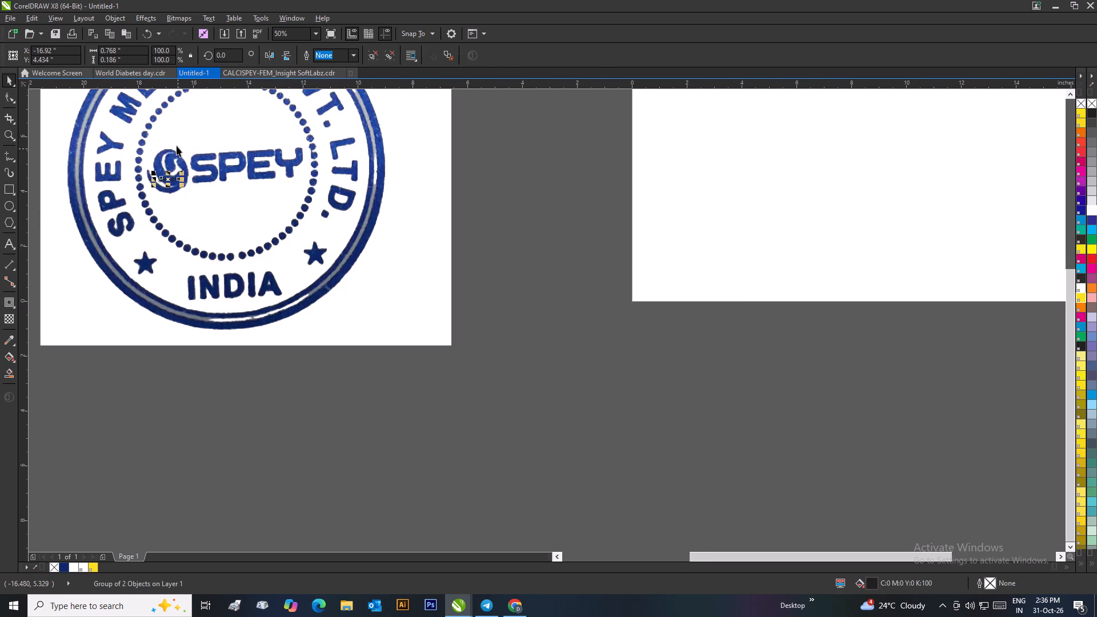
{"action": "scroll", "coordinate": [177, 144], "scroll_direction": "up", "scroll_amount": 1}
{"action": "scroll", "coordinate": [597, 355], "scroll_direction": "down", "scroll_amount": 1}
{"action": "scroll", "coordinate": [652, 363], "scroll_direction": "up", "scroll_amount": 1}
{"action": "left_click_drag", "start_coordinate": [298, 283], "coordinate": [543, 370]}
{"action": "left_click_drag", "start_coordinate": [442, 301], "coordinate": [427, 246]}
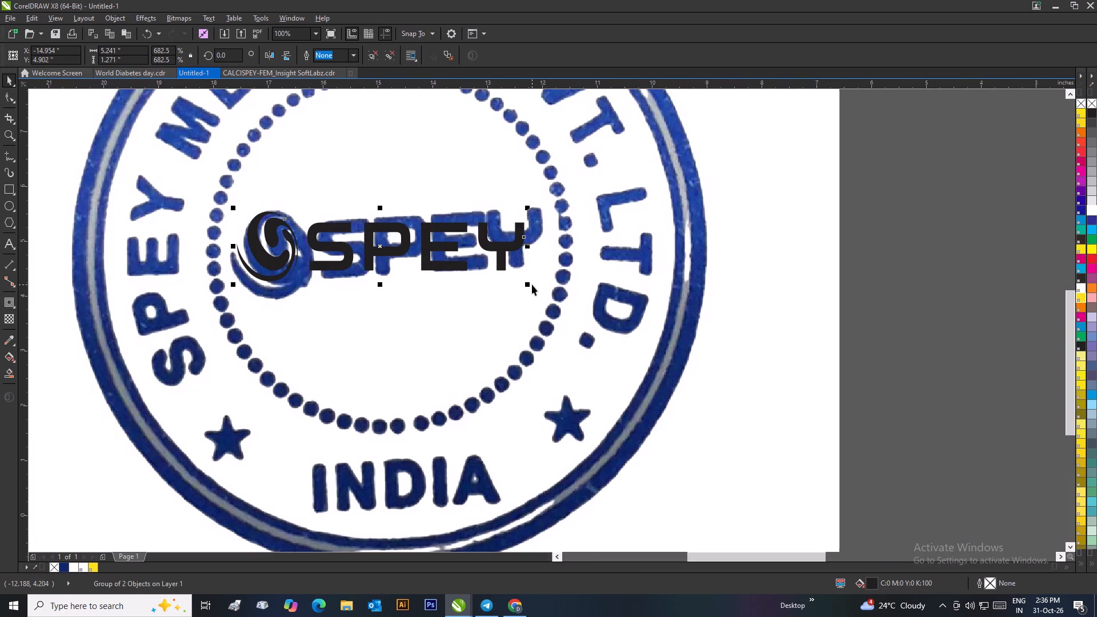
{"action": "left_click_drag", "start_coordinate": [531, 285], "coordinate": [549, 303]}
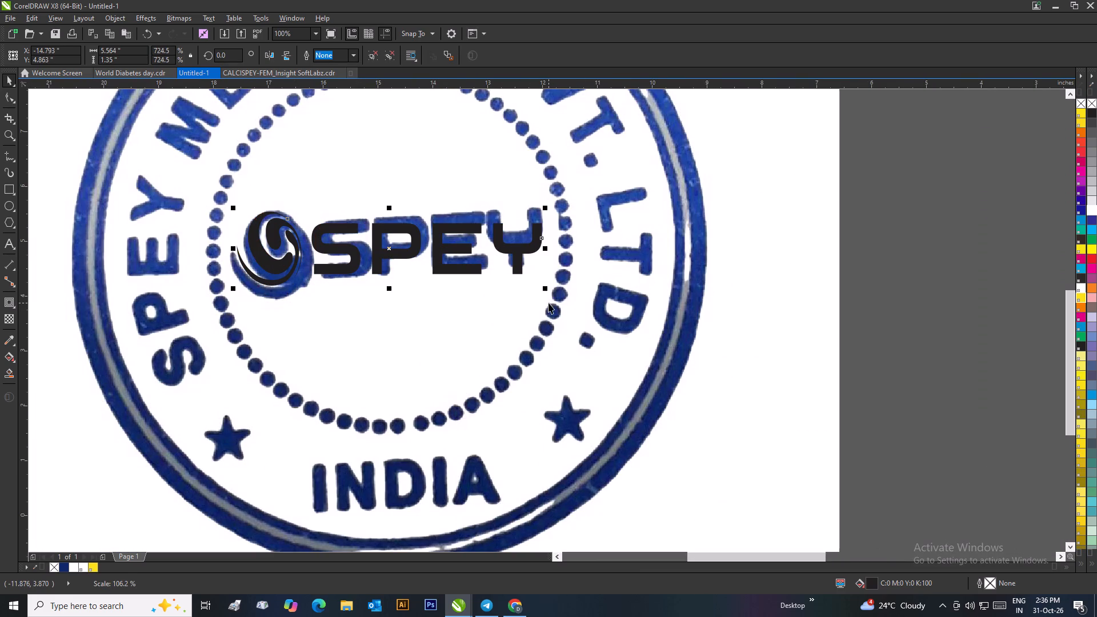
{"action": "left_click_drag", "start_coordinate": [234, 293], "coordinate": [229, 300]}
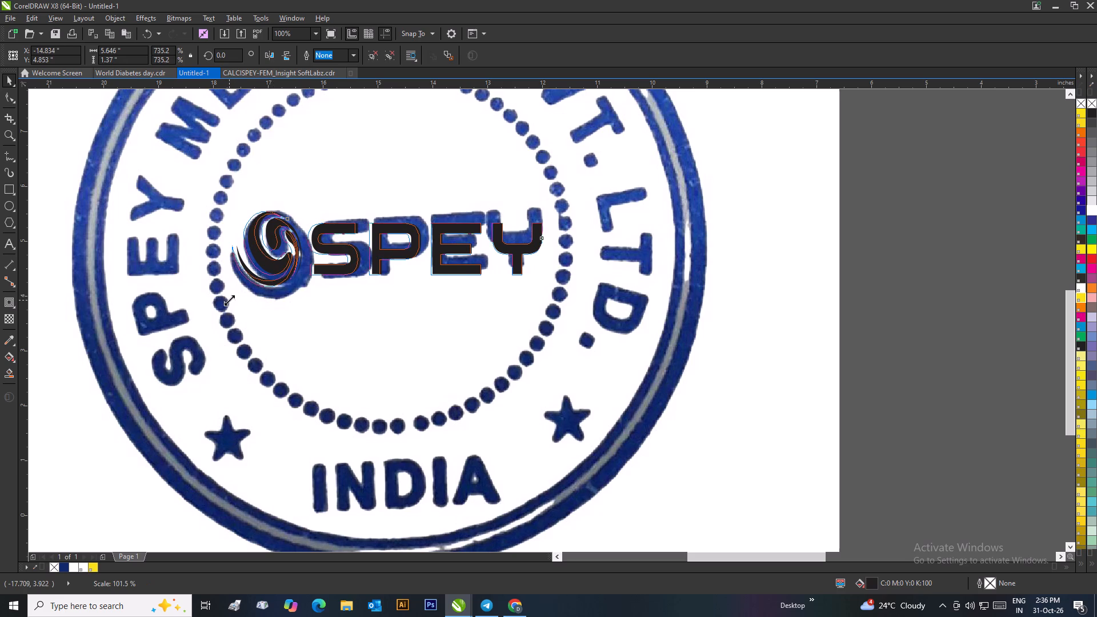
{"action": "left_click_drag", "start_coordinate": [229, 300], "coordinate": [228, 303]}
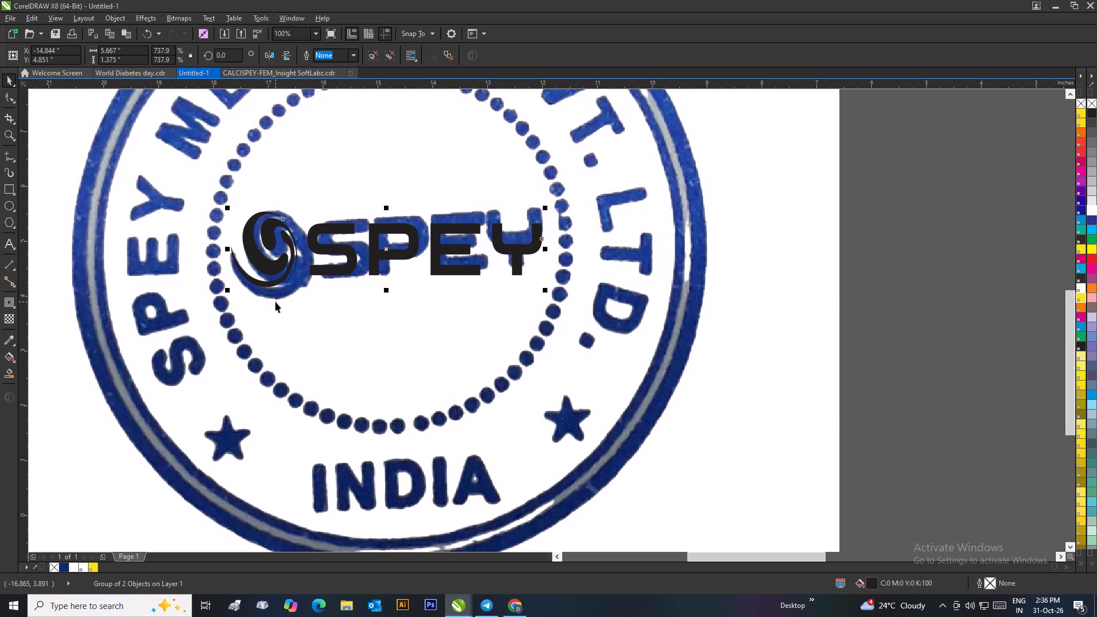
{"action": "left_click", "coordinate": [546, 210]}
Move the SPEY logo into the redrawn blank rings and fill it with dark blue #11286C.
{"action": "scroll", "coordinate": [533, 238], "scroll_direction": "down", "scroll_amount": 2}
{"action": "left_click", "coordinate": [648, 339]}
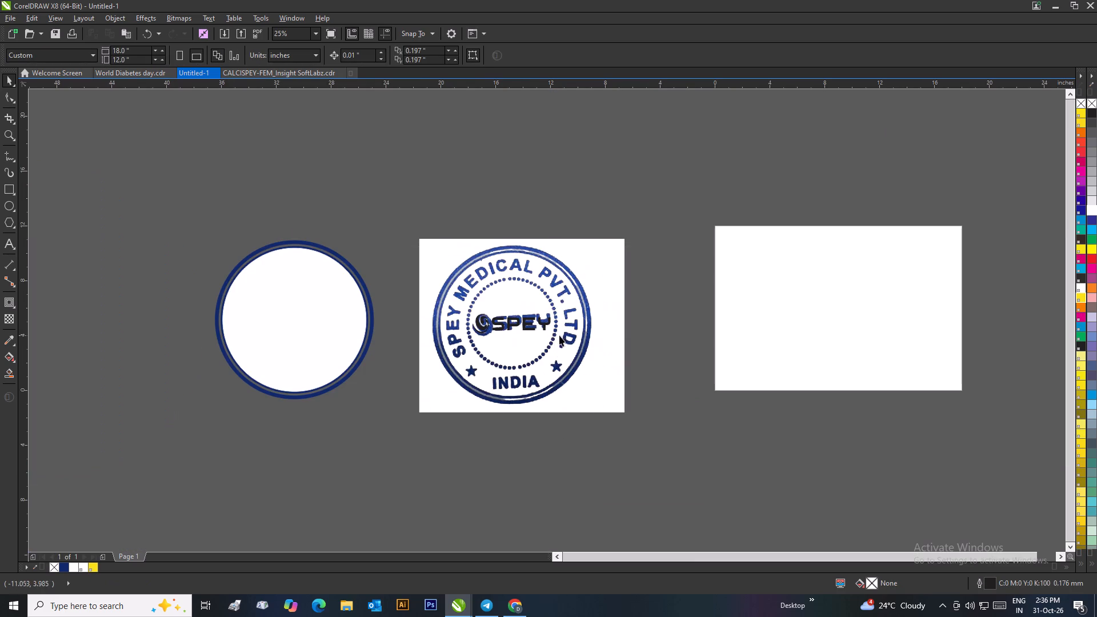
{"action": "left_click_drag", "start_coordinate": [531, 324], "coordinate": [316, 320]}
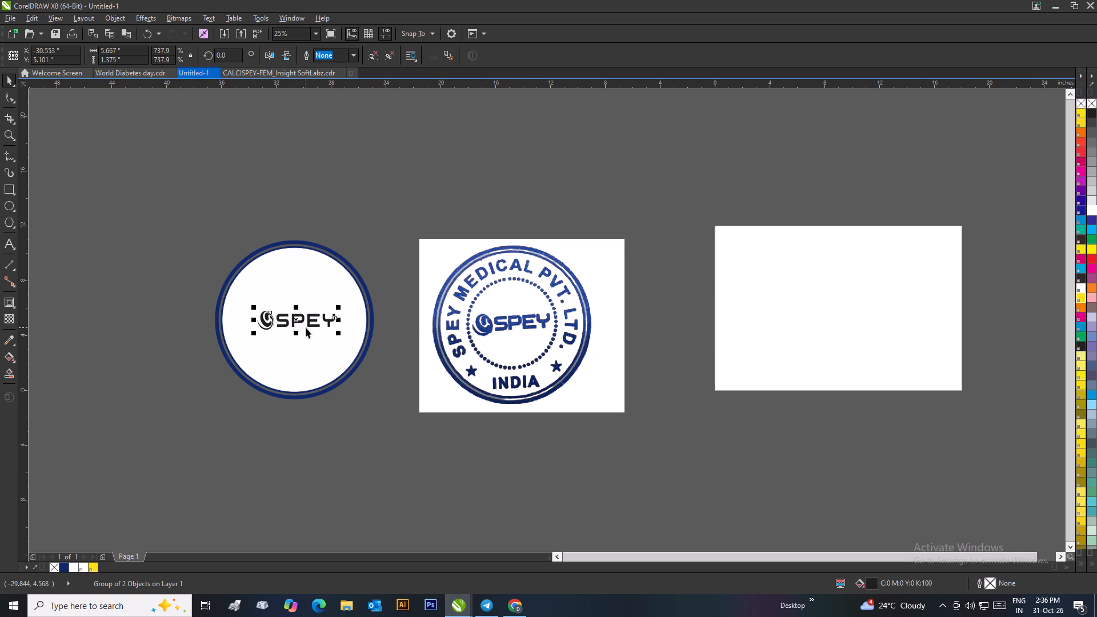
{"action": "left_click", "coordinate": [65, 567]}
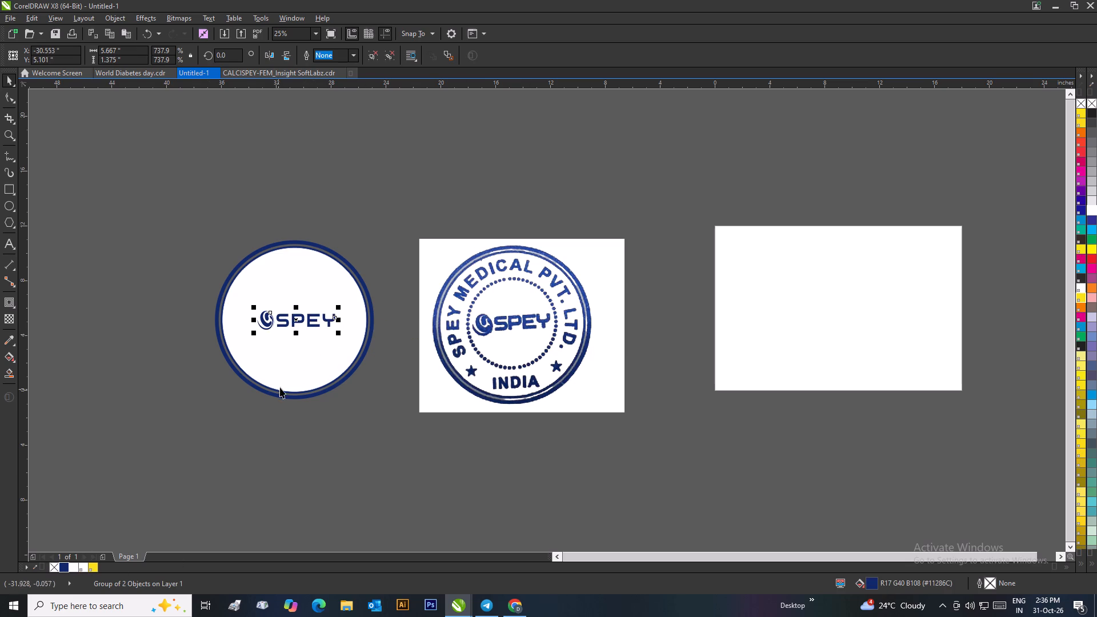
Centre the SPEY logo horizontally and vertically within the redrawn rings.
{"action": "left_click", "coordinate": [287, 374], "text": "shift"}
{"action": "key", "text": "c"}
{"action": "key", "text": "e"}
{"action": "left_click", "coordinate": [343, 431]}
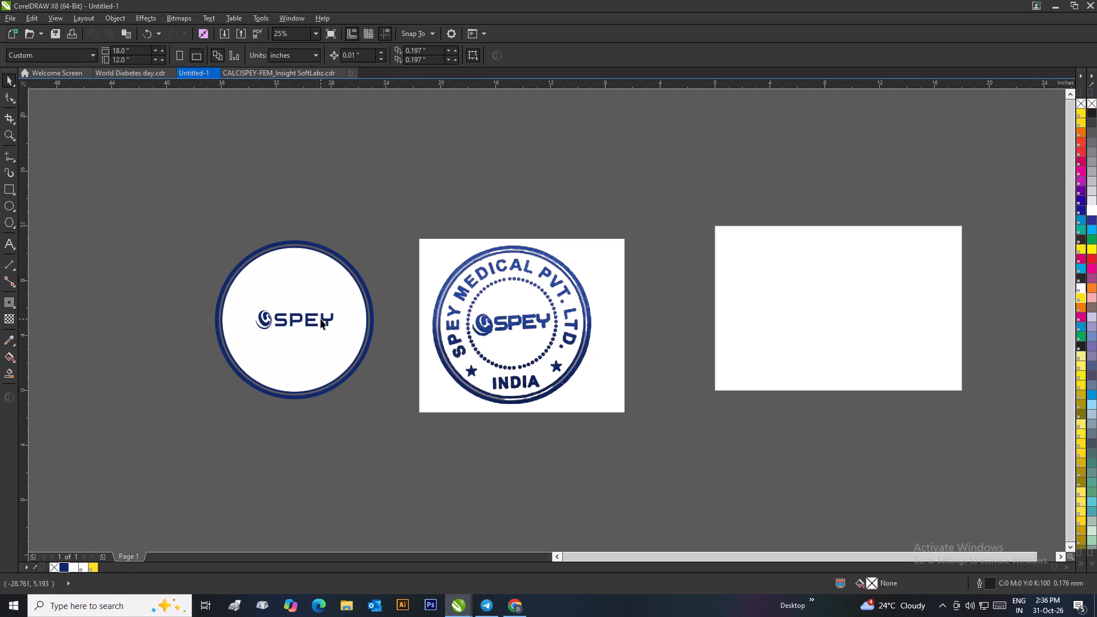
Draw a circle and fit it around the photo's dotted ring, sized to about 6.76 inches in diameter.
{"action": "left_click", "coordinate": [9, 209]}
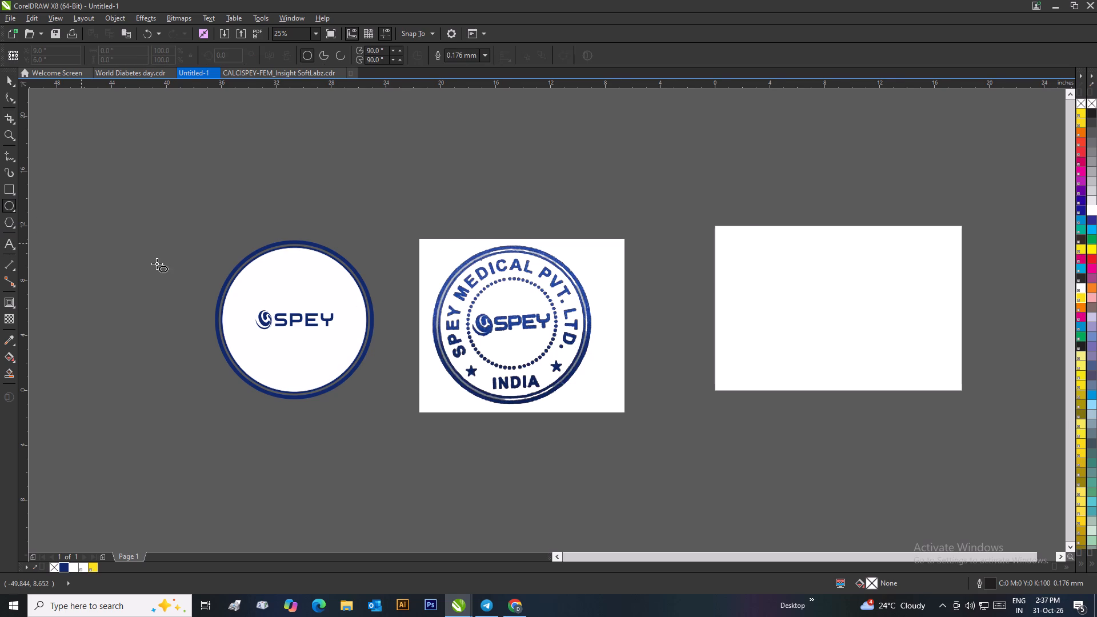
{"action": "scroll", "coordinate": [573, 340], "scroll_direction": "up", "scroll_amount": 1}
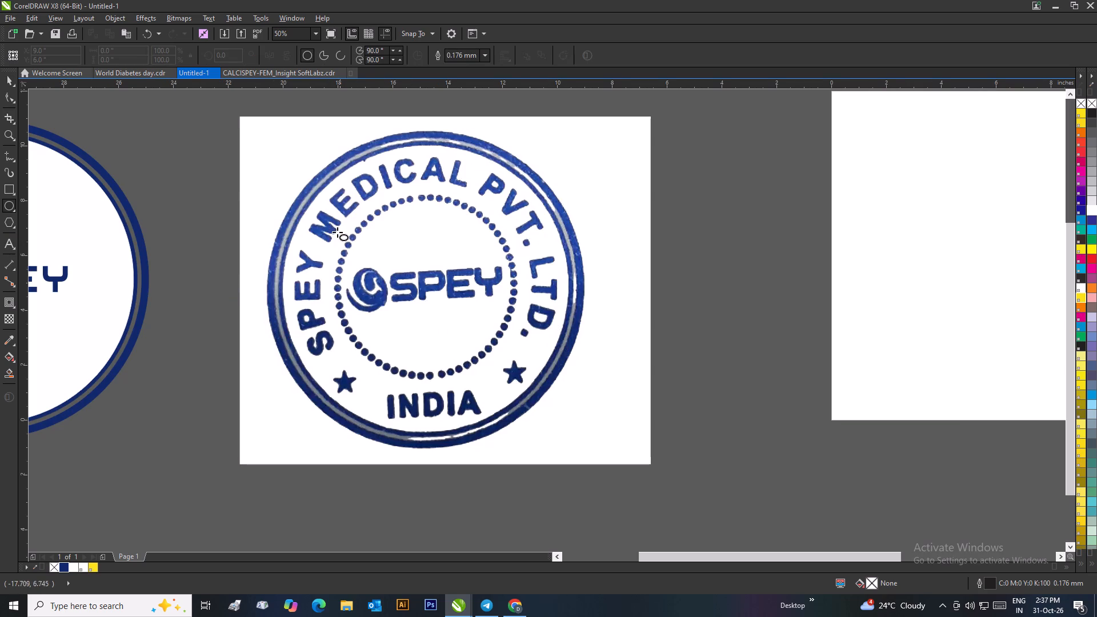
{"action": "left_click_drag", "start_coordinate": [330, 220], "coordinate": [517, 390], "text": "ctrl"}
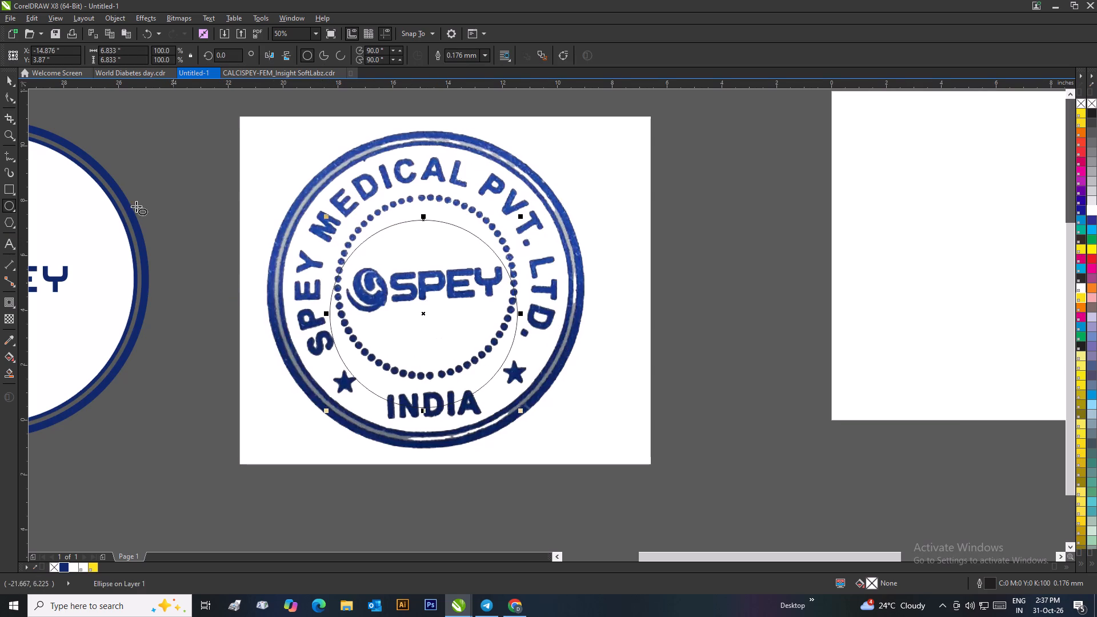
{"action": "left_click", "coordinate": [7, 70]}
{"action": "left_click", "coordinate": [7, 82]}
{"action": "left_click_drag", "start_coordinate": [406, 250], "coordinate": [410, 225]}
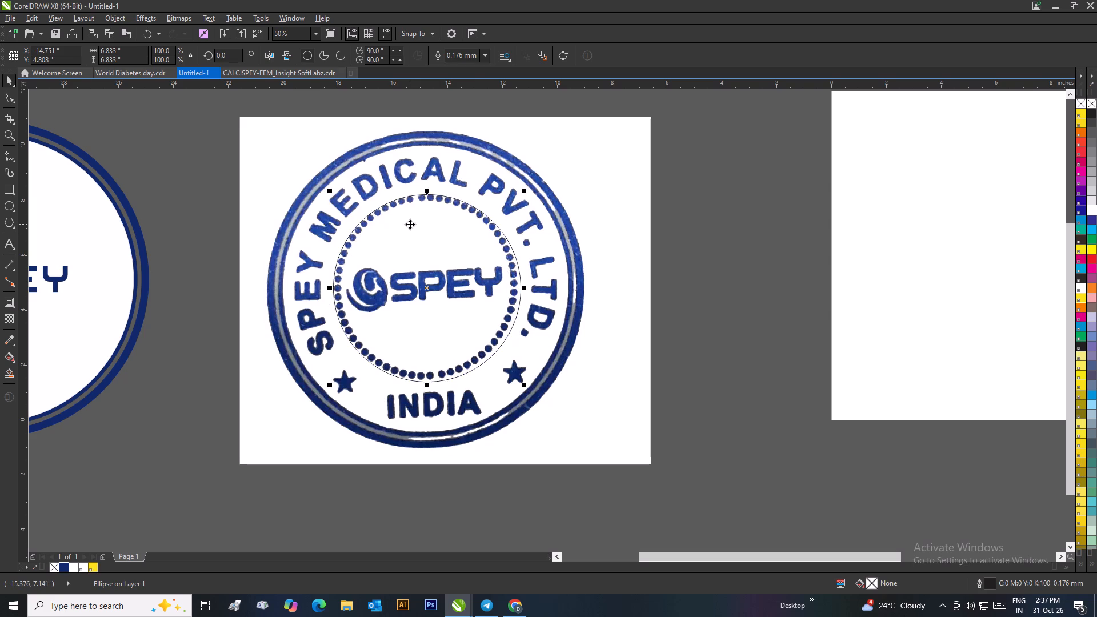
{"action": "scroll", "coordinate": [523, 375], "scroll_direction": "up", "scroll_amount": 1}
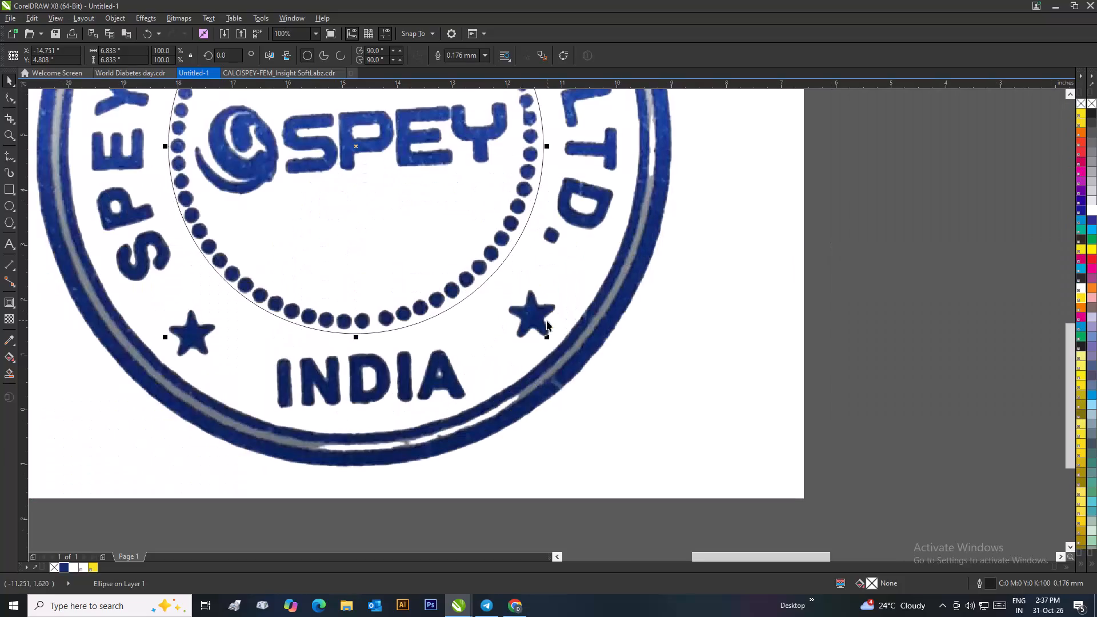
{"action": "left_click", "coordinate": [546, 335]}
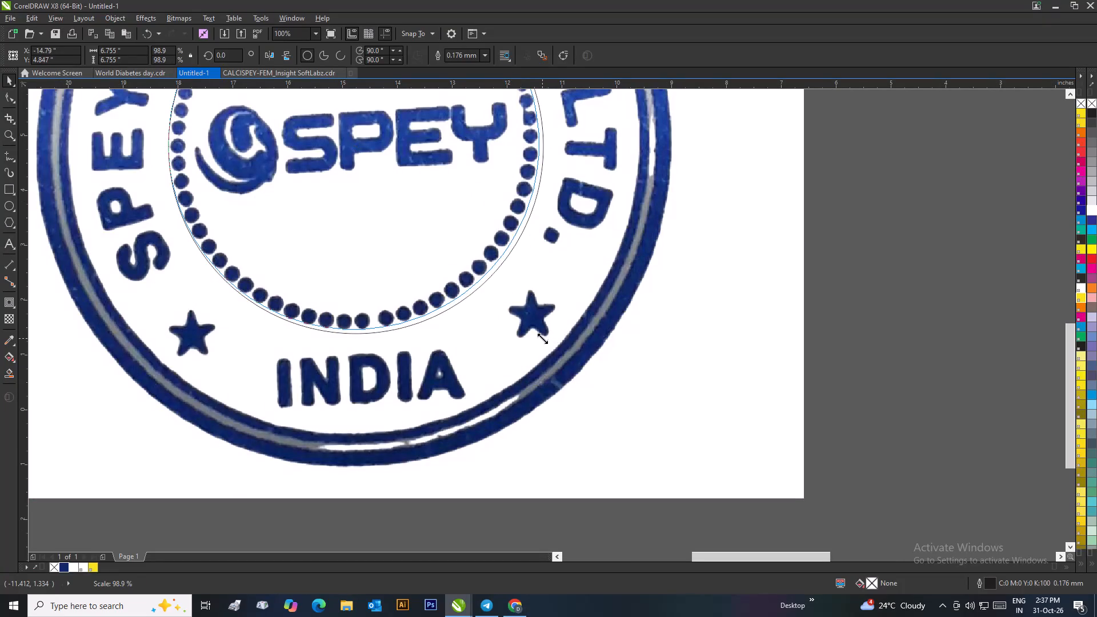
Move the thin circle onto the redrawn rings and centre it horizontally and vertically around the SPEY logo.
{"action": "scroll", "coordinate": [542, 340], "scroll_direction": "down", "scroll_amount": 1}
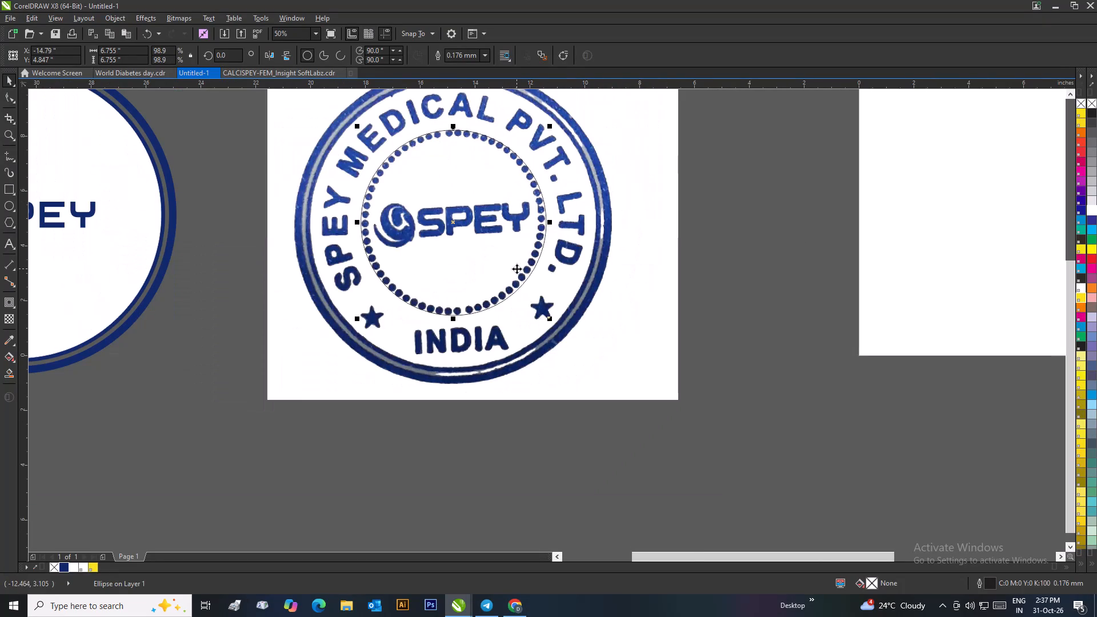
{"action": "scroll", "coordinate": [505, 237], "scroll_direction": "down", "scroll_amount": 1}
{"action": "left_click_drag", "start_coordinate": [529, 300], "coordinate": [334, 310]}
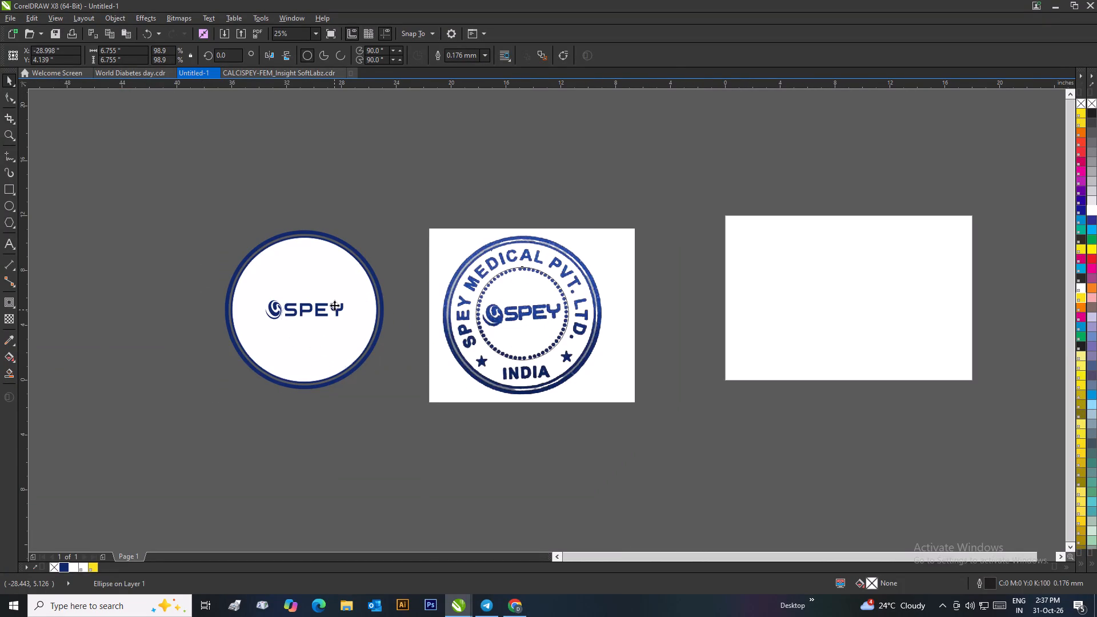
{"action": "left_click", "coordinate": [340, 261], "text": "shift"}
{"action": "type", "text": "ce"}
{"action": "left_click", "coordinate": [367, 190]}
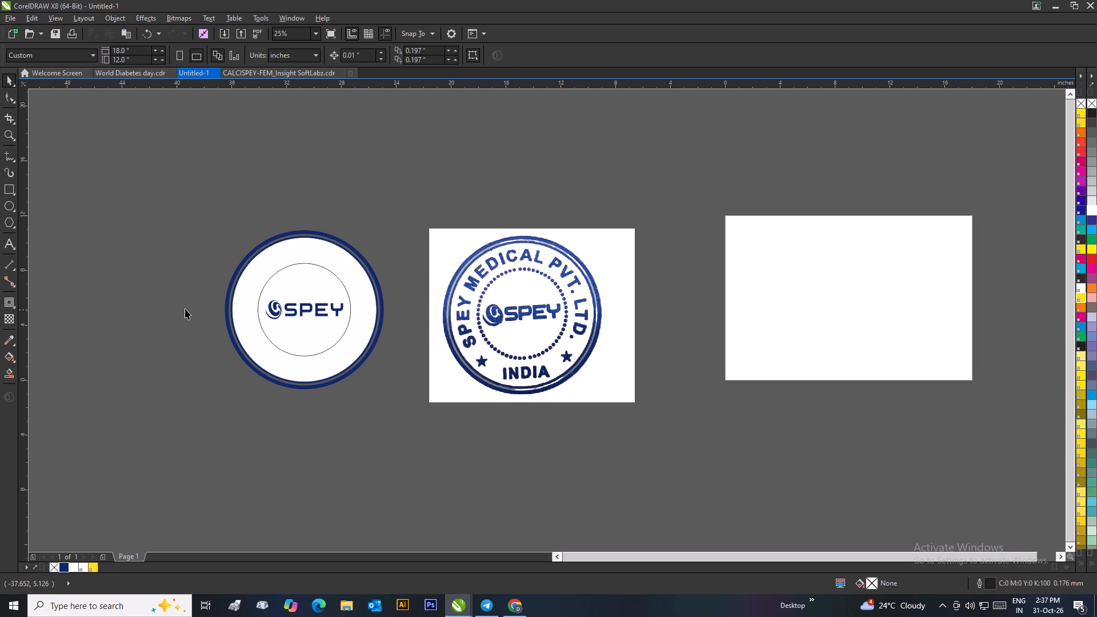
Add an artistic text line reading "spey medical ovt.ltd." in the empty space above the redrawn rings.
{"action": "left_click", "coordinate": [4, 243]}
{"action": "left_click", "coordinate": [329, 178]}
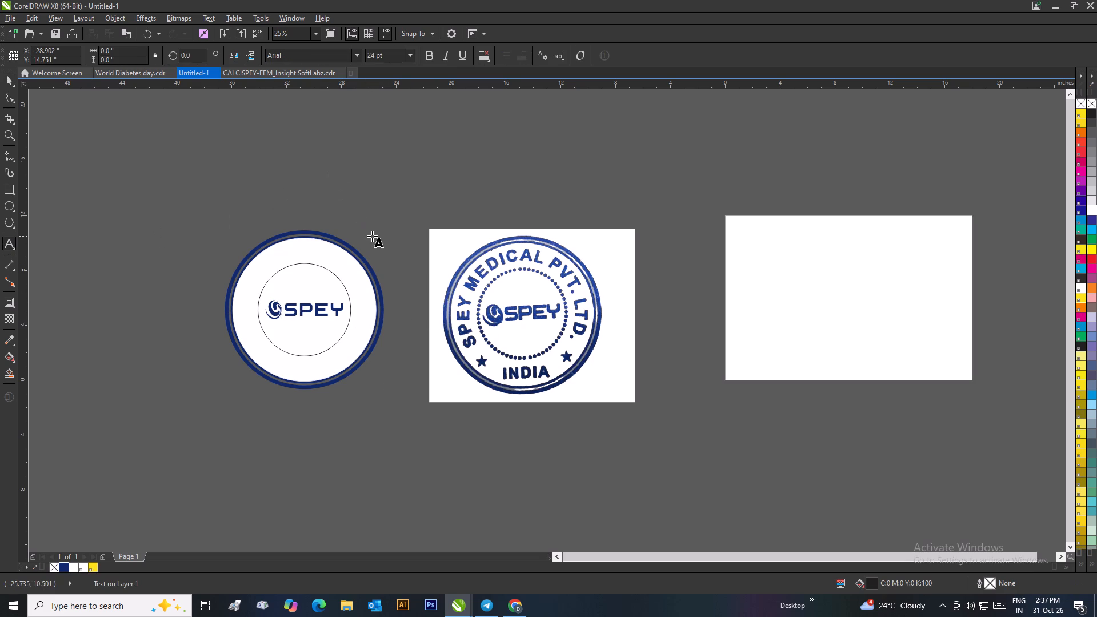
{"action": "type", "text": "spey"}
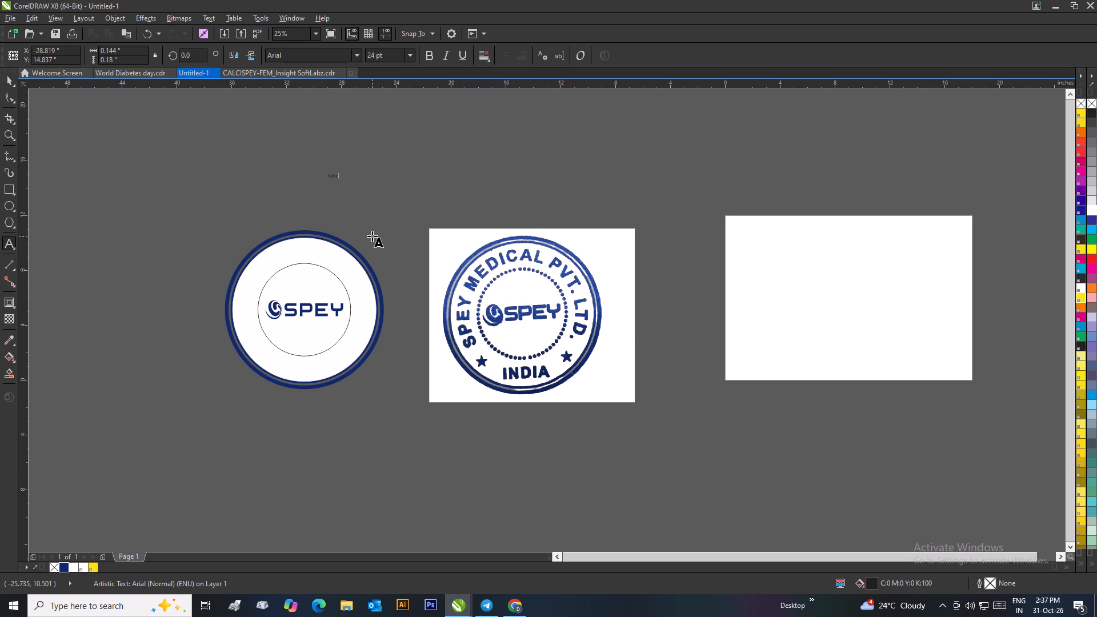
{"action": "key", "text": "space"}
{"action": "type", "text": "medica"}
{"action": "type", "text": "l"}
{"action": "key", "text": "space"}
{"action": "type", "text": "ovr"}
{"action": "key", "text": "BackSpace"}
{"action": "type", "text": "t."}
{"action": "type", "text": "ltd"}
{"action": "key", "text": "period"}
Convert the whole company-name text line to uppercase.
{"action": "key", "text": "ctrl+a"}
{"action": "right_click", "coordinate": [358, 177]}
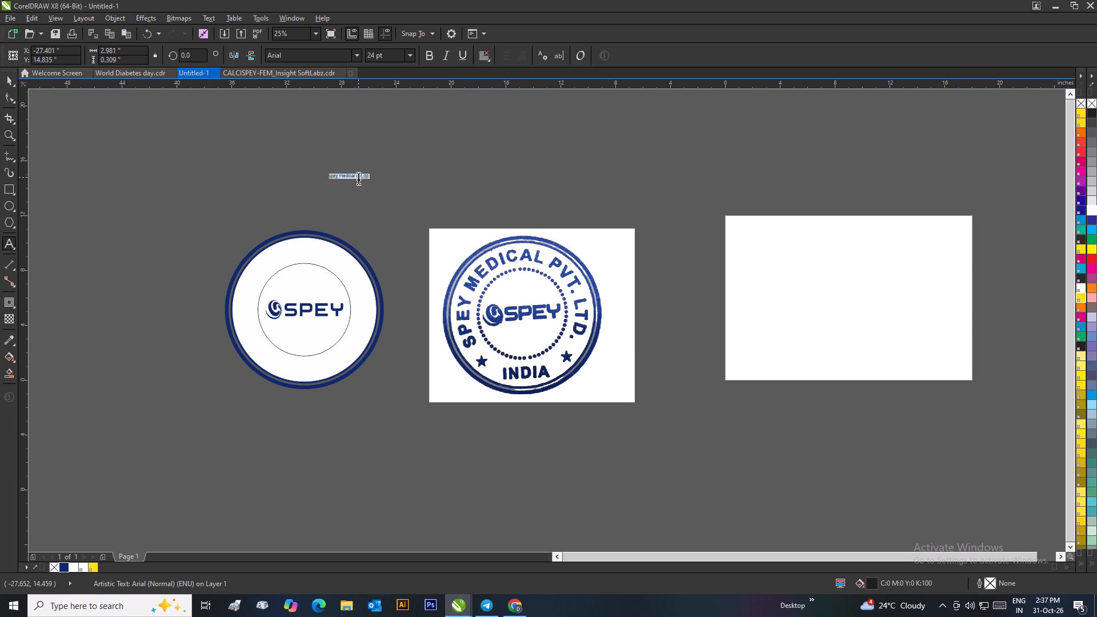
{"action": "left_click", "coordinate": [511, 315]}
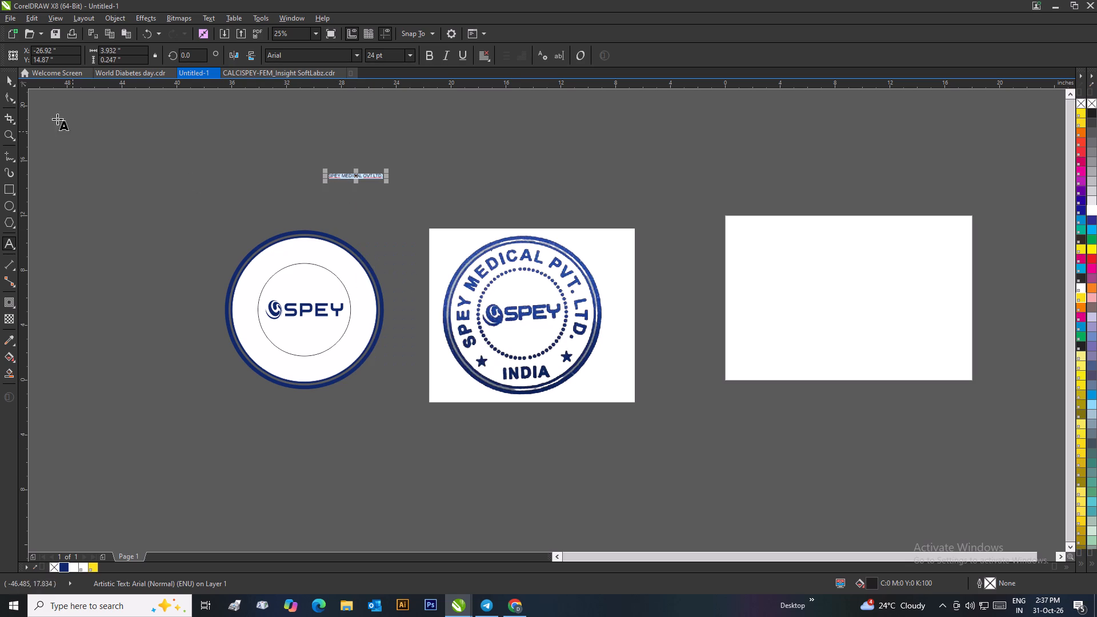
Enlarge the company-name text to about 73 pt, roughly 12 inches wide, and place it just above the redrawn rings.
{"action": "left_click", "coordinate": [7, 79]}
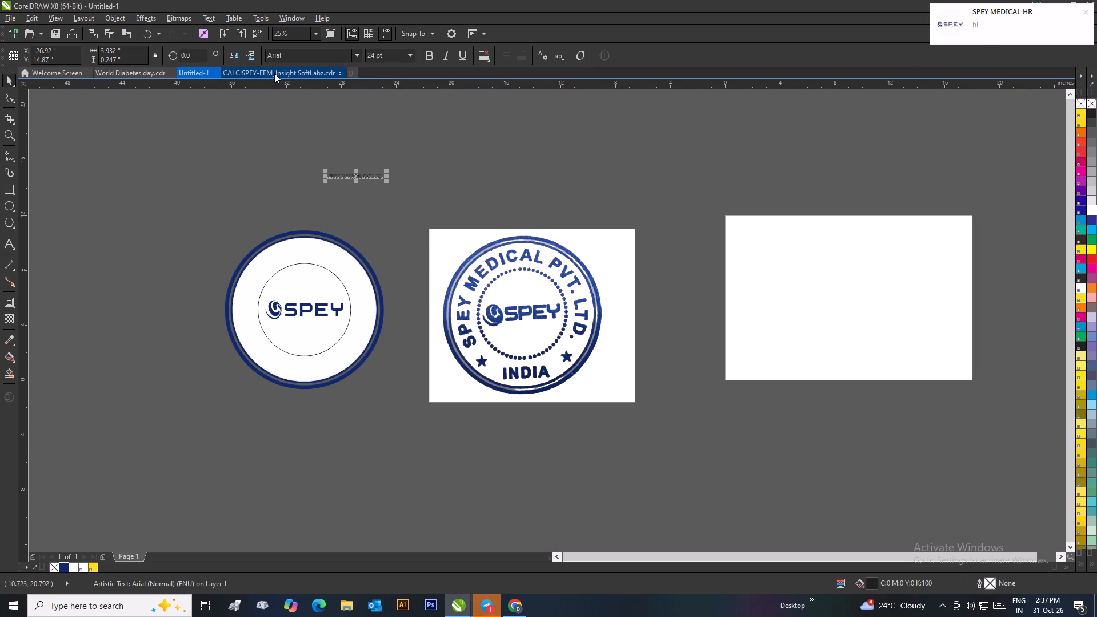
{"action": "left_click_drag", "start_coordinate": [354, 175], "coordinate": [297, 255]}
{"action": "left_click_drag", "start_coordinate": [333, 263], "coordinate": [443, 332]}
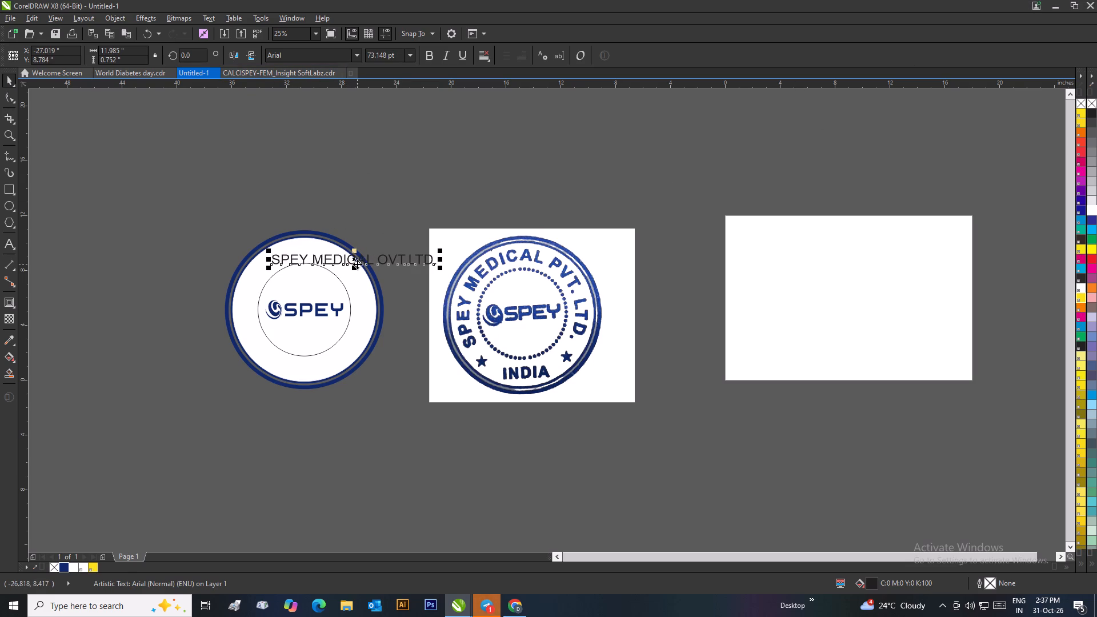
{"action": "left_click_drag", "start_coordinate": [357, 264], "coordinate": [313, 218]}
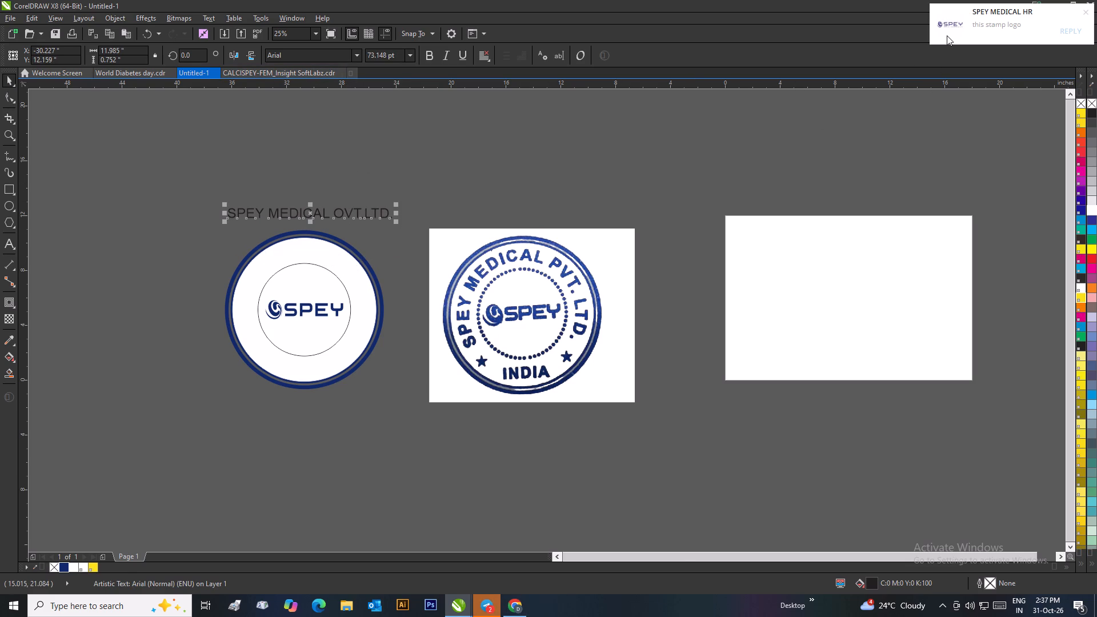
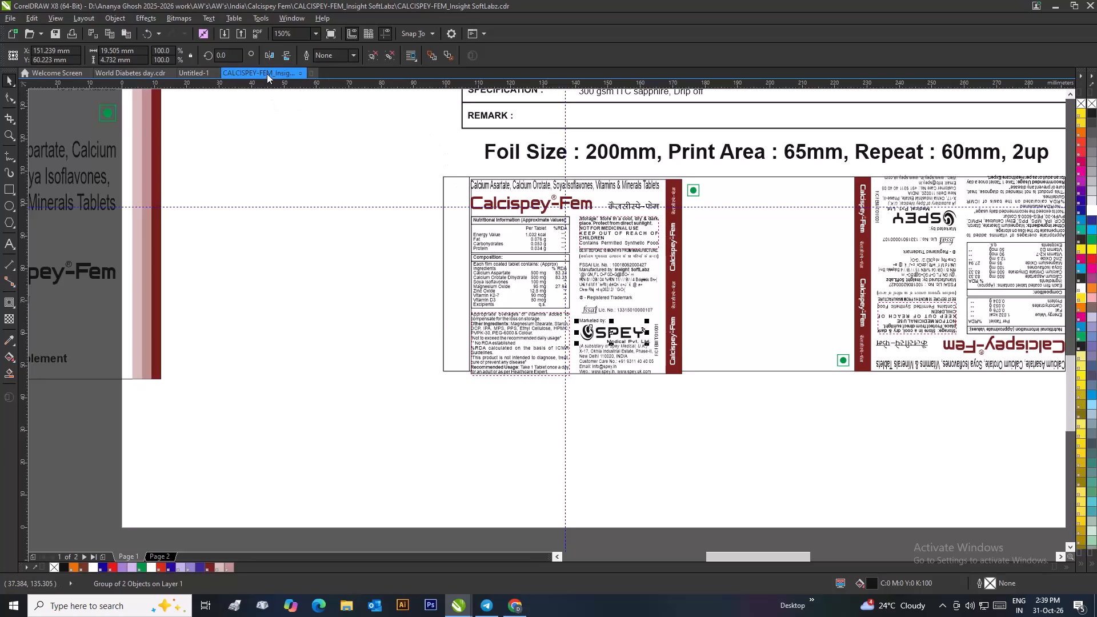
Close the CALCISPEY-FEM_Insight SoftLabz document without saving its changes.
{"action": "left_click", "coordinate": [297, 72]}
{"action": "left_click", "coordinate": [299, 72]}
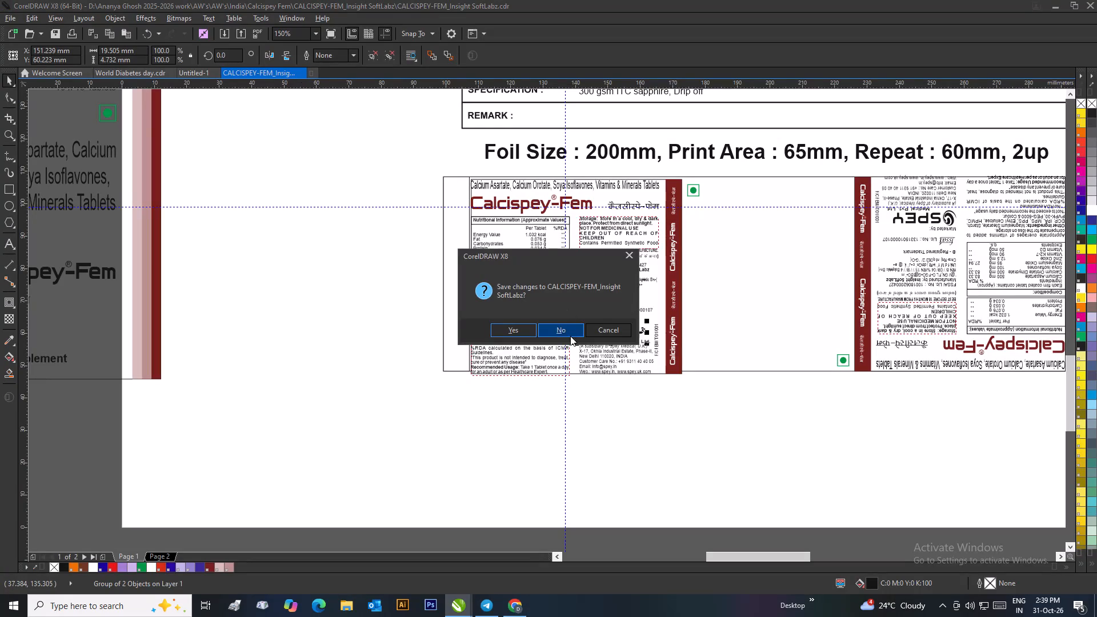
{"action": "left_click", "coordinate": [570, 336]}
{"action": "left_click", "coordinate": [474, 186]}
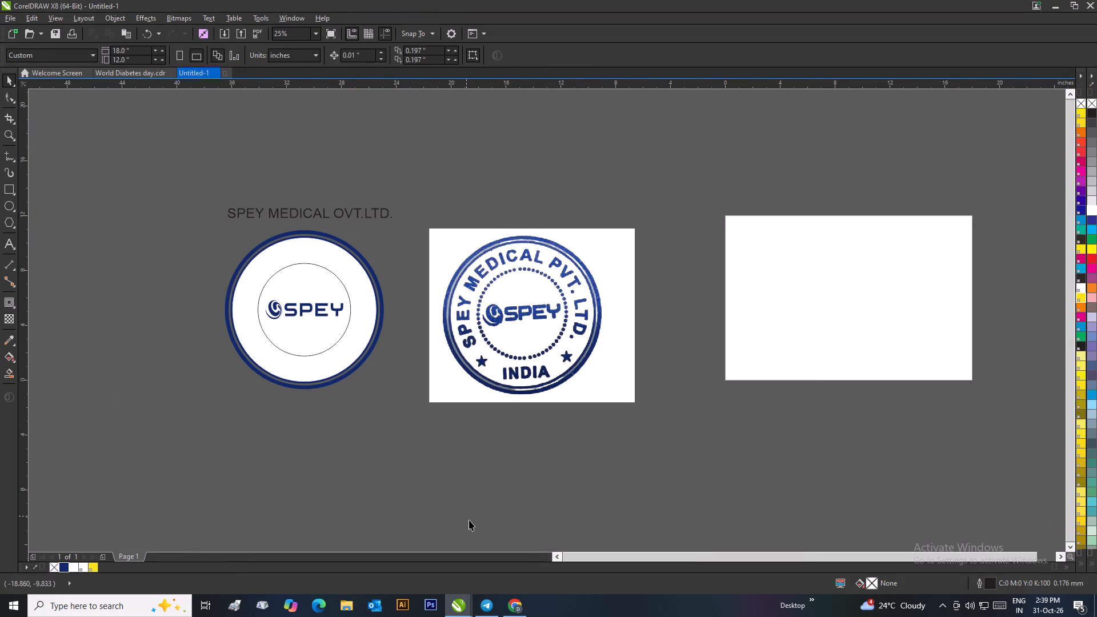
{"action": "left_click", "coordinate": [451, 492]}
{"action": "left_click", "coordinate": [136, 74]}
{"action": "left_click", "coordinate": [383, 171]}
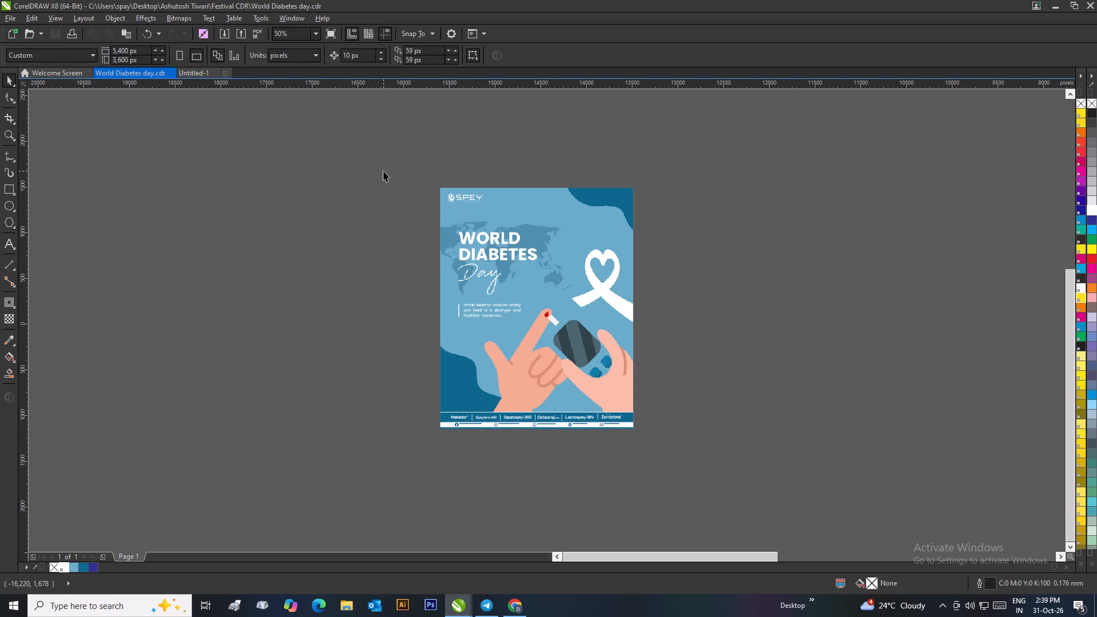
{"action": "key", "text": "ctrl+o"}
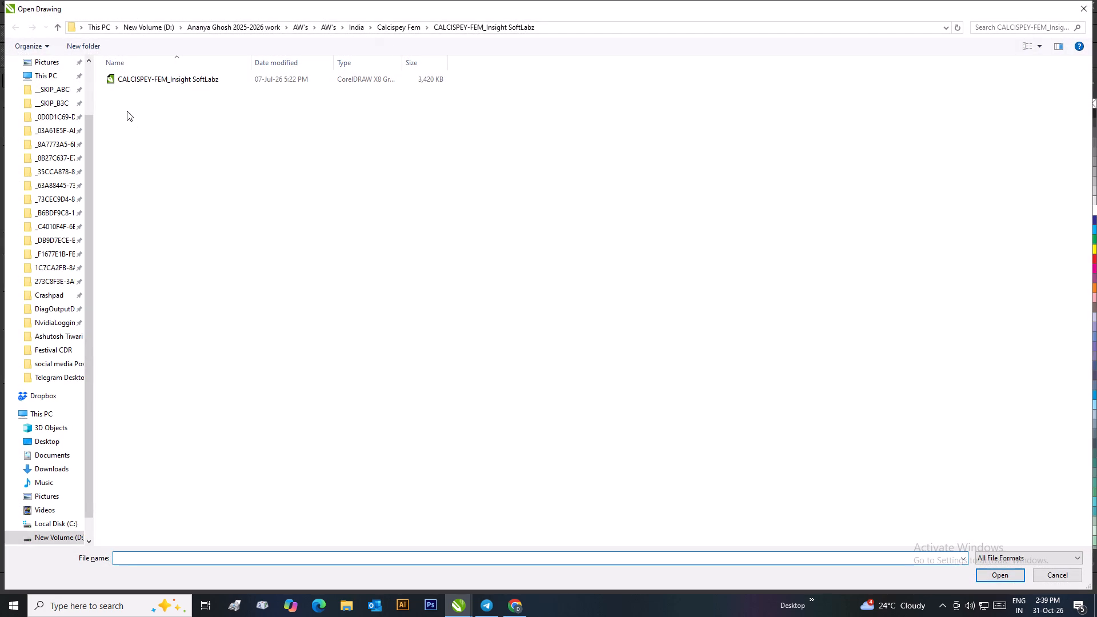
{"action": "left_click", "coordinate": [53, 23]}
{"action": "scroll", "coordinate": [46, 116], "scroll_direction": "up", "scroll_amount": 10}
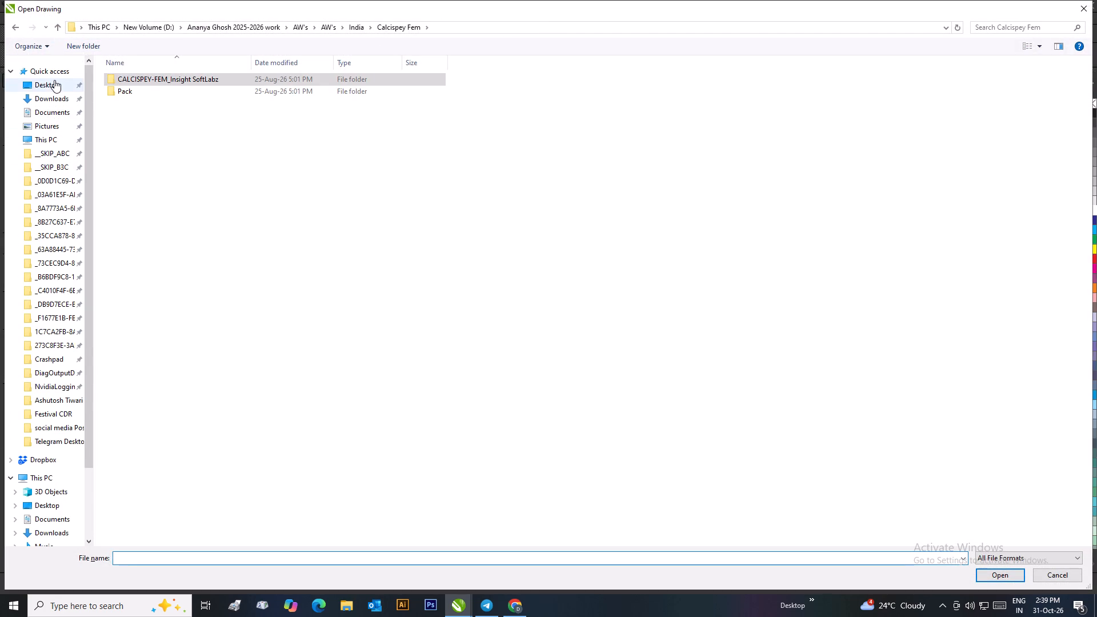
{"action": "left_click", "coordinate": [54, 80]}
{"action": "left_click", "coordinate": [53, 74]}
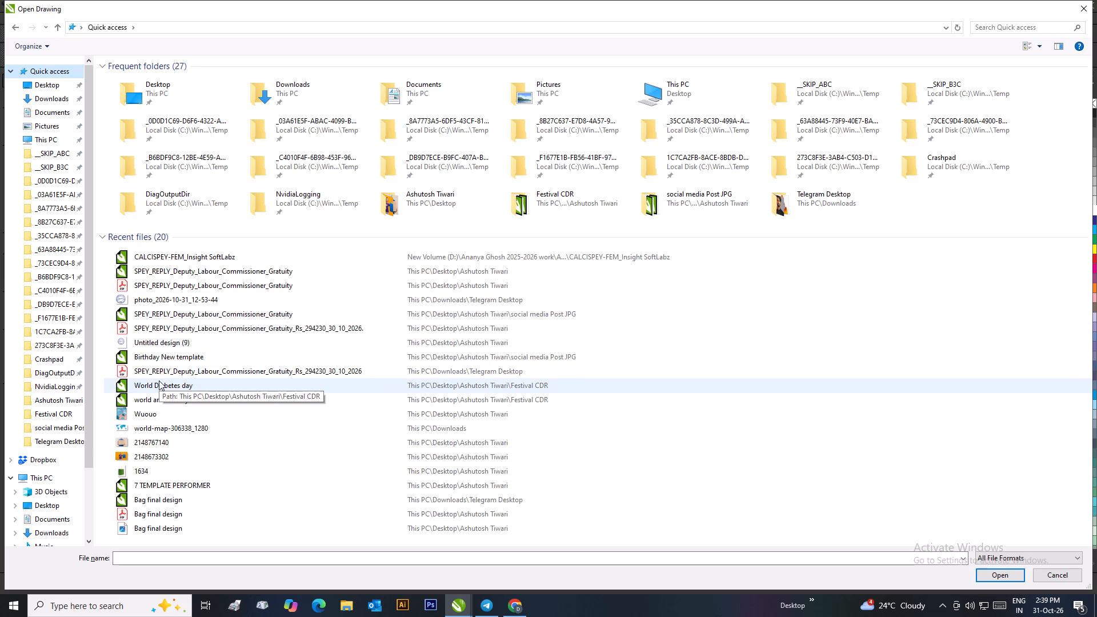
{"action": "double_click", "coordinate": [182, 274]}
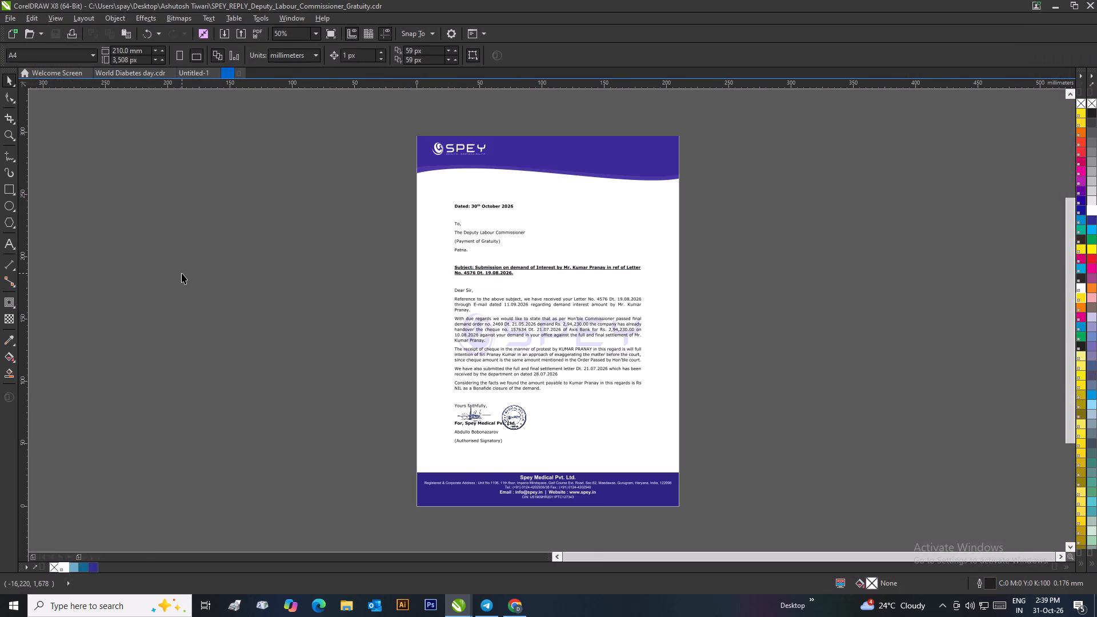
Group all objects of the SPEY_REPLY letter page, including its header, body text, signature, stamp and footer.
{"action": "scroll", "coordinate": [513, 410], "scroll_direction": "up", "scroll_amount": 1}
{"action": "scroll", "coordinate": [547, 323], "scroll_direction": "up", "scroll_amount": 1}
{"action": "scroll", "coordinate": [547, 320], "scroll_direction": "down", "scroll_amount": 1}
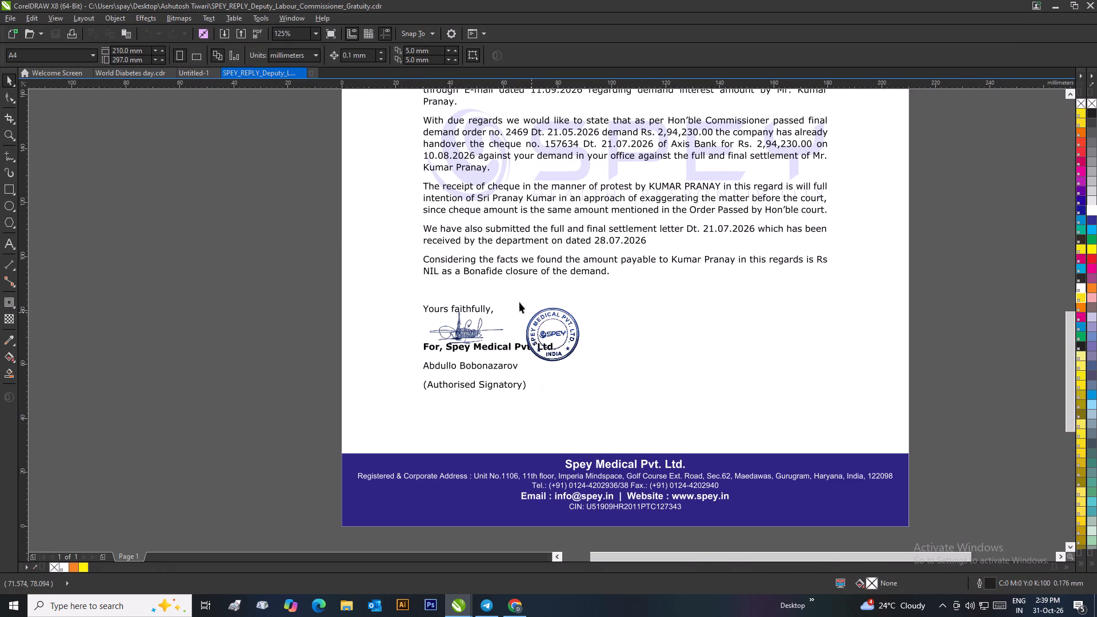
{"action": "left_click", "coordinate": [184, 74]}
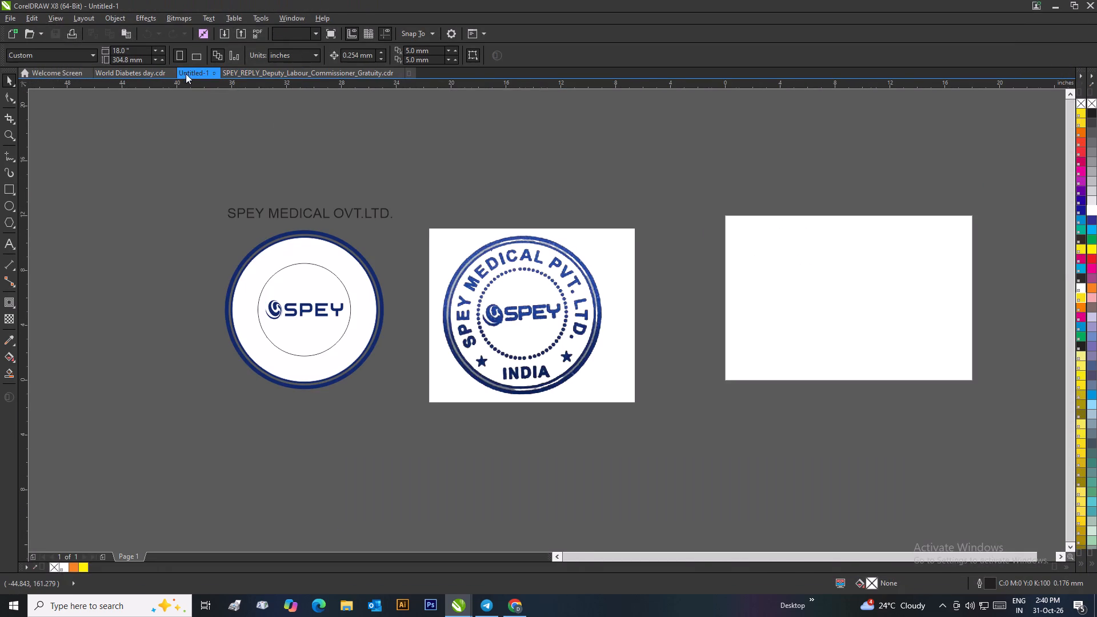
{"action": "left_click", "coordinate": [211, 128]}
{"action": "left_click", "coordinate": [291, 75]}
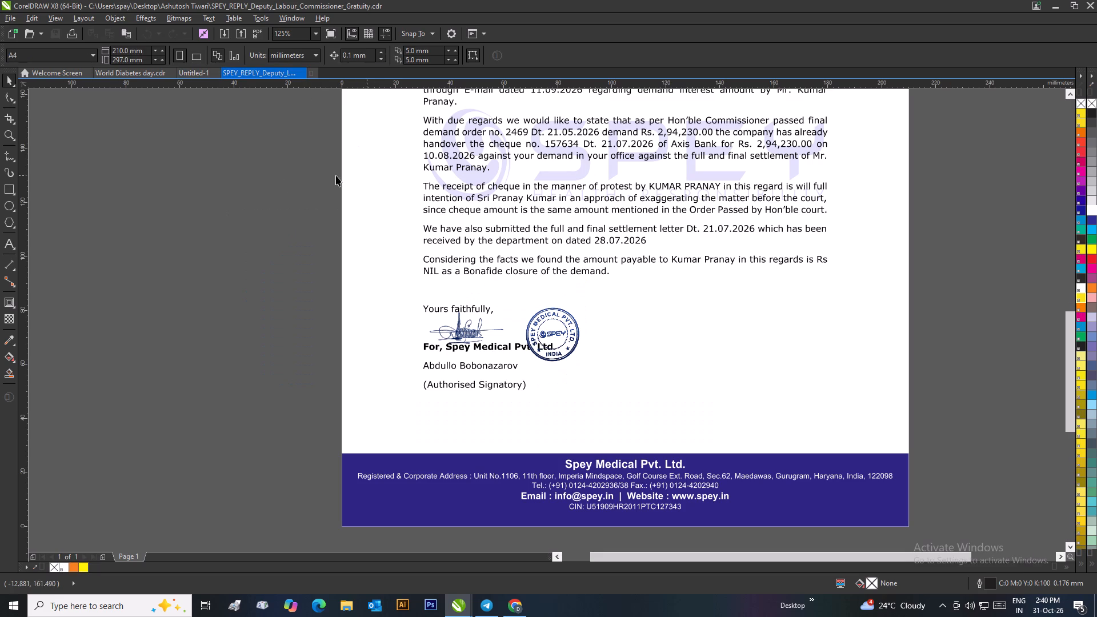
{"action": "left_click", "coordinate": [278, 178]}
{"action": "scroll", "coordinate": [285, 187], "scroll_direction": "down", "scroll_amount": 2}
{"action": "left_click_drag", "start_coordinate": [740, 186], "coordinate": [479, 422]}
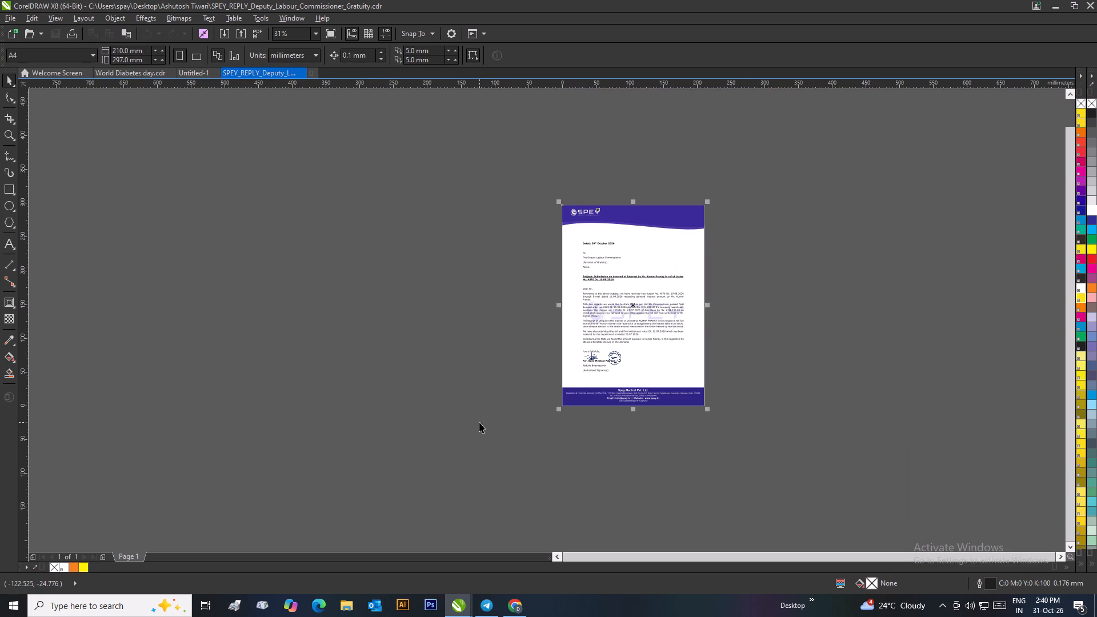
{"action": "key", "text": "ctrl+g"}
{"action": "left_click", "coordinate": [678, 327]}
{"action": "left_click", "coordinate": [758, 292]}
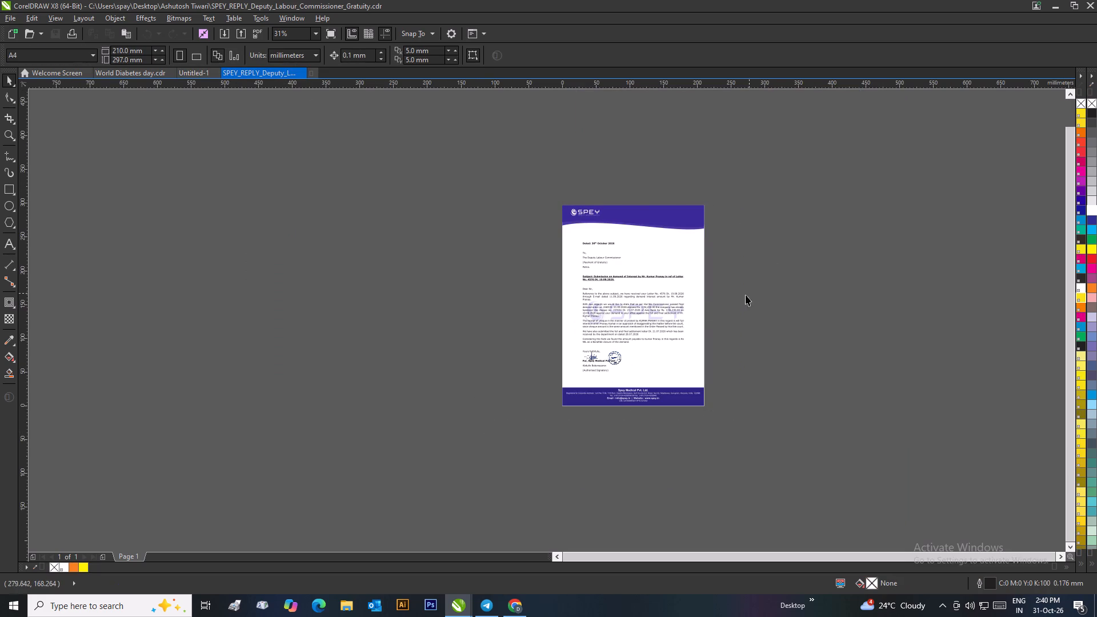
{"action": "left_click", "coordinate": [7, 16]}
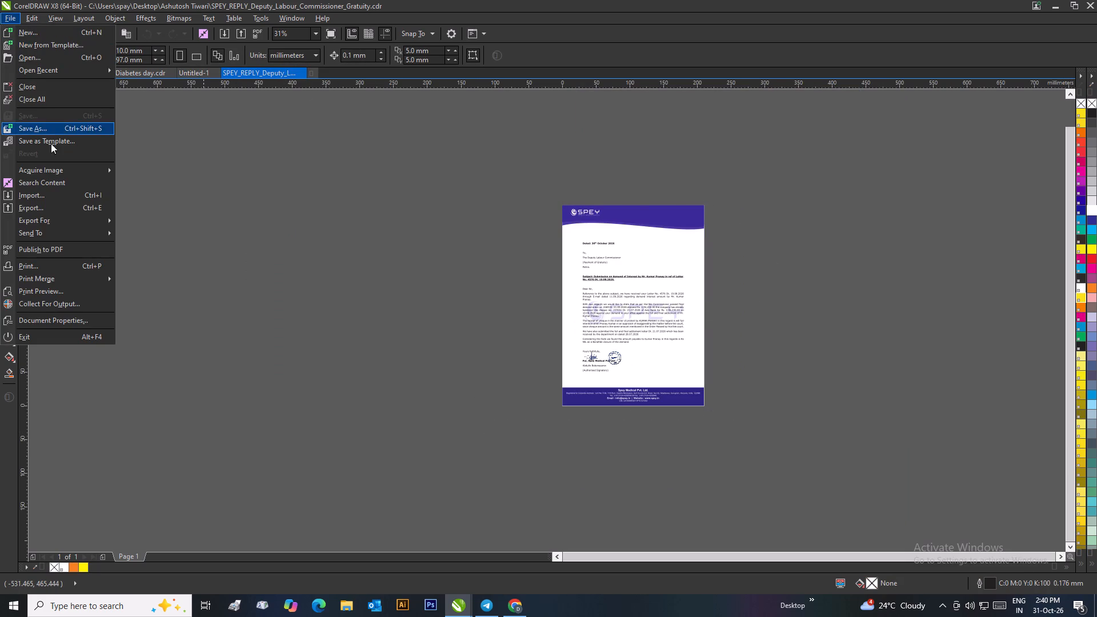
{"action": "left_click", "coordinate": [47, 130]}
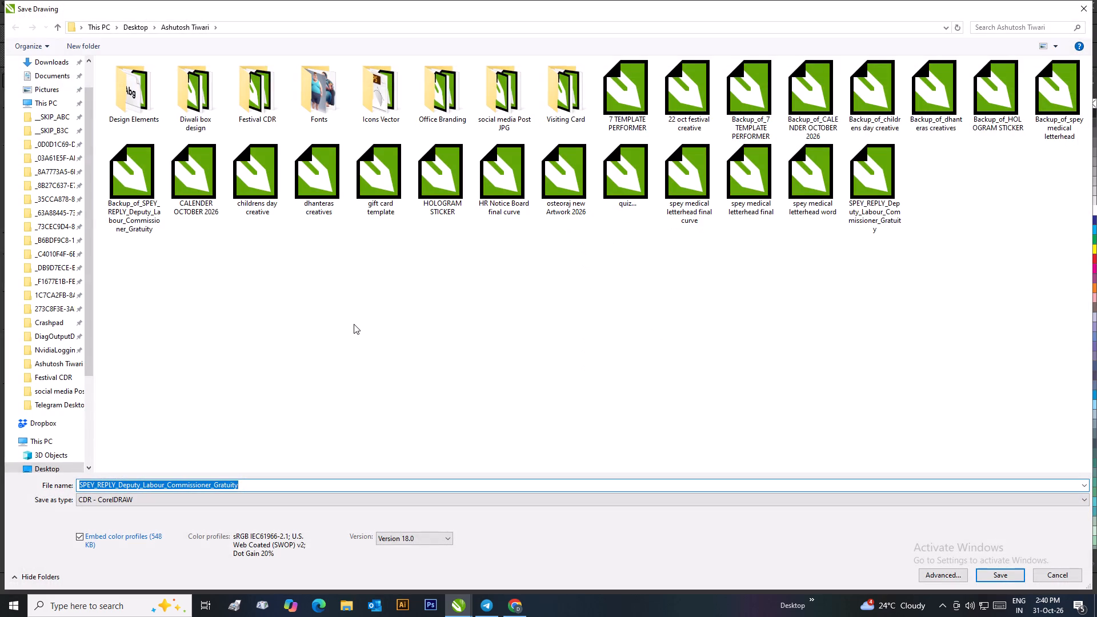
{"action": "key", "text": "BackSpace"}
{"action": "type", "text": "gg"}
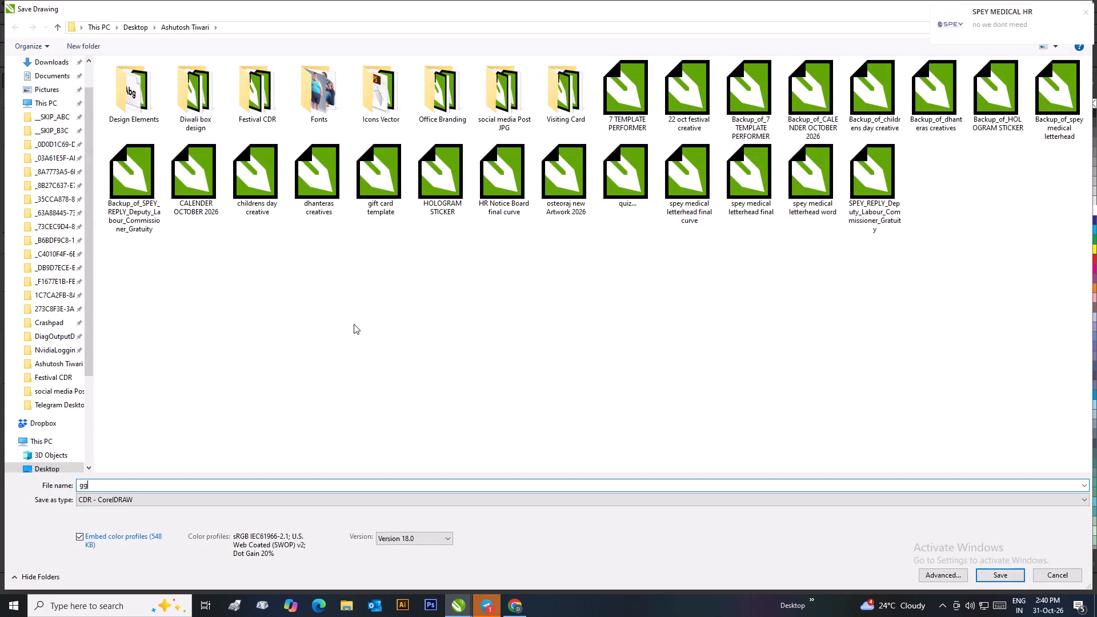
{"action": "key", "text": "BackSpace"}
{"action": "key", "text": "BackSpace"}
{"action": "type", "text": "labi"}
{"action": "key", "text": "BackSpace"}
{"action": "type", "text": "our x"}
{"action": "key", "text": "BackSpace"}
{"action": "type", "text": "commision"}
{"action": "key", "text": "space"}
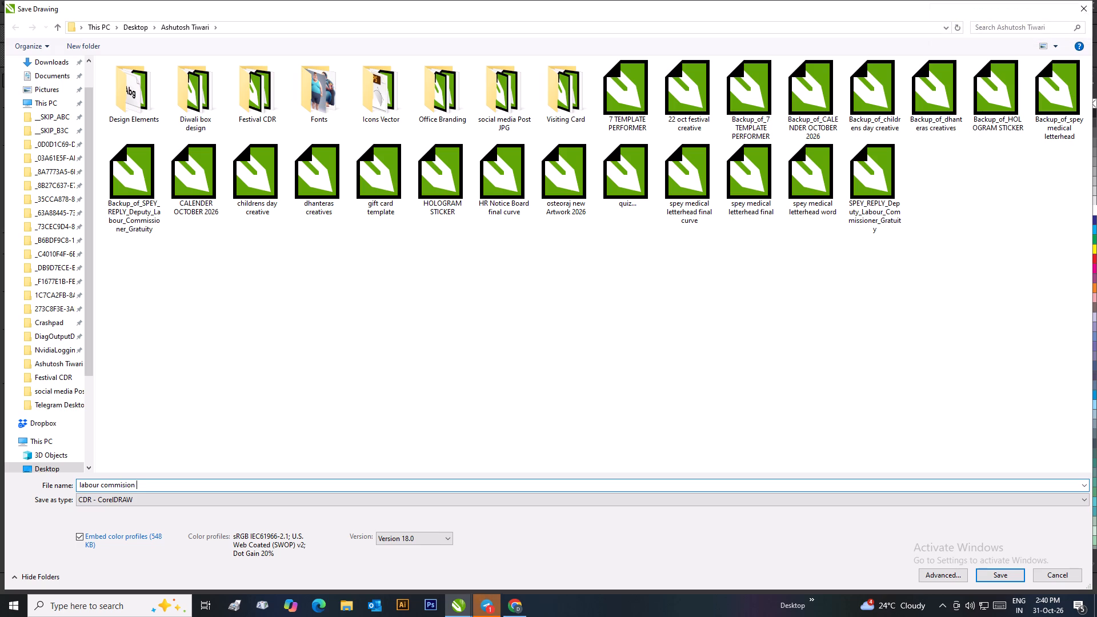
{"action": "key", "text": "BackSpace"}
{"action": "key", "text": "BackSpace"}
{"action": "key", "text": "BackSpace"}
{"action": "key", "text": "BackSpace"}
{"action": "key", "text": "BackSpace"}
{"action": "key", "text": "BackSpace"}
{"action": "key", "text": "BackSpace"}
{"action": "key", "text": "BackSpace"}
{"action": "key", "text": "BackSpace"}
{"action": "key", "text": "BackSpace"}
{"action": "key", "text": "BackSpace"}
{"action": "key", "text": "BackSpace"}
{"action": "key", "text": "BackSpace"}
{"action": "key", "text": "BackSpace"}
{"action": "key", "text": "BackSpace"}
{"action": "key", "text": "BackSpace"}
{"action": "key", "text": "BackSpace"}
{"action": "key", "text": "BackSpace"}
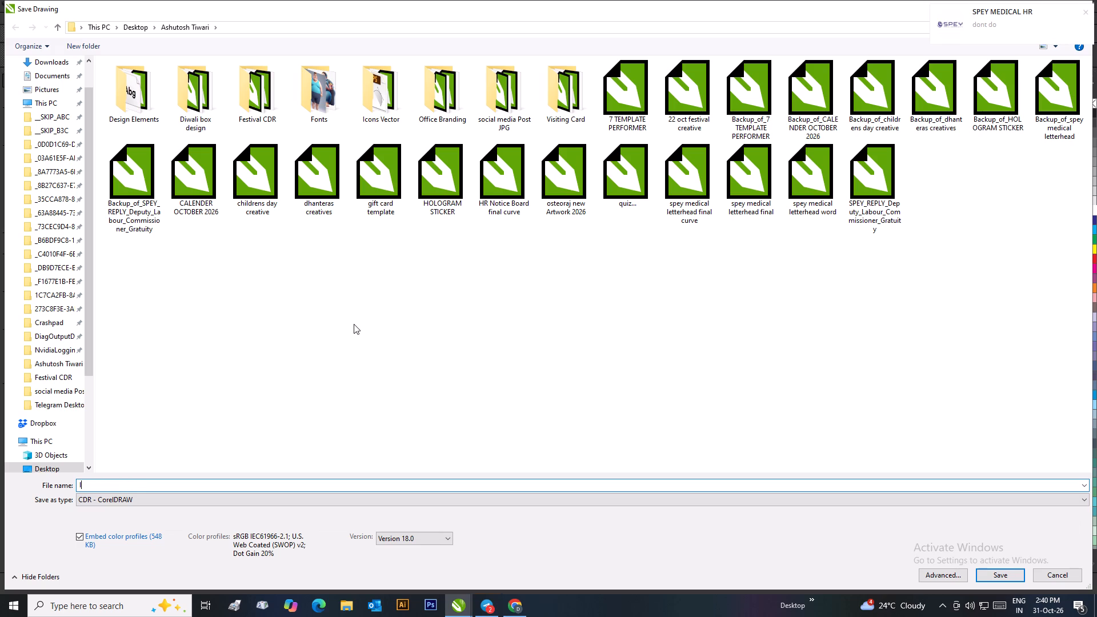